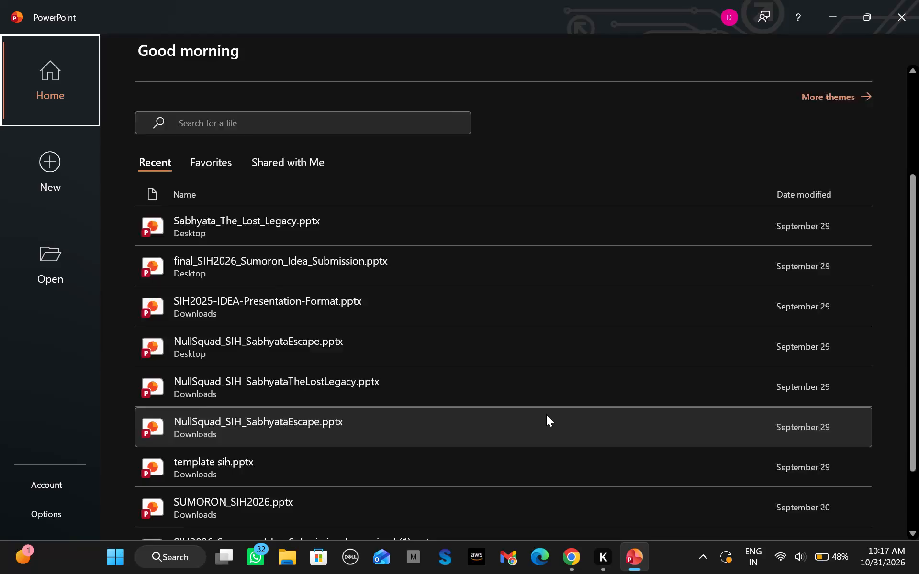
Create a new blank presentation.
left_click(56, 169)
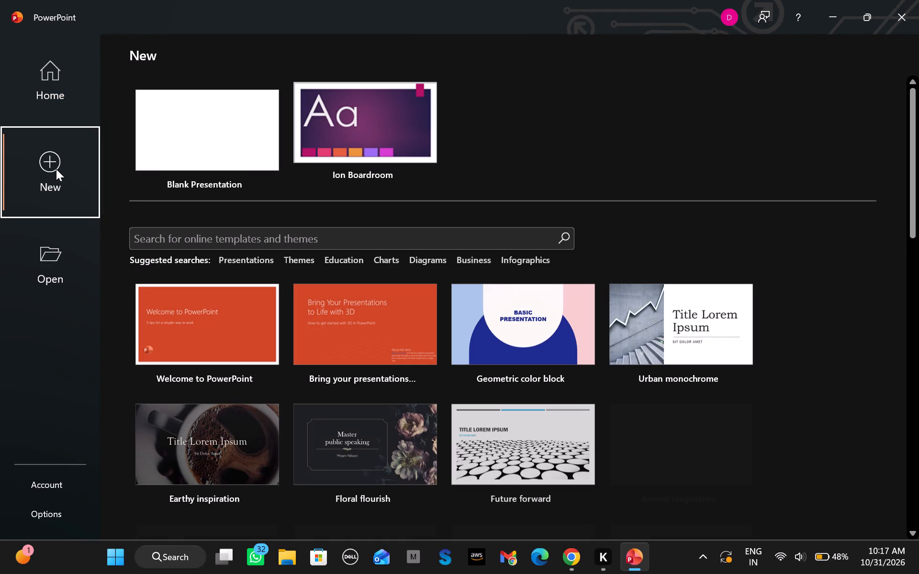
left_click(209, 131)
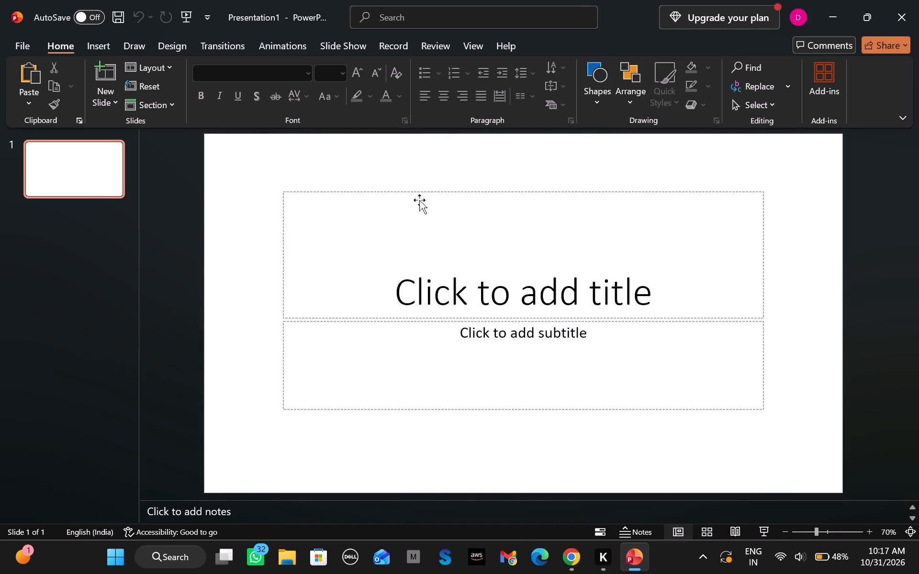
scroll(540, 478, "down", 2)
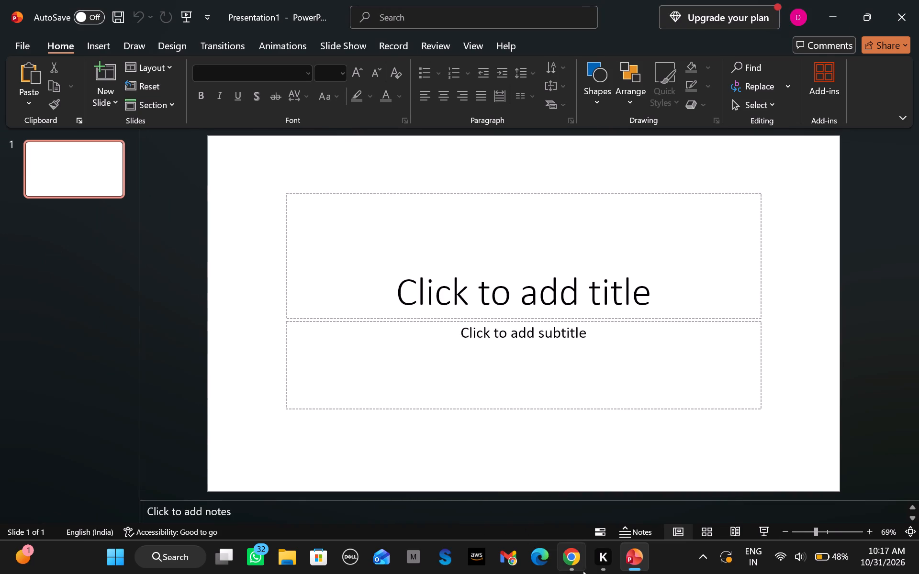
Move the K app's taskbar icon to the spot between the Dell and Outlook icons.
left_click_drag(610, 556, 481, 543)
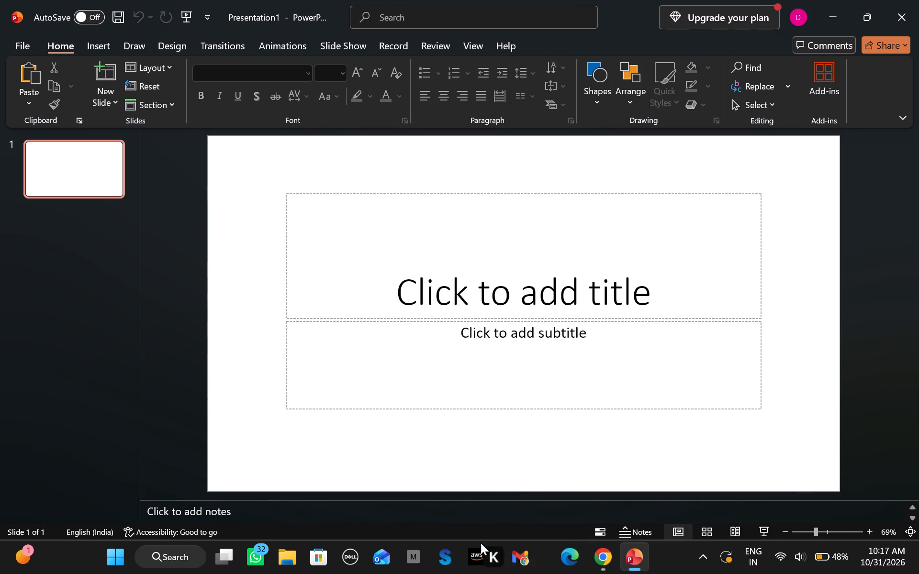
left_click_drag(481, 543, 387, 535)
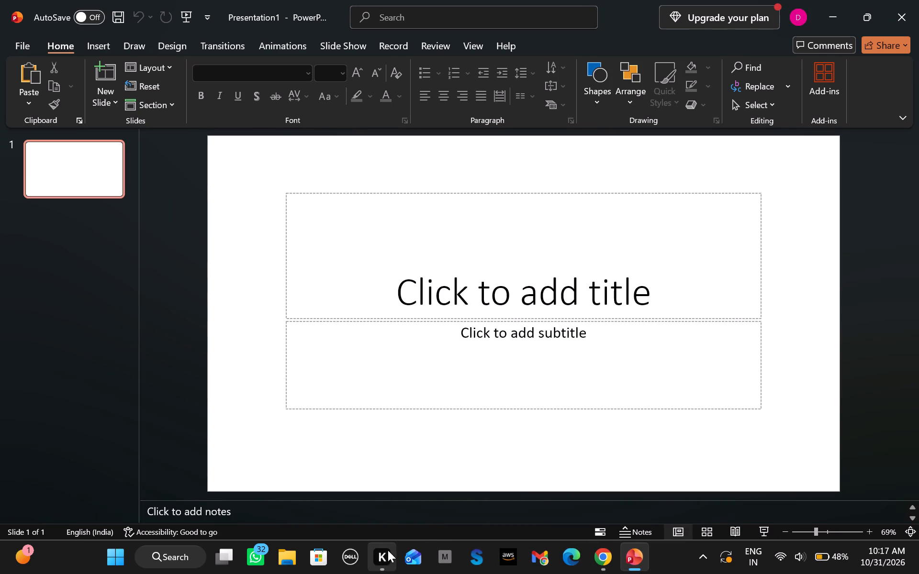
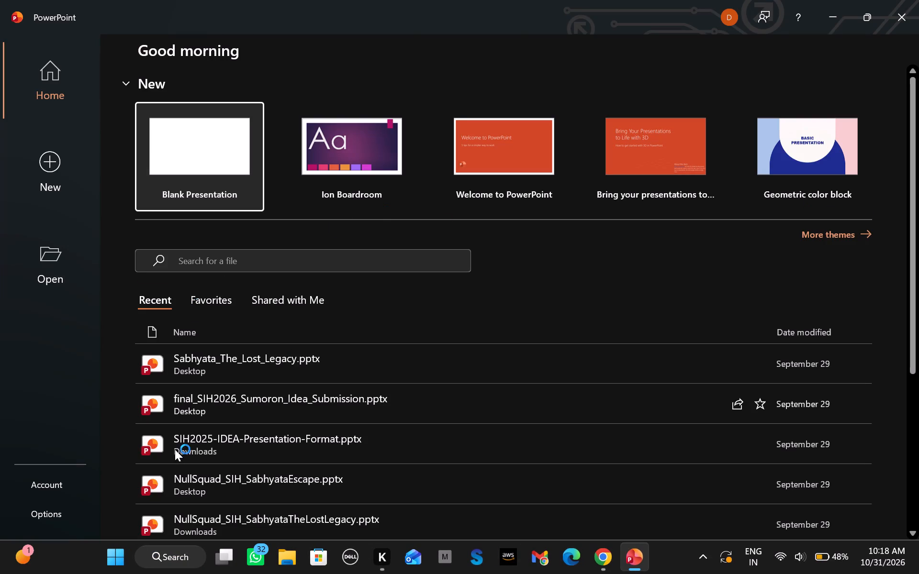
Create a new blank presentation.
left_click(198, 137)
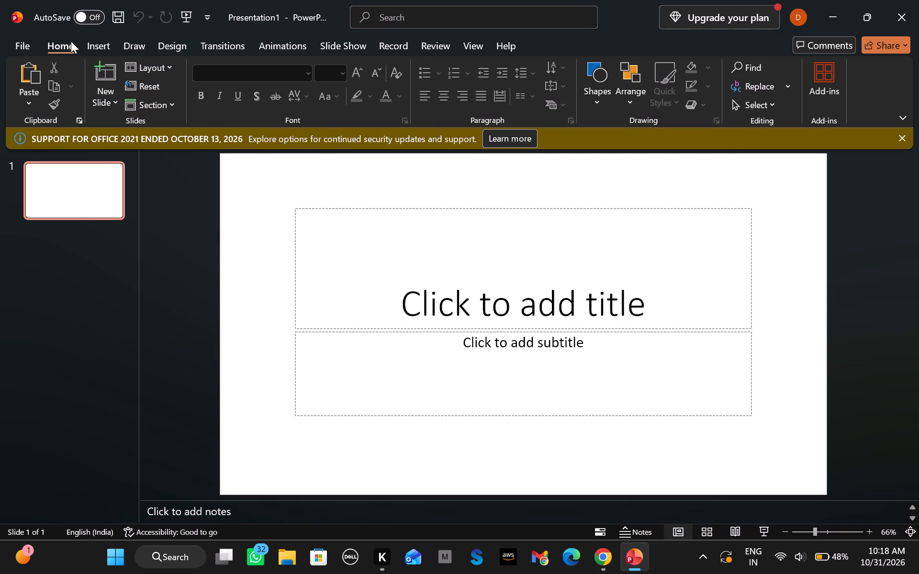
Add a new slide with the Blank layout after the title slide.
left_click(95, 47)
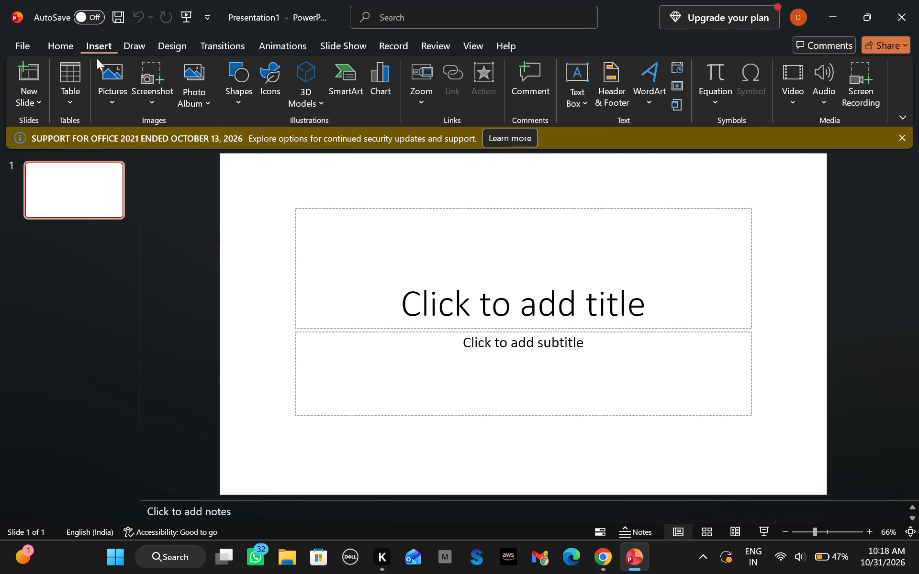
left_click(155, 205)
left_click(34, 106)
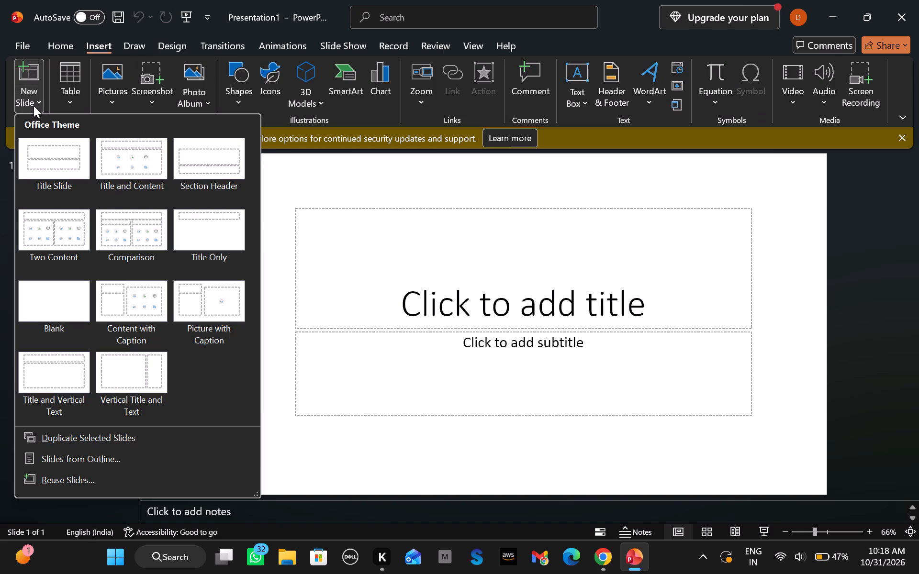
left_click(42, 305)
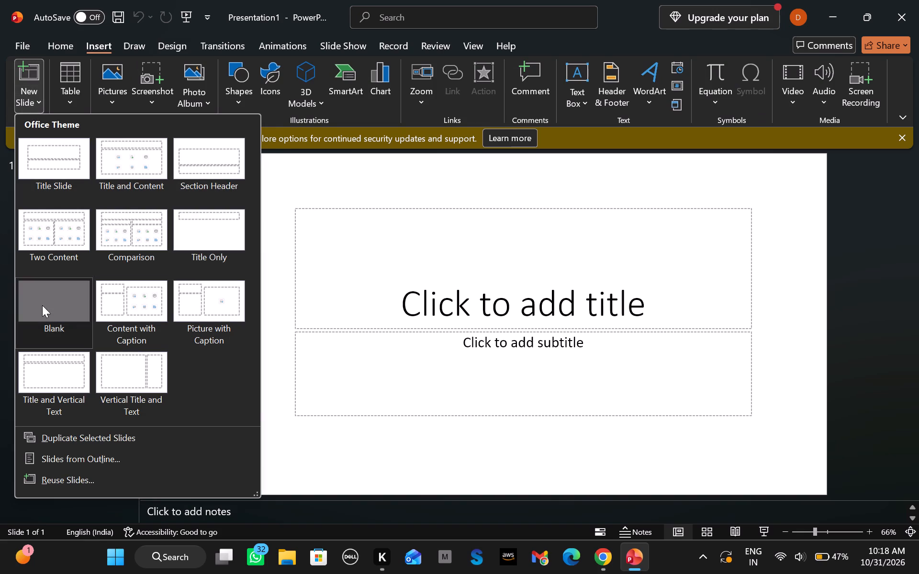
Delete the title slide, slide 1.
left_click(84, 179)
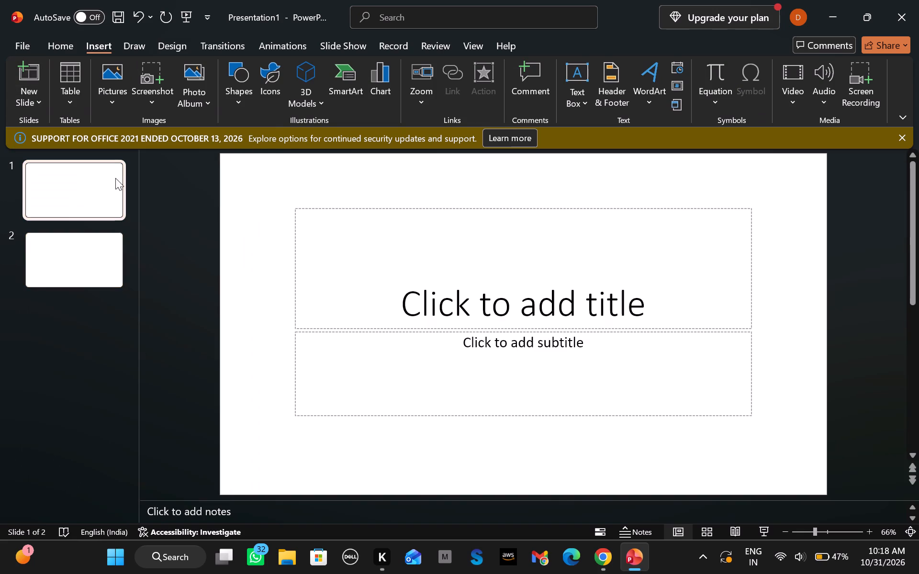
right_click(110, 180)
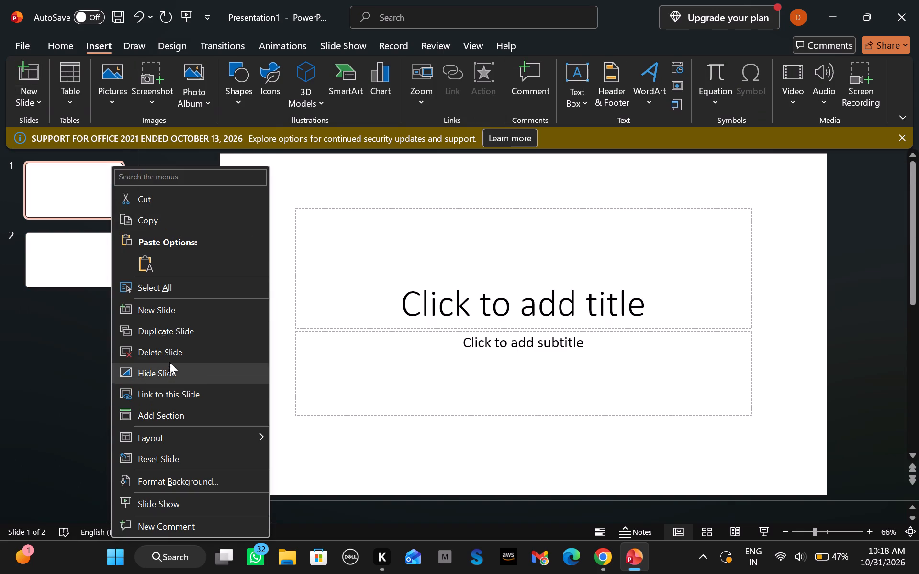
left_click(168, 349)
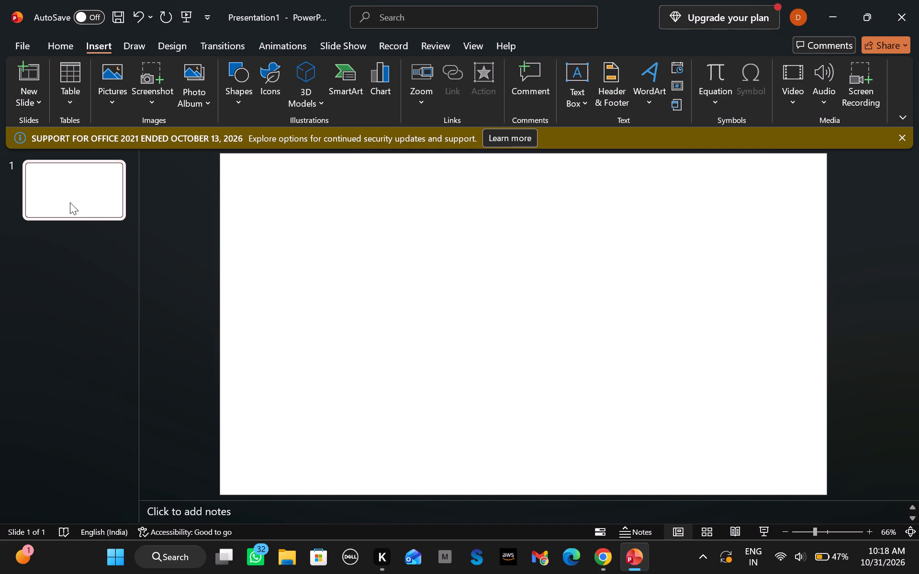
Add four more blank slides after the remaining one, up to slide 5.
left_click(25, 117)
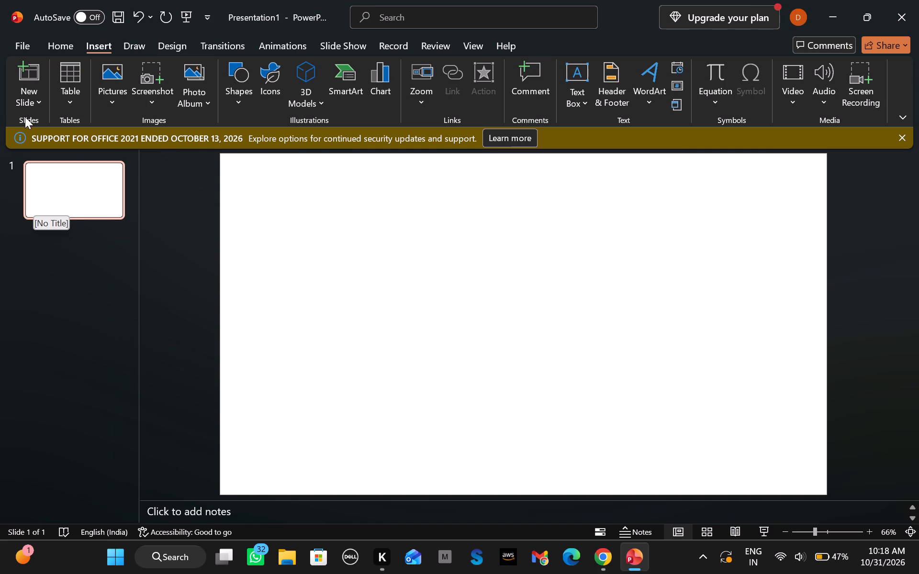
left_click(25, 110)
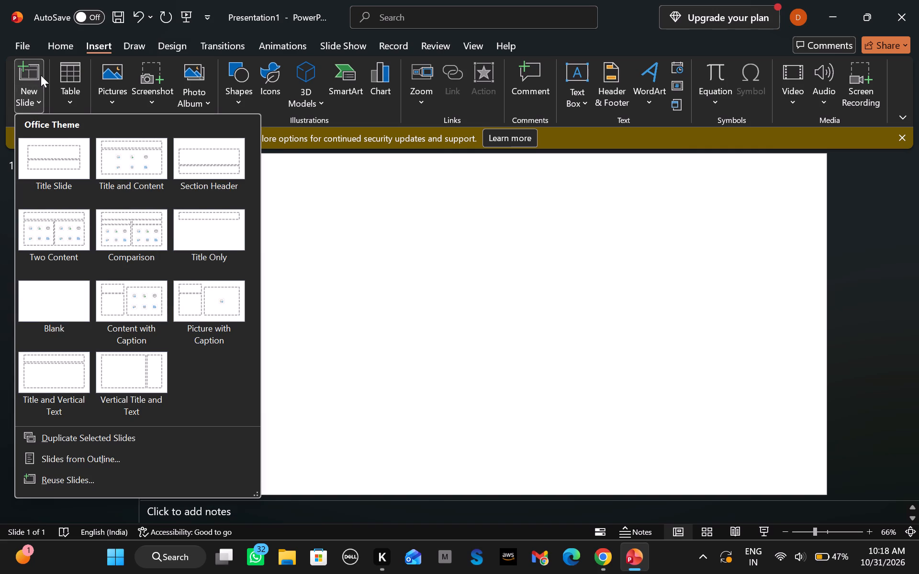
left_click(41, 75)
left_click(114, 251)
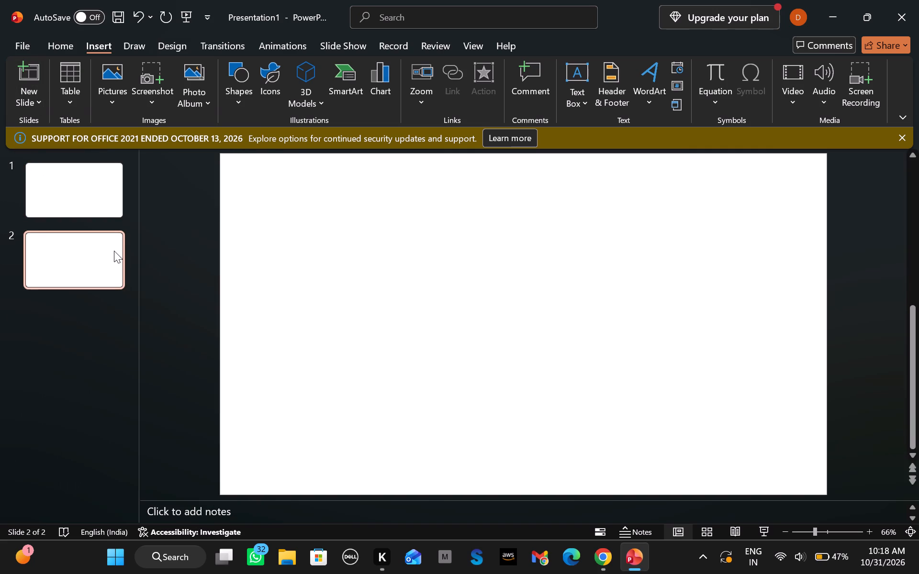
left_click(25, 75)
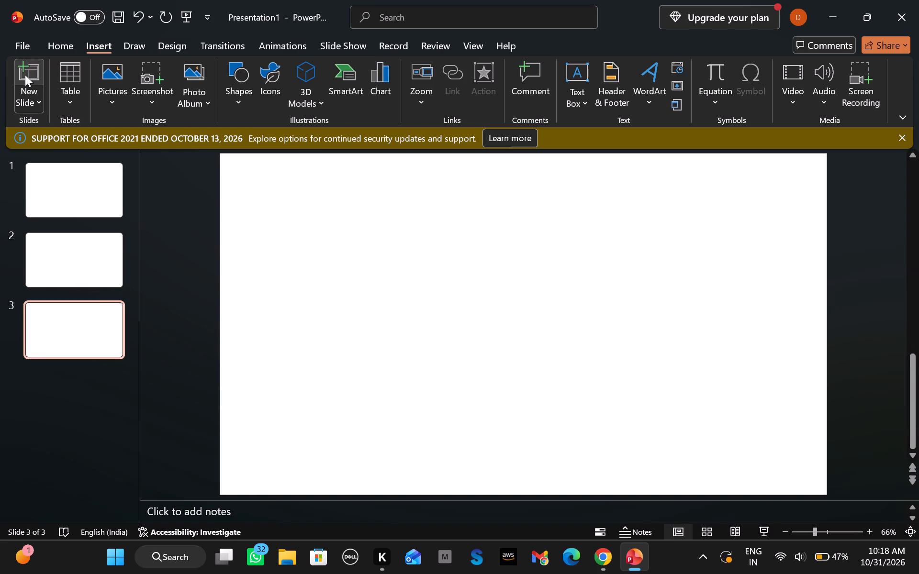
left_click(25, 75)
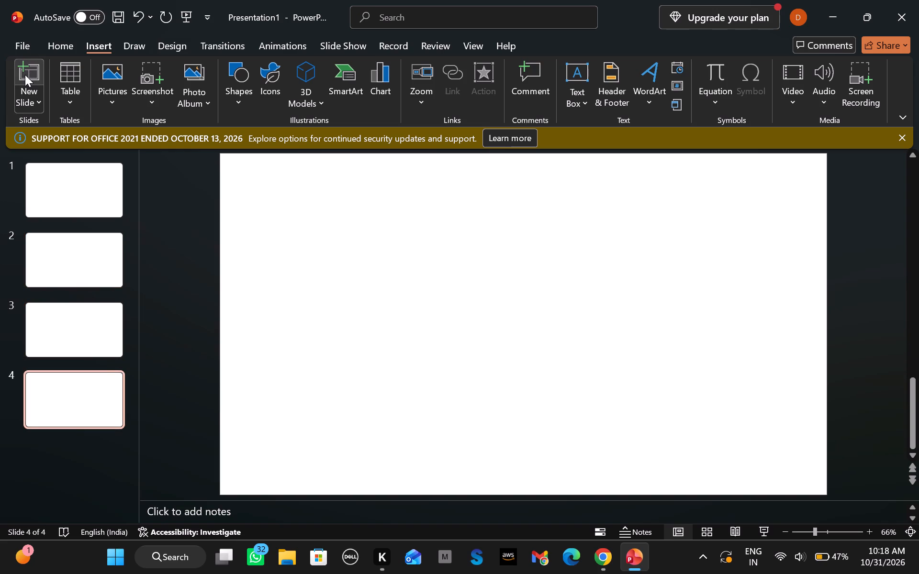
left_click(25, 75)
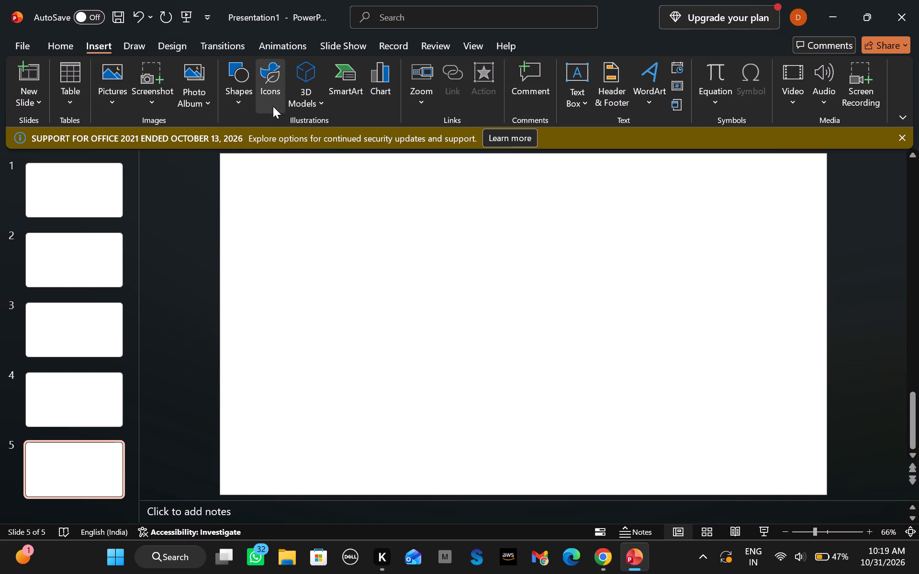
Draw a rounded rectangle about 3.48" high and 4.07" wide on slide 5 and place it in the slide's left half.
left_click(240, 99)
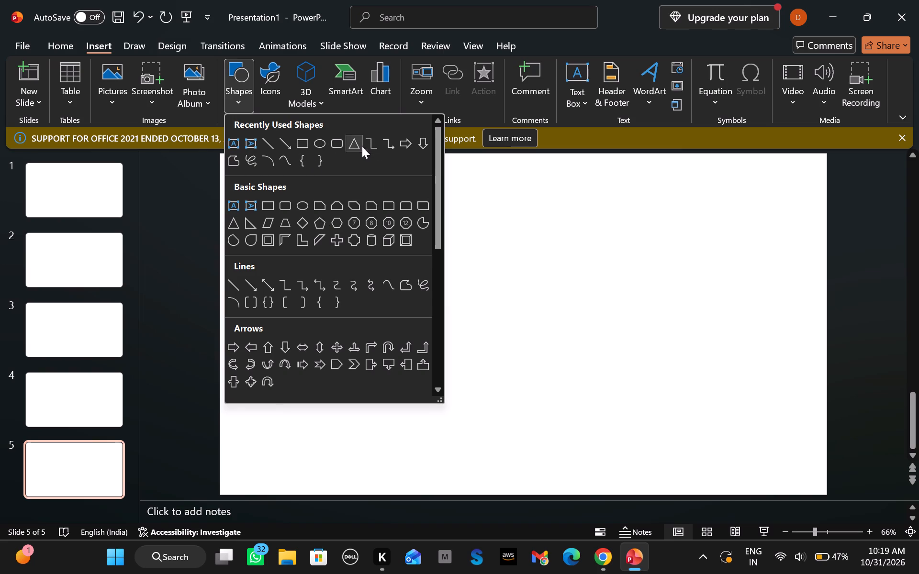
left_click(339, 145)
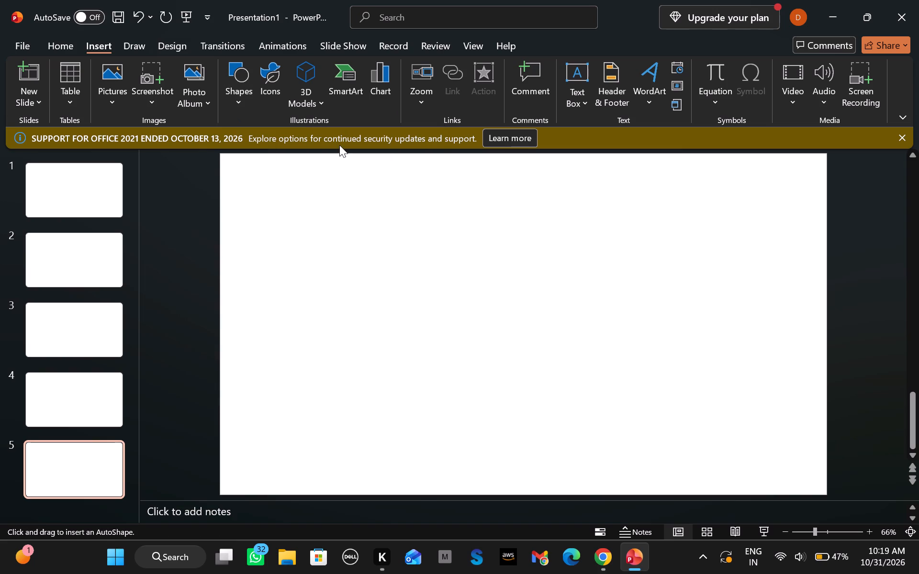
left_click_drag(346, 220, 351, 227)
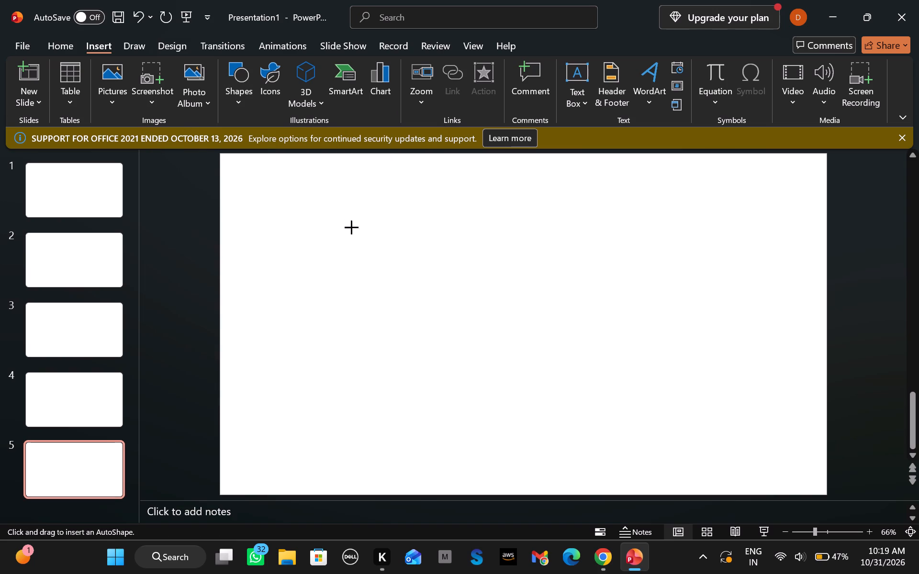
left_click_drag(351, 227, 677, 412)
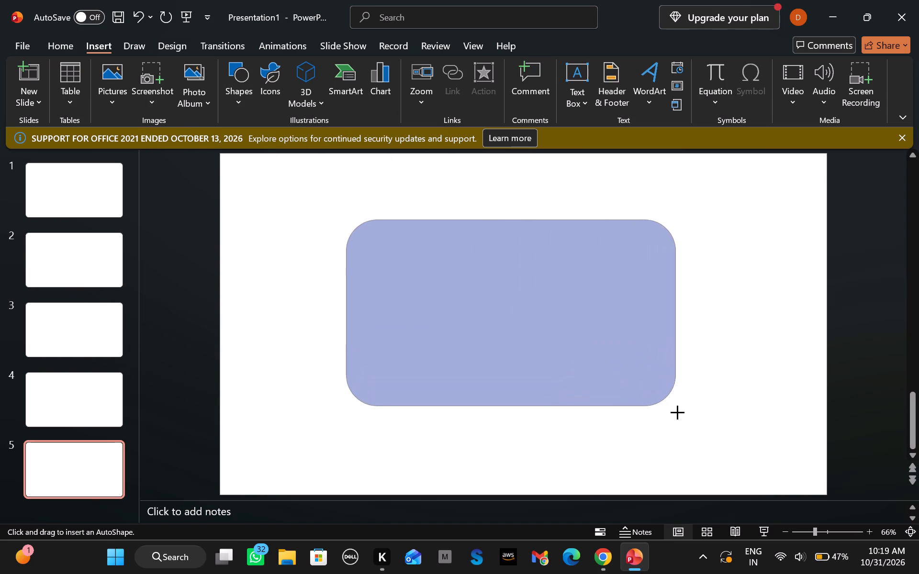
left_click_drag(677, 412, 531, 378)
left_click_drag(462, 320, 404, 336)
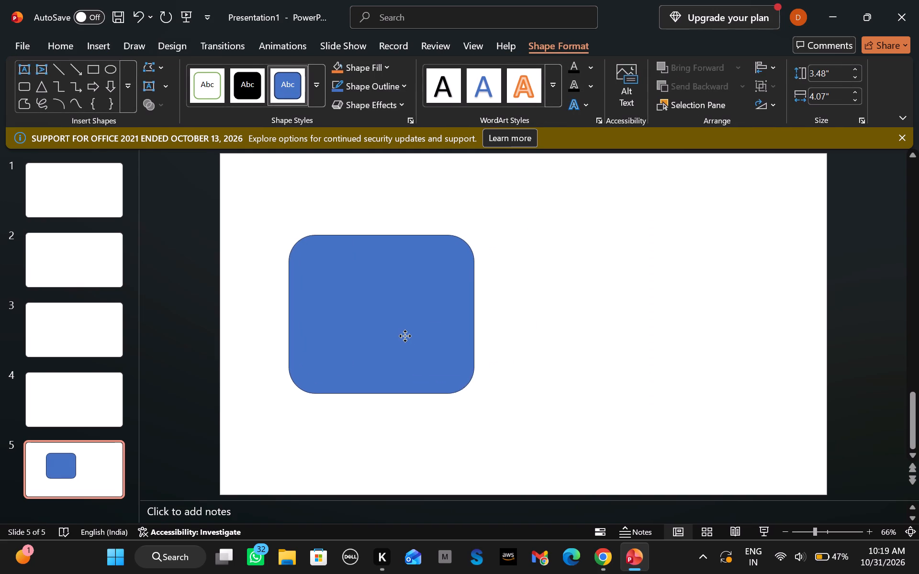
left_click_drag(404, 336, 402, 328)
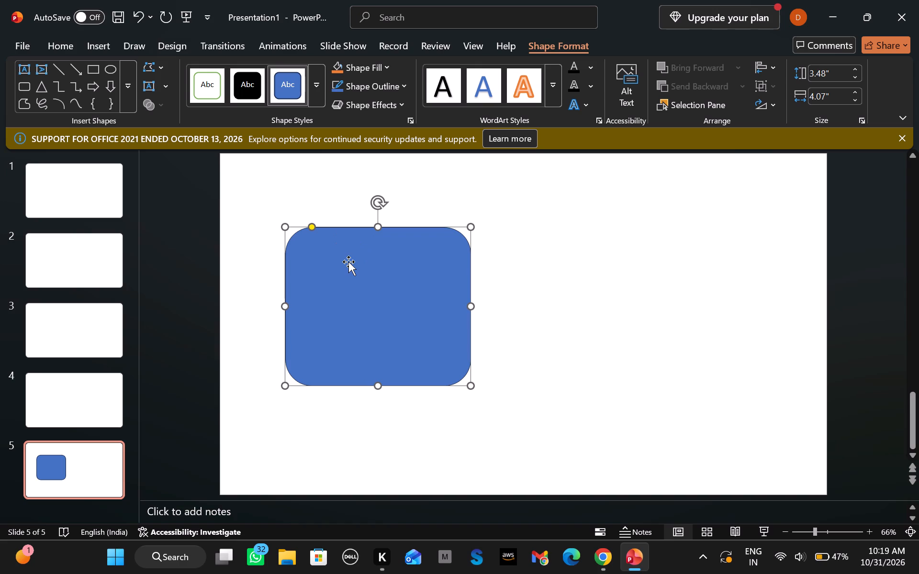
Duplicate the rounded rectangle and place the copy beside the original, level with it and with a small gap between them.
key("ctrl+c")
left_click(566, 283)
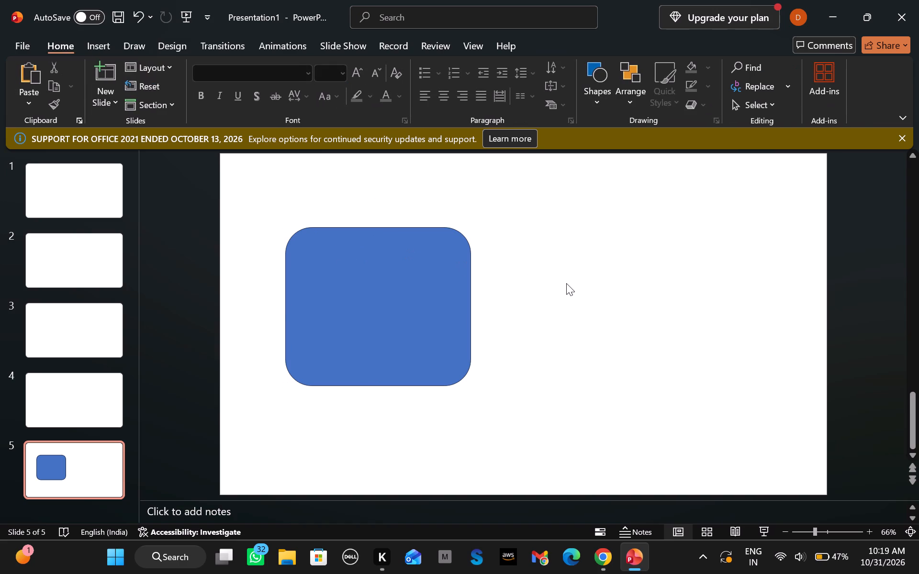
key("ctrl+v")
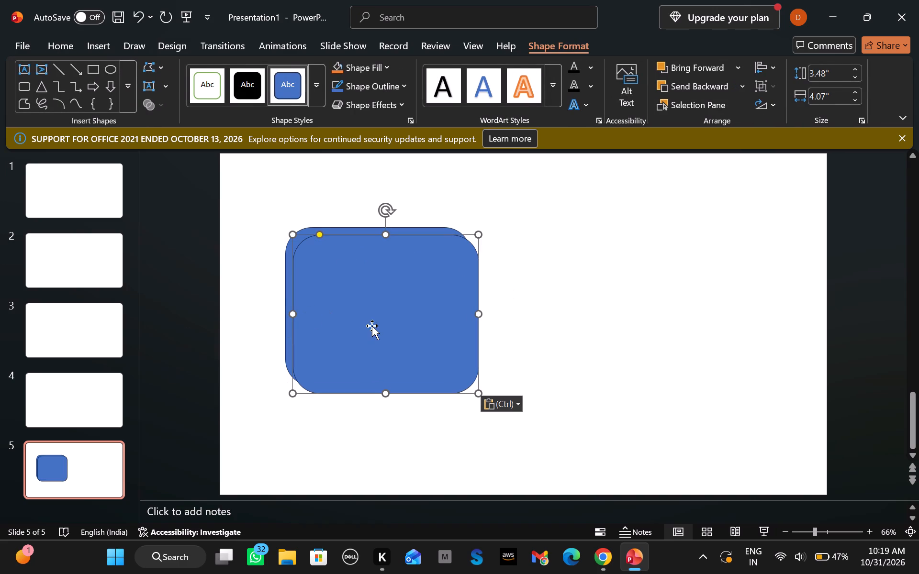
left_click_drag(372, 325, 582, 318)
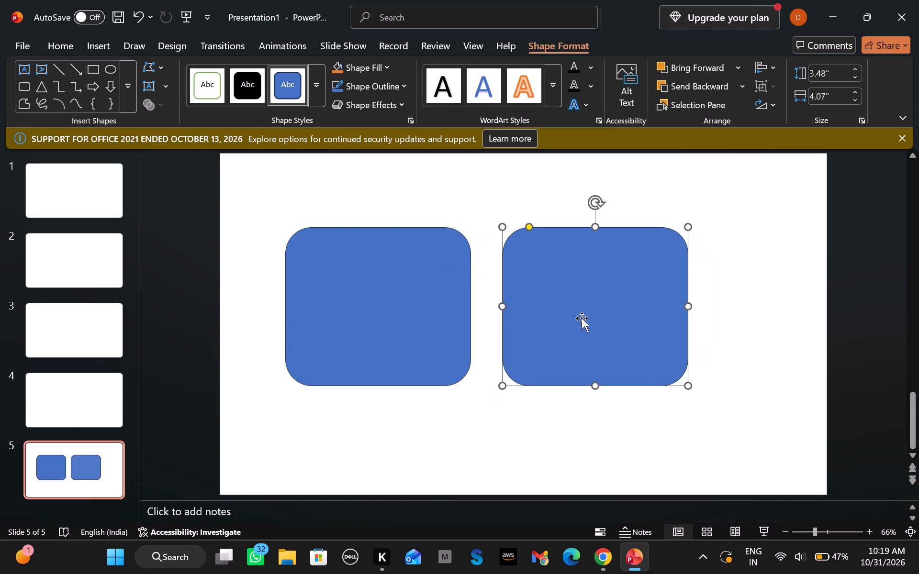
left_click(582, 318)
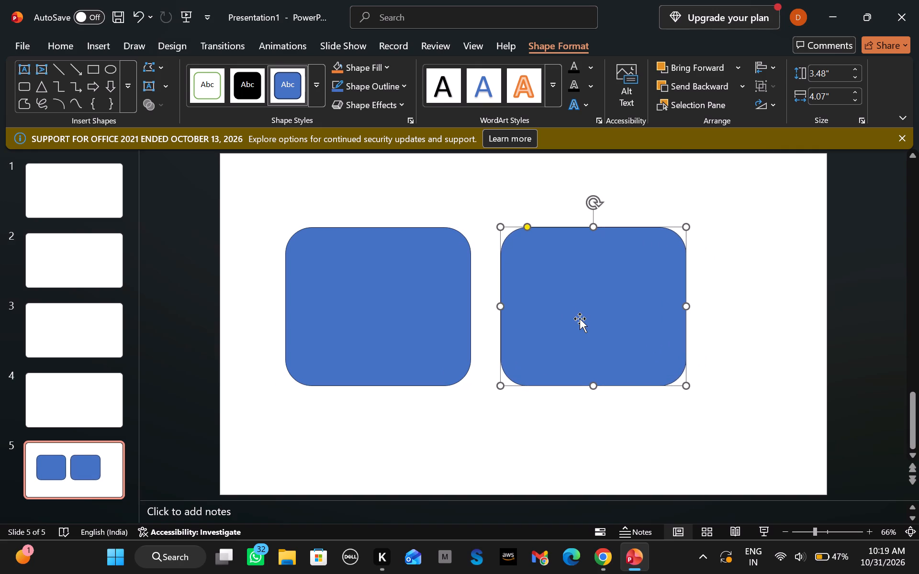
left_click(471, 435)
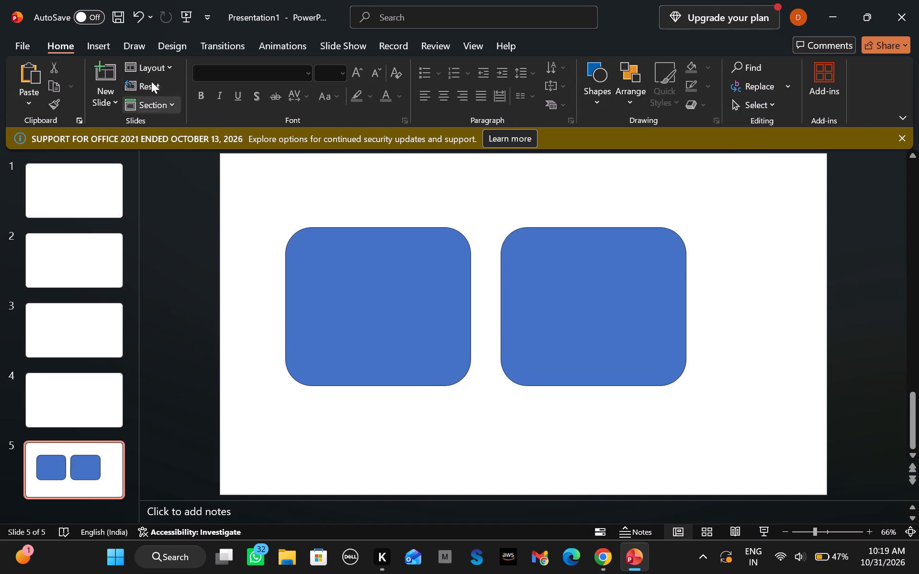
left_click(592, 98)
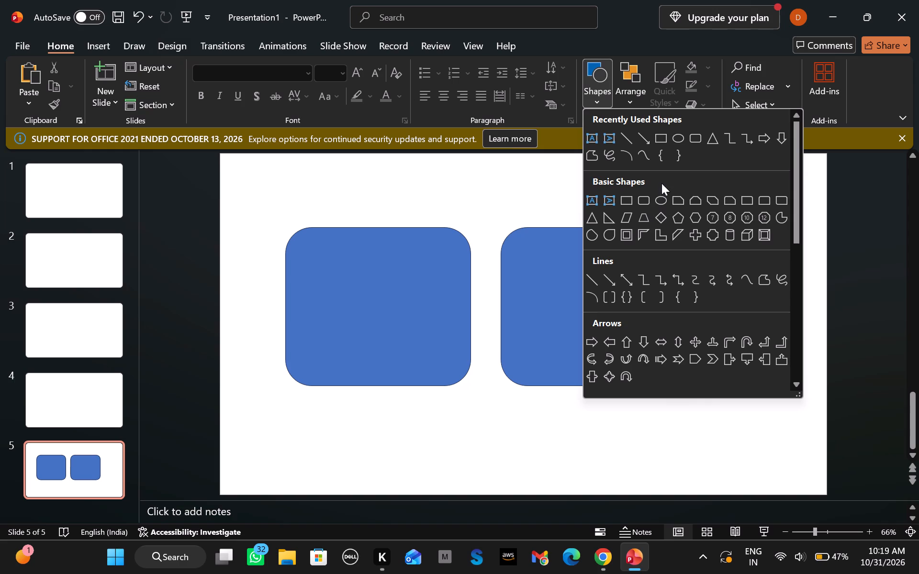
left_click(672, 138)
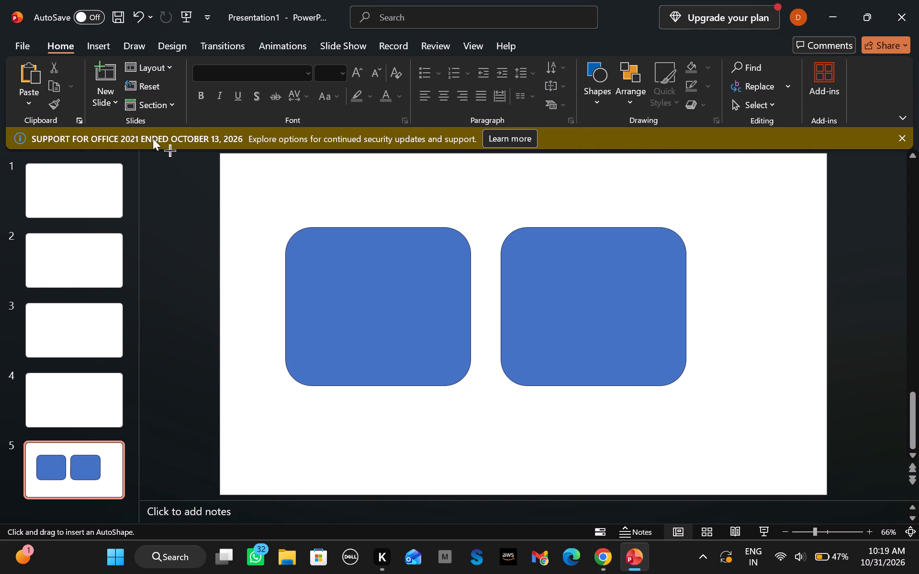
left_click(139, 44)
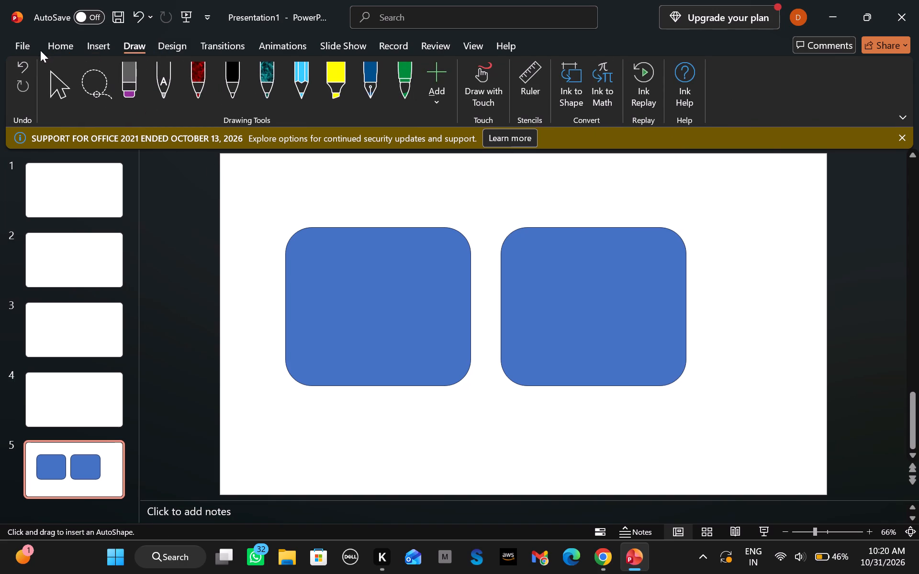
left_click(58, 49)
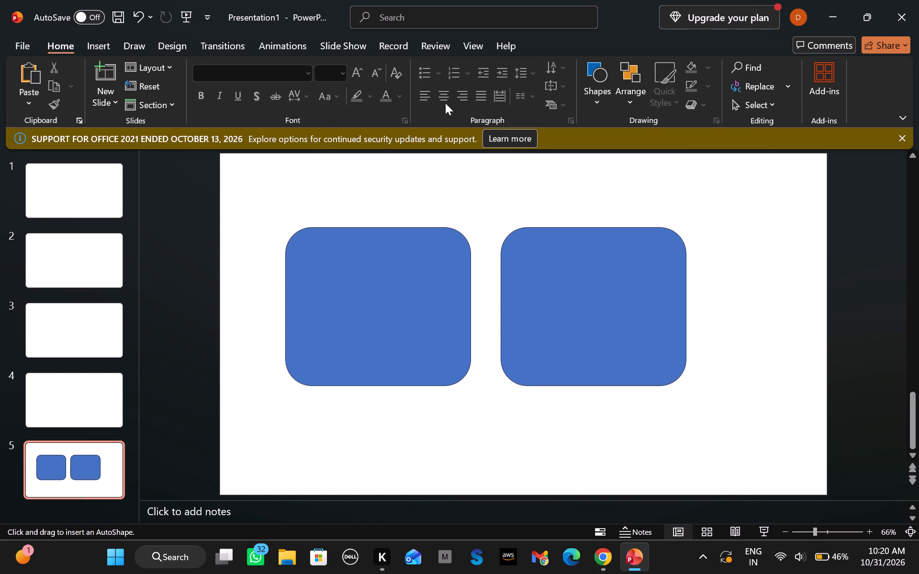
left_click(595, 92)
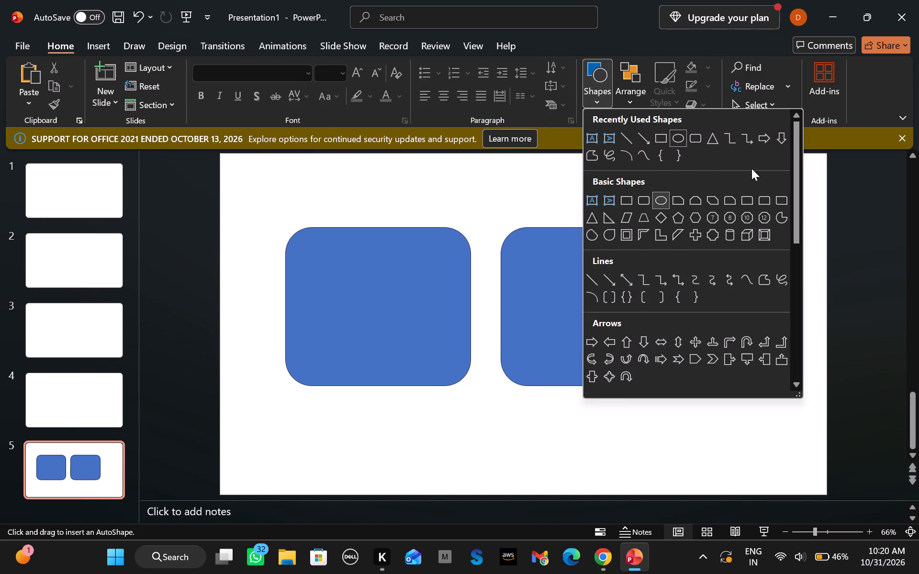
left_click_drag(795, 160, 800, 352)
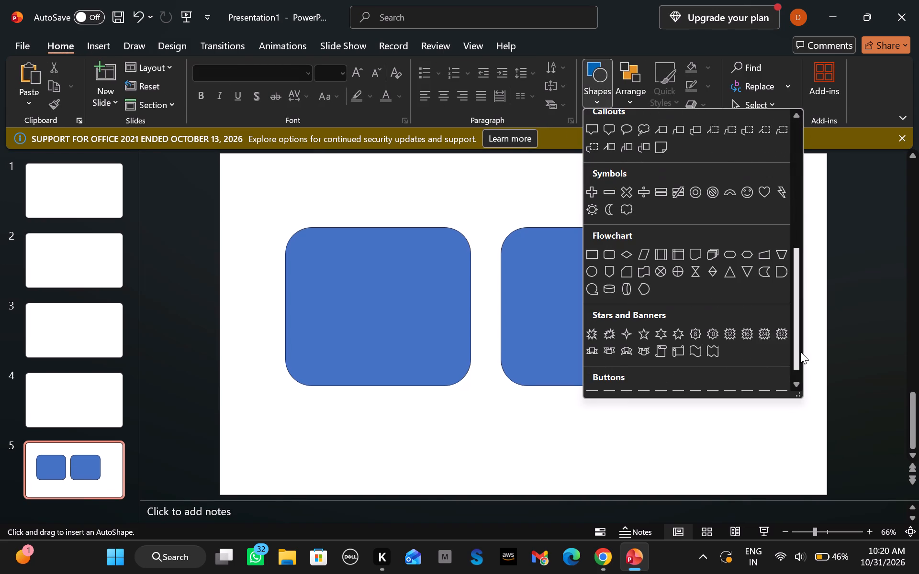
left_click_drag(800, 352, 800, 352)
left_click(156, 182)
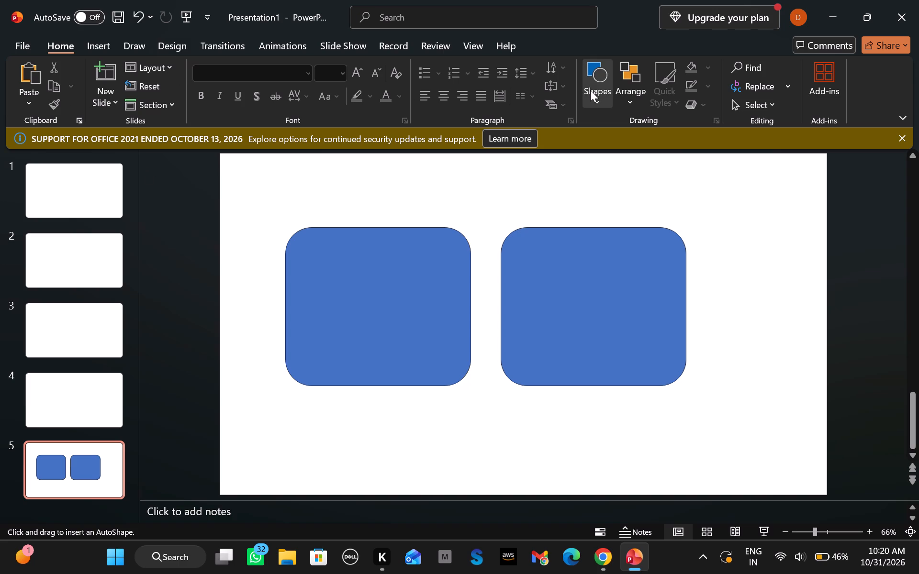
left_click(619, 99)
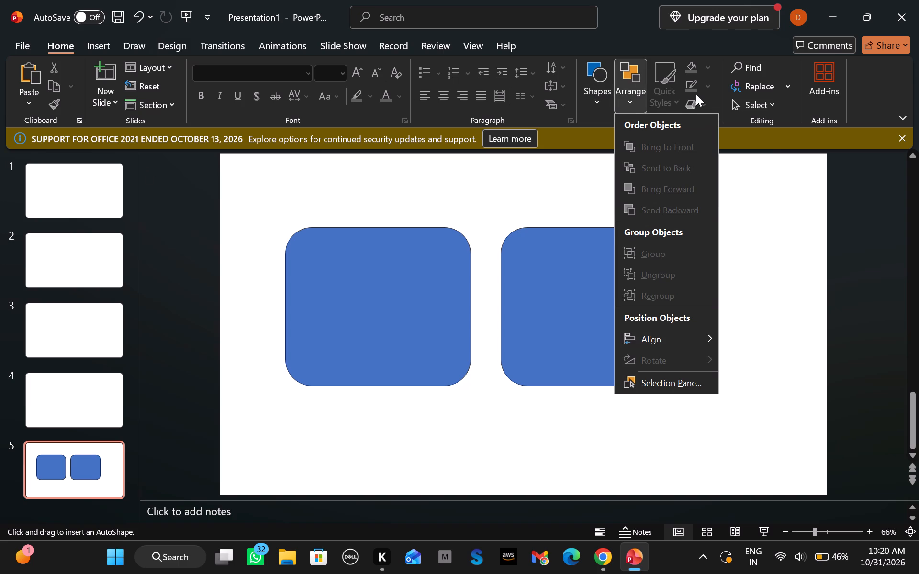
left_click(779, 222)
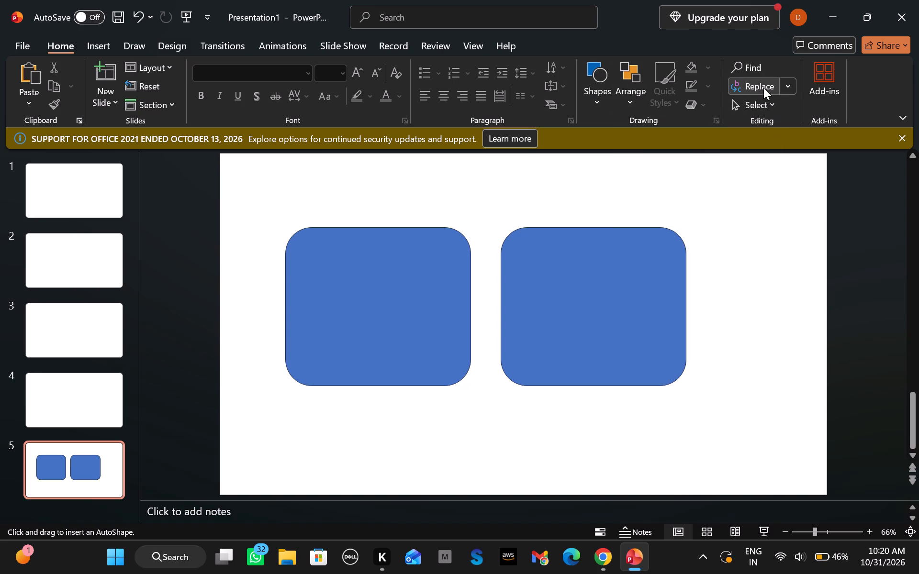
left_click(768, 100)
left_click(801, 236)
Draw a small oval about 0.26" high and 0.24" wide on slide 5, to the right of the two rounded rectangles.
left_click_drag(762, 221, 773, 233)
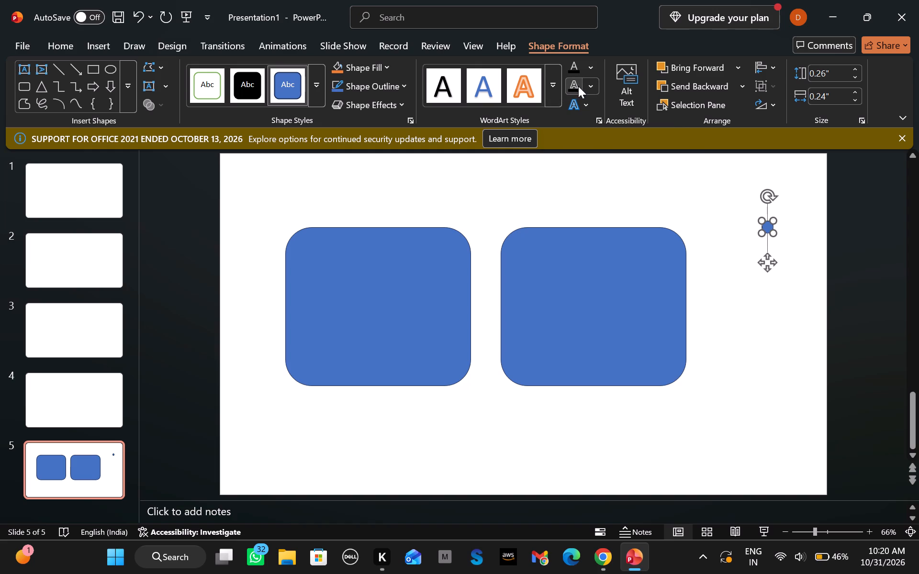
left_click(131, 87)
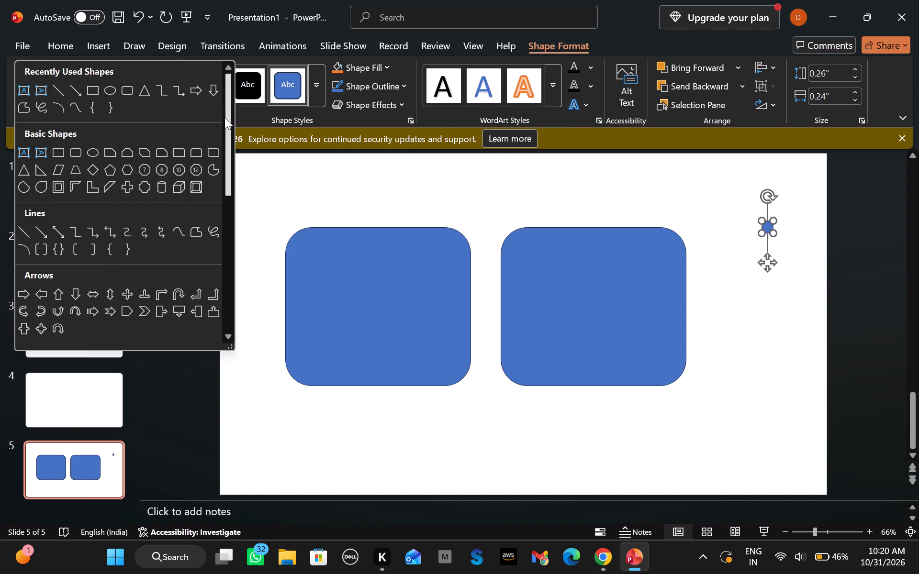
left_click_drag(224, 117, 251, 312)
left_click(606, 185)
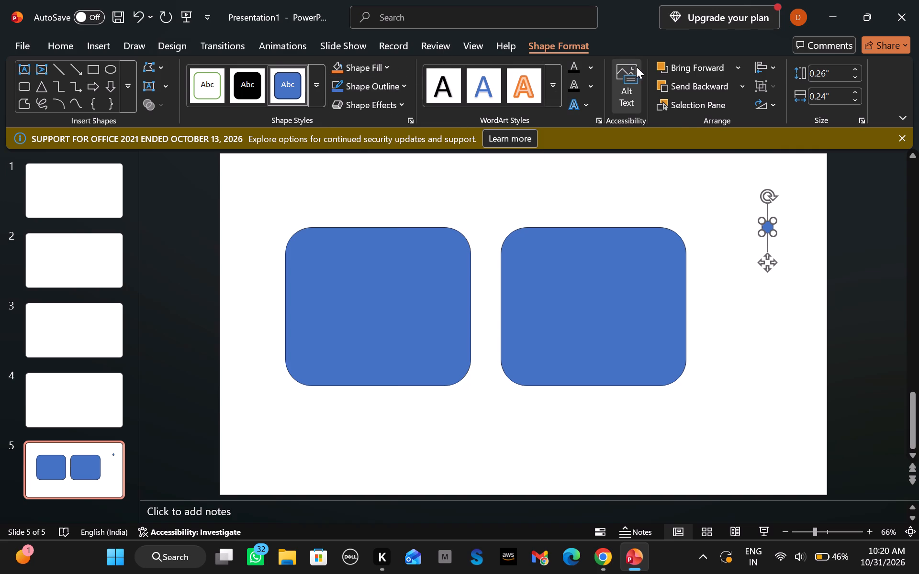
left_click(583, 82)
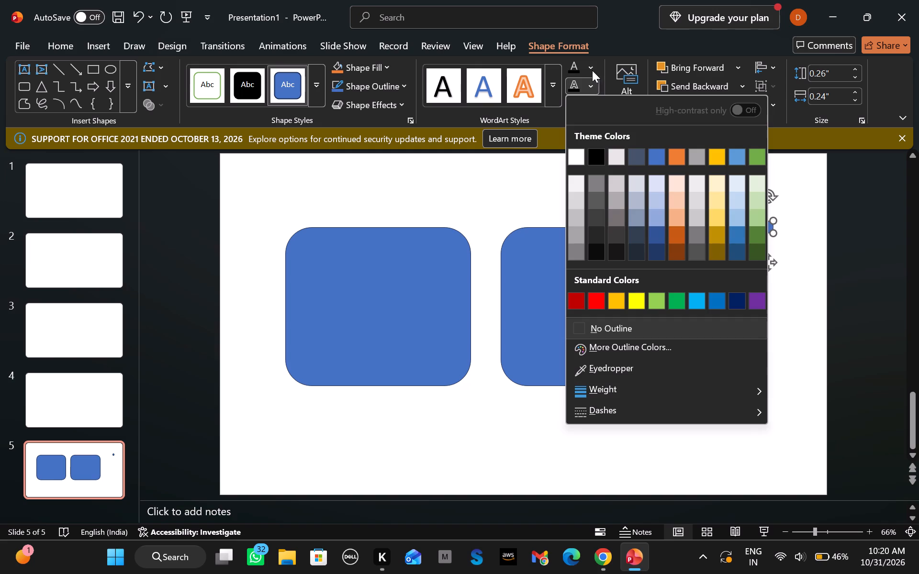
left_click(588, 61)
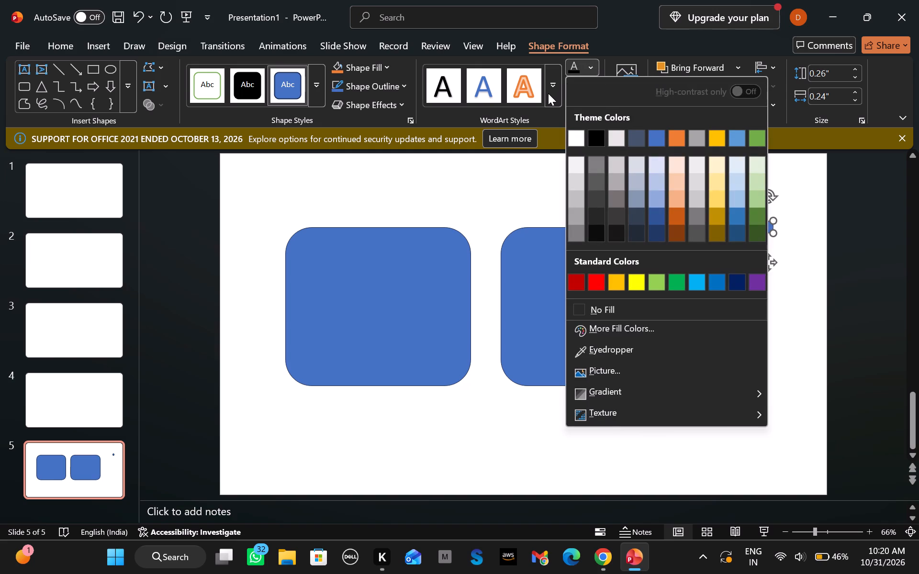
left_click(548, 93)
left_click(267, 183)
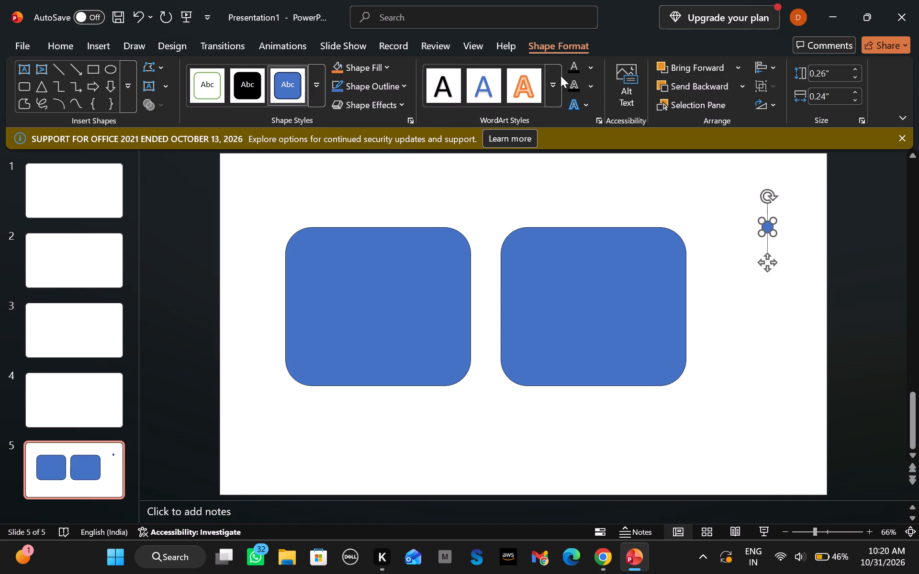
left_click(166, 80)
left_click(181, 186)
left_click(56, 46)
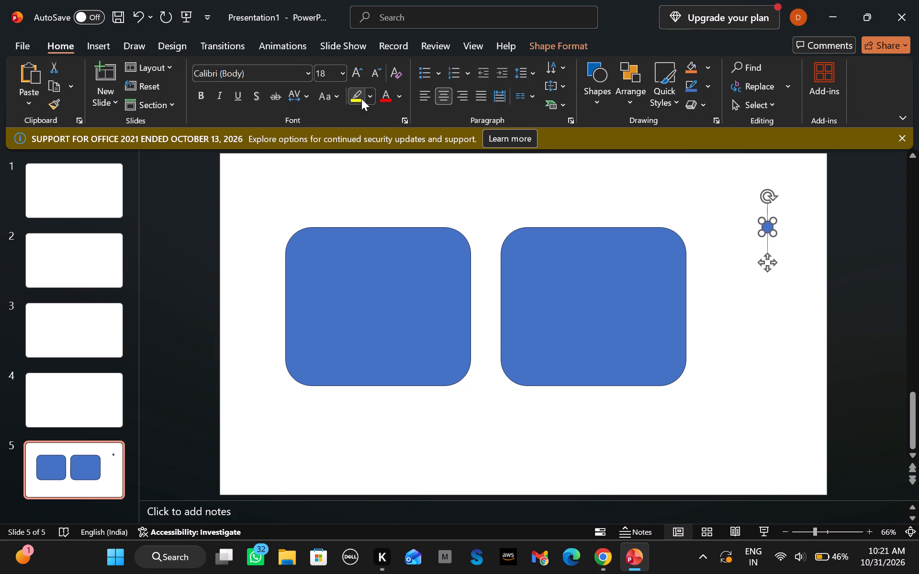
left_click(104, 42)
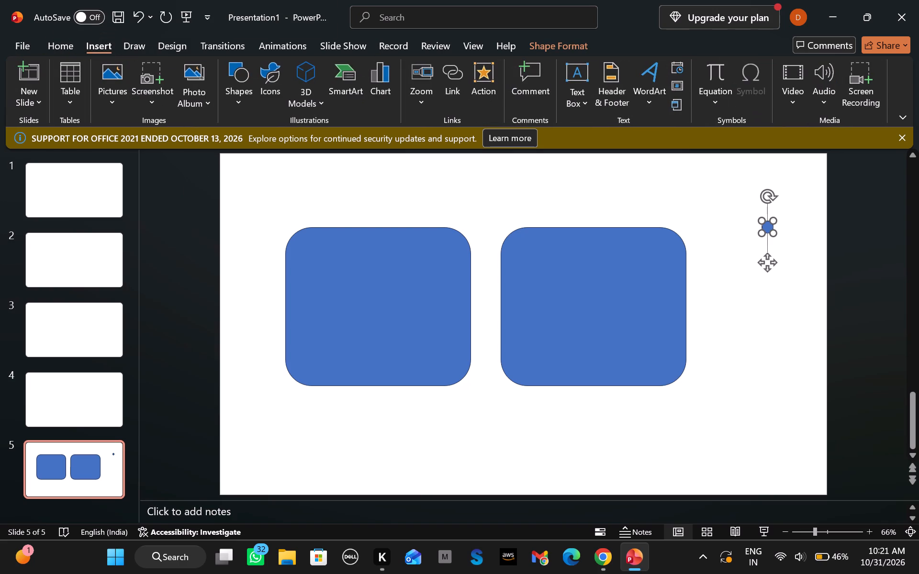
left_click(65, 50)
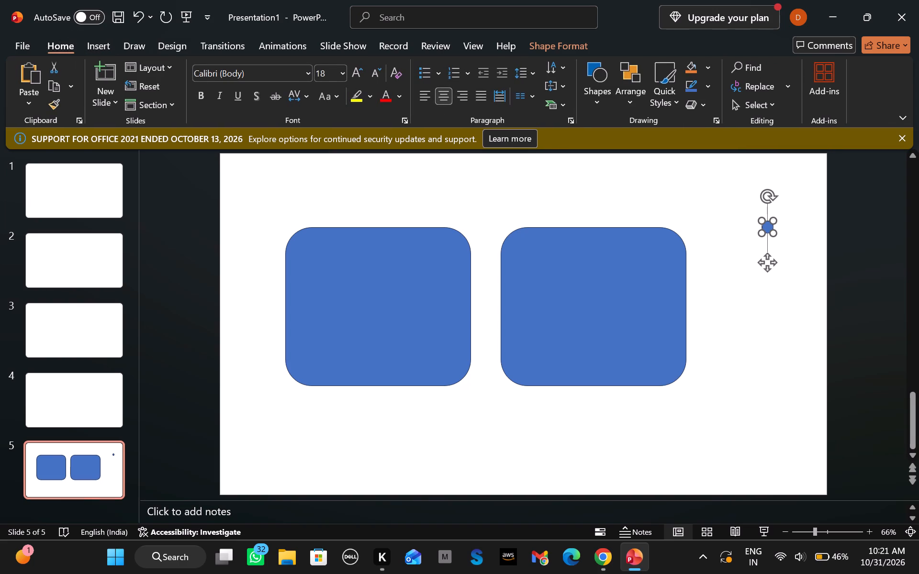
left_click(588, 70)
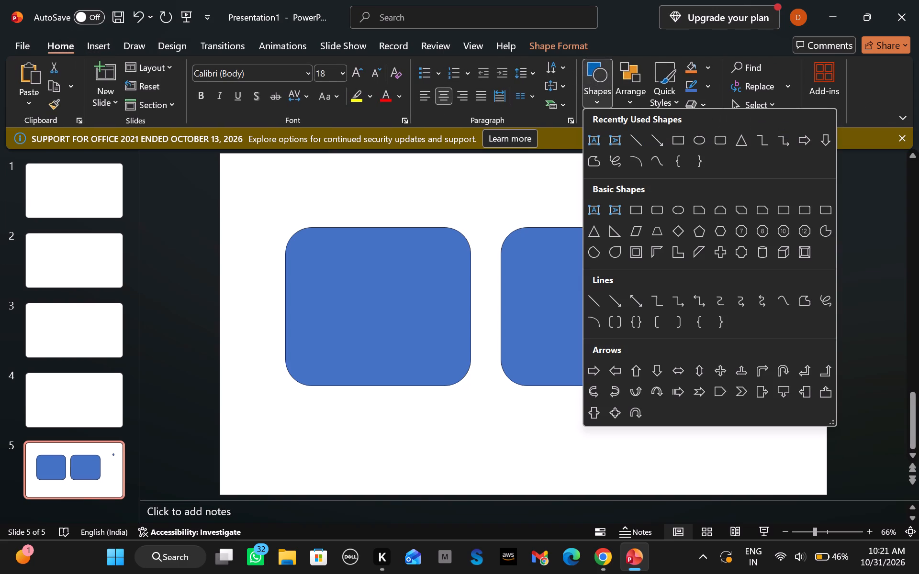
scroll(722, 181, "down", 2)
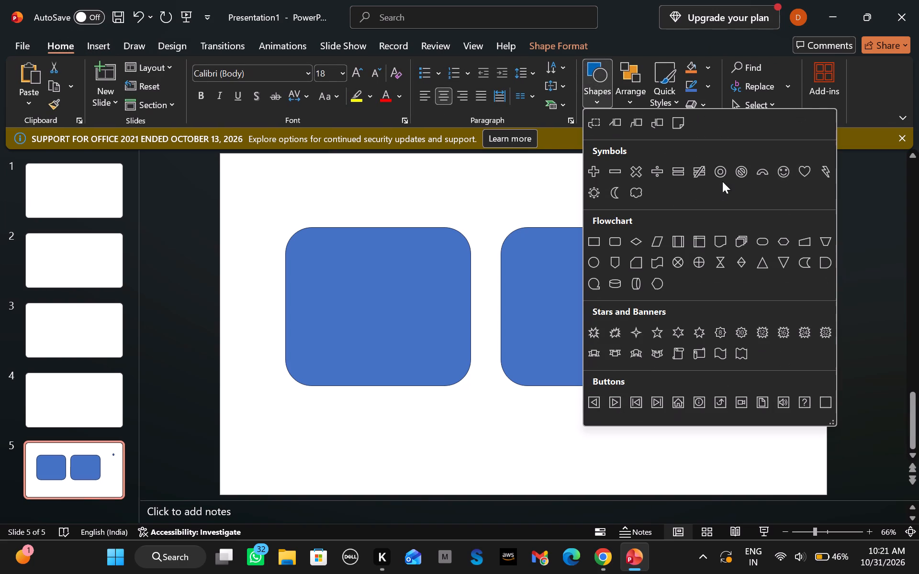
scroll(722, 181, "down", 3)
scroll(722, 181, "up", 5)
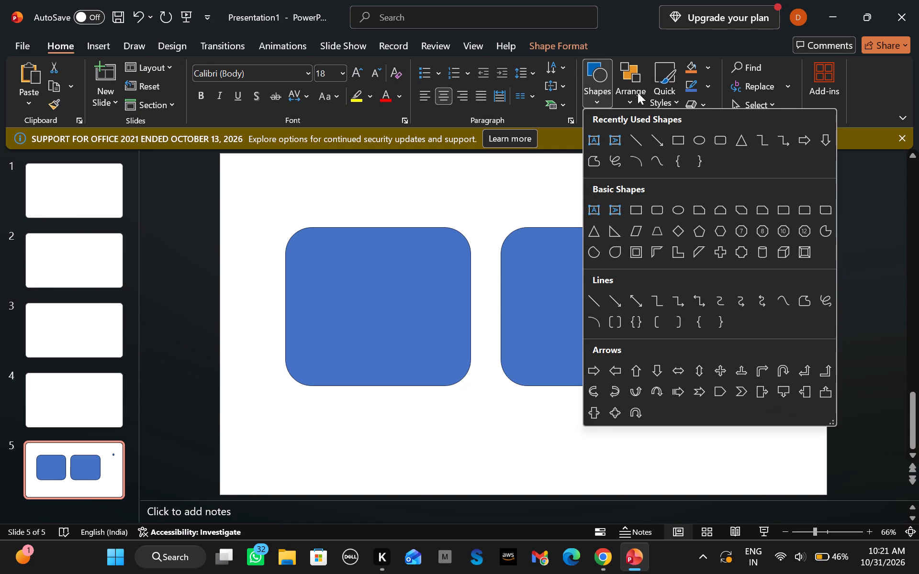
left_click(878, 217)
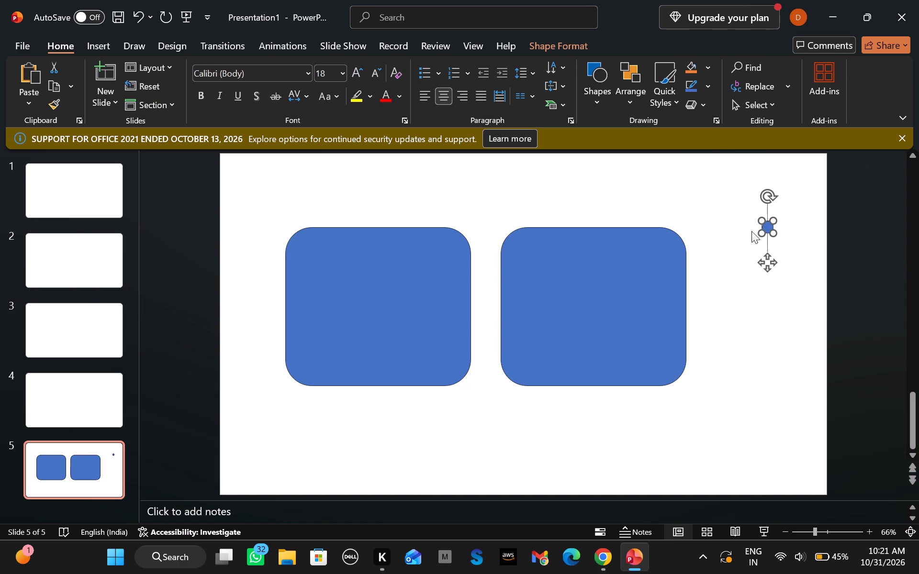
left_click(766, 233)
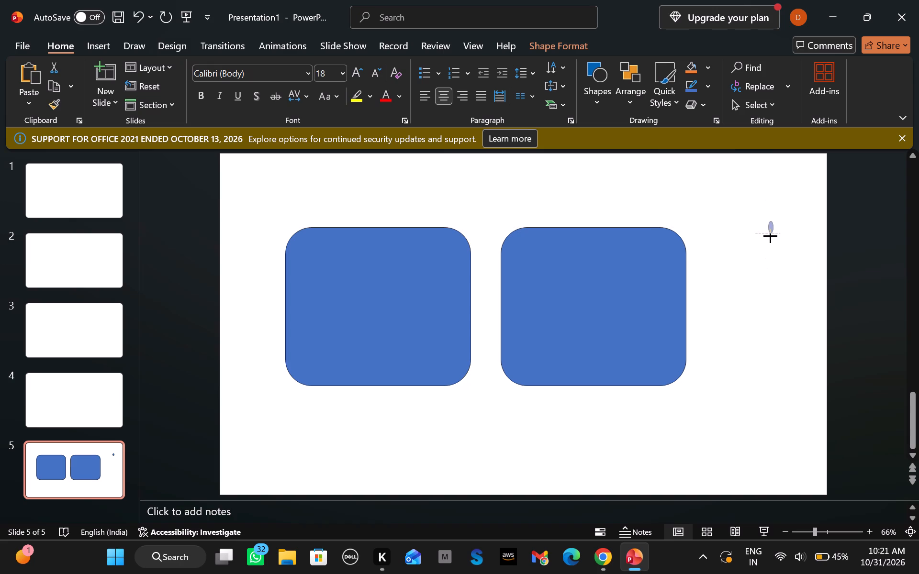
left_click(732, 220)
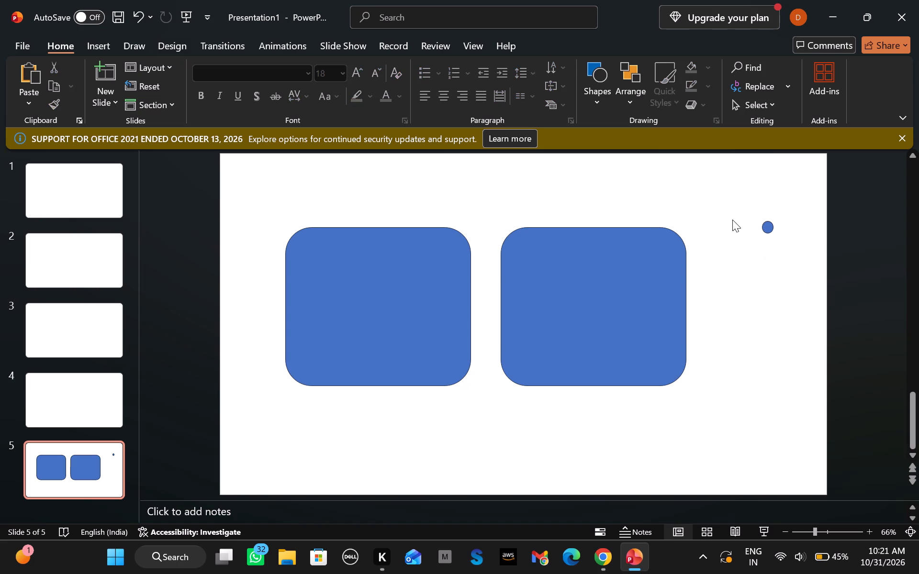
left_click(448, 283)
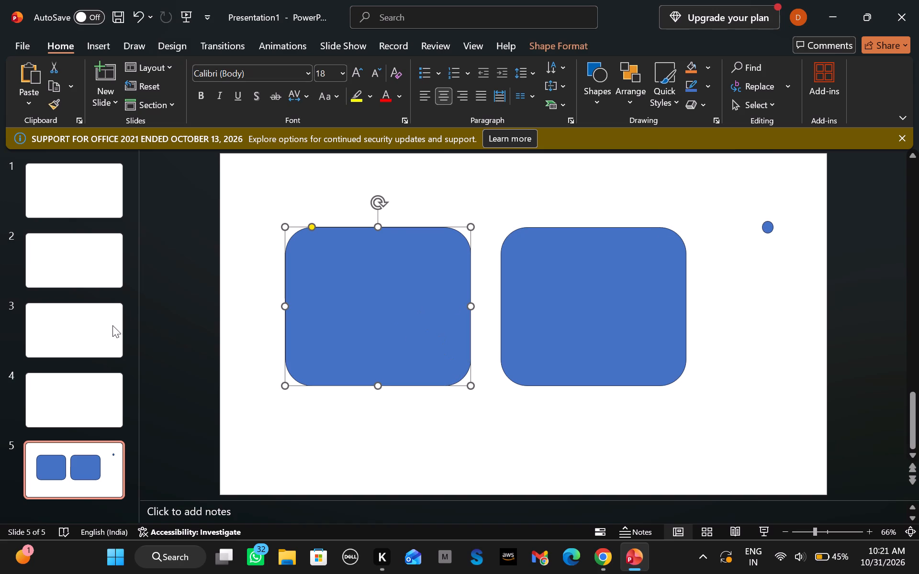
Delete slide 5, which holds the two rounded rectangles and the small oval.
right_click(58, 475)
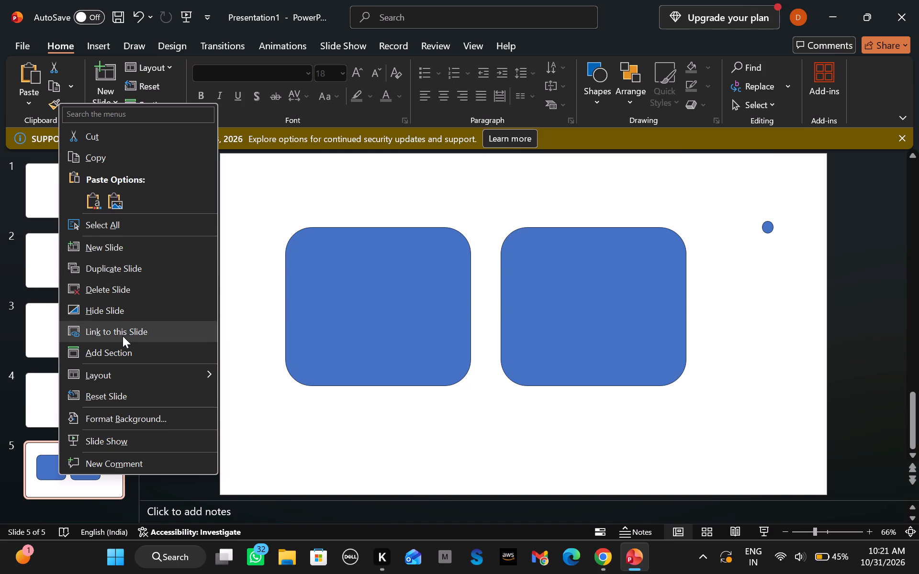
left_click(91, 287)
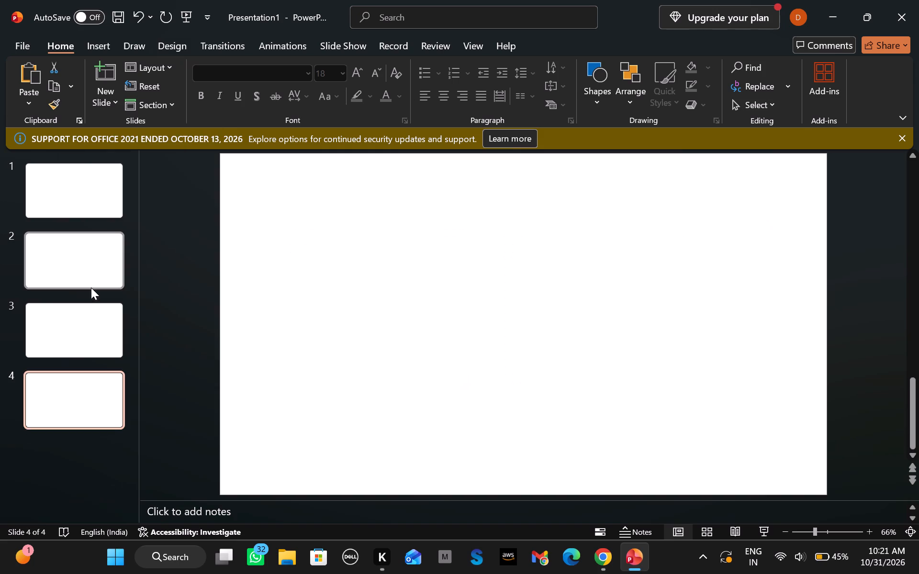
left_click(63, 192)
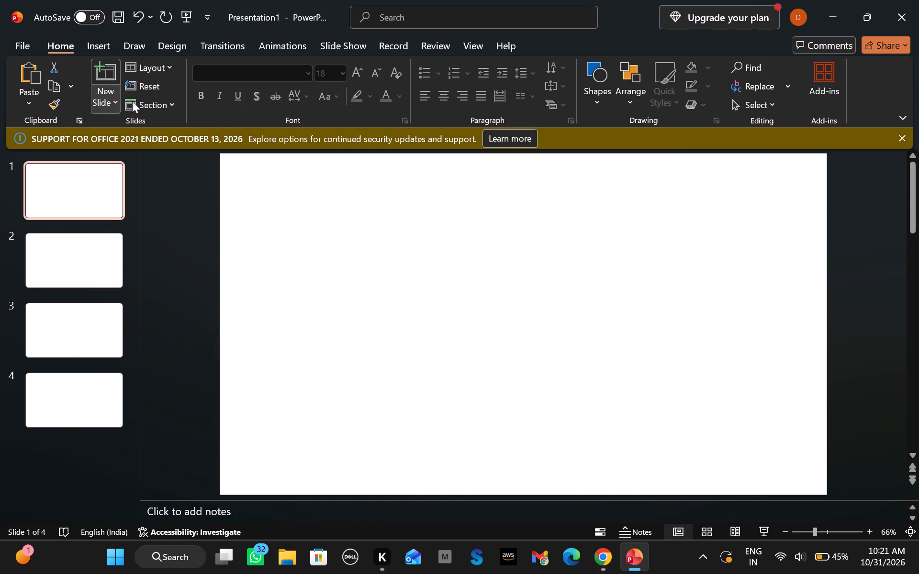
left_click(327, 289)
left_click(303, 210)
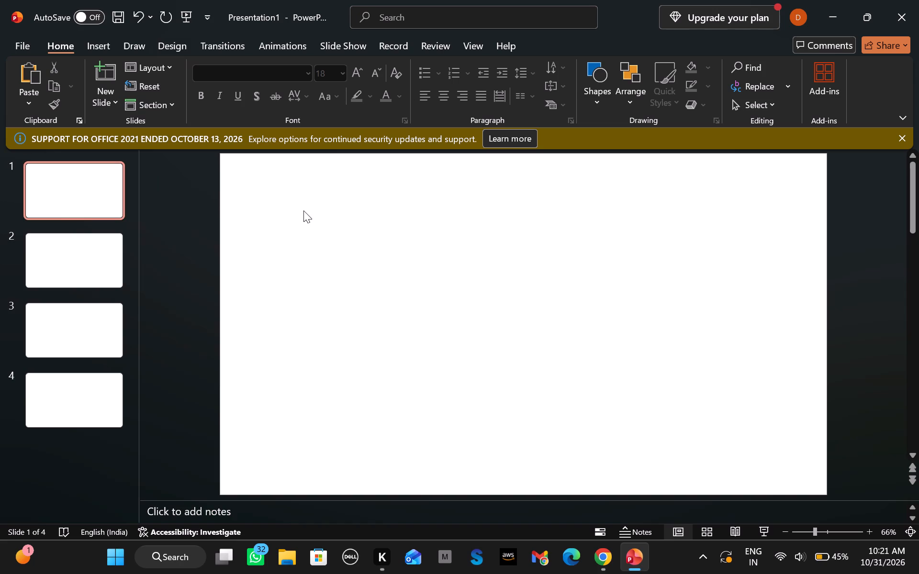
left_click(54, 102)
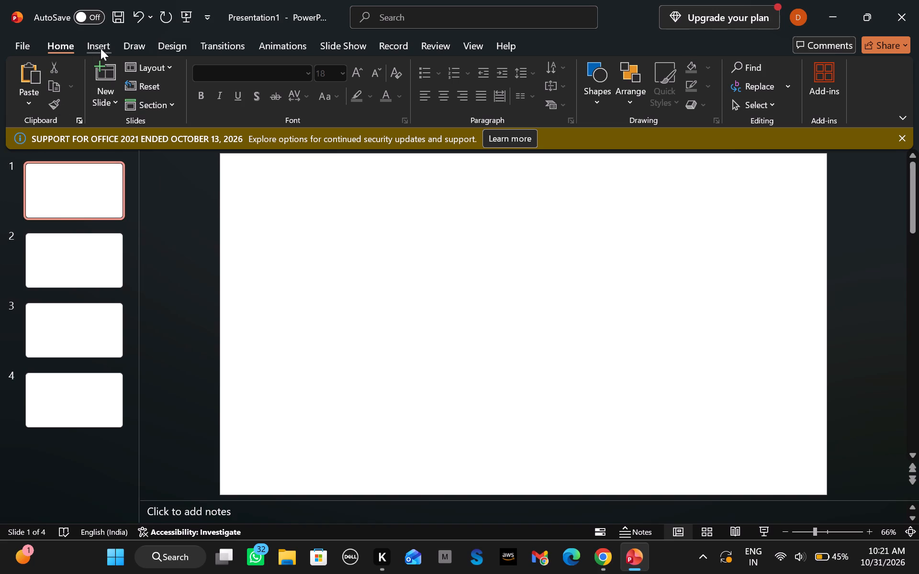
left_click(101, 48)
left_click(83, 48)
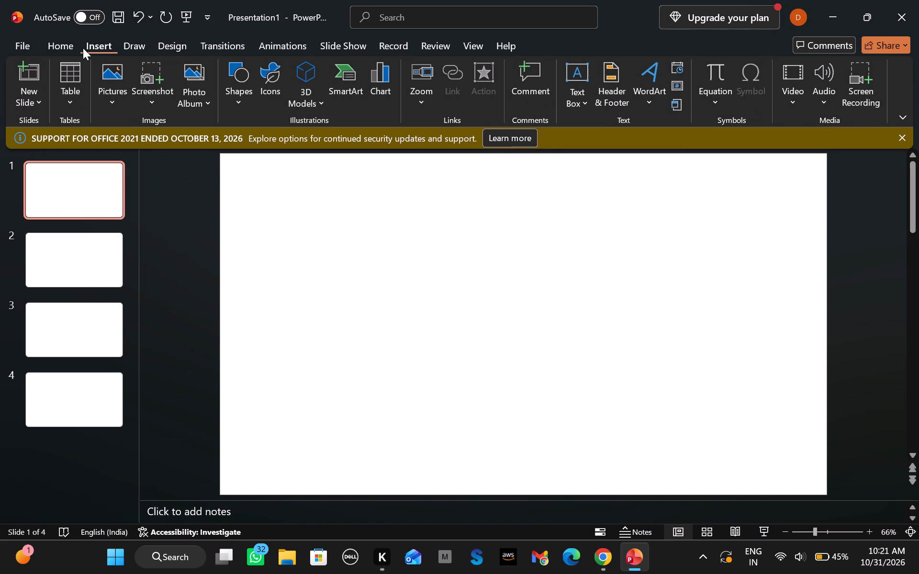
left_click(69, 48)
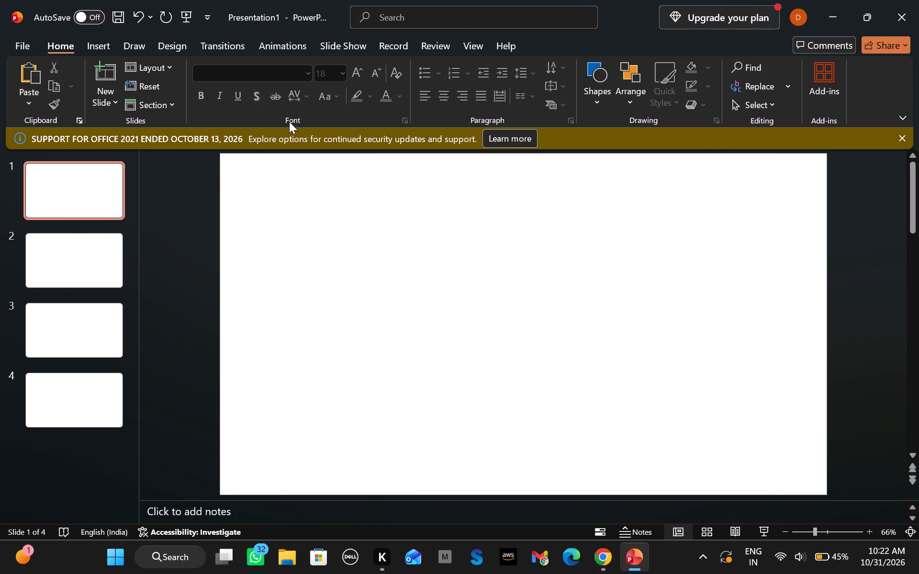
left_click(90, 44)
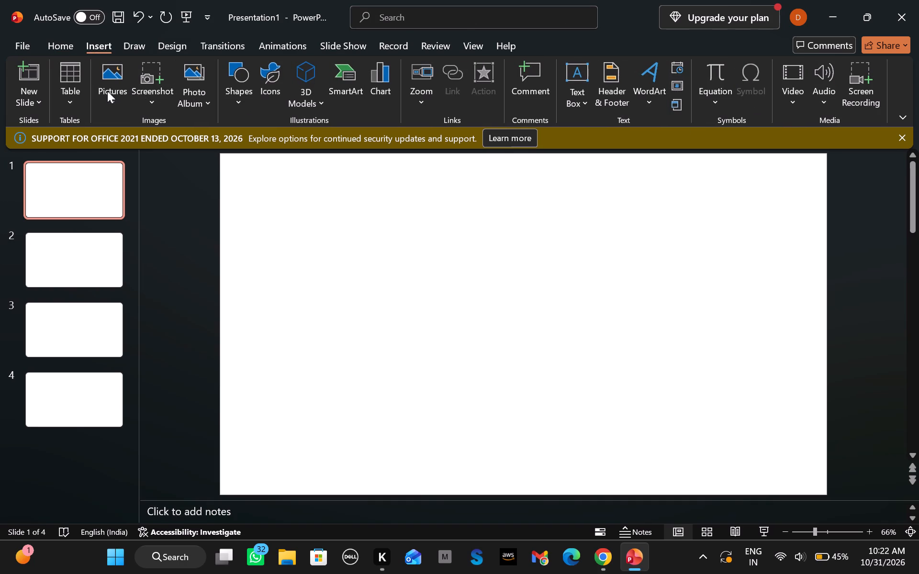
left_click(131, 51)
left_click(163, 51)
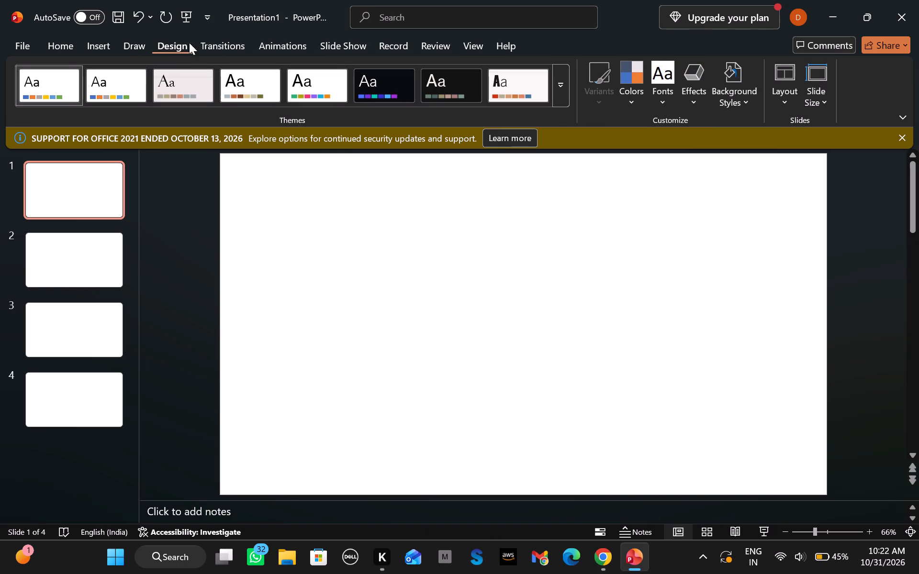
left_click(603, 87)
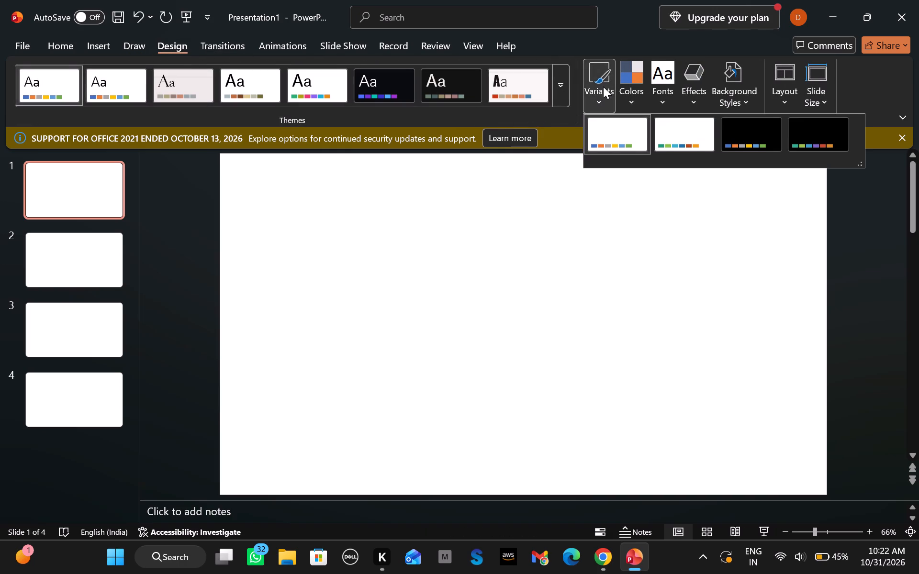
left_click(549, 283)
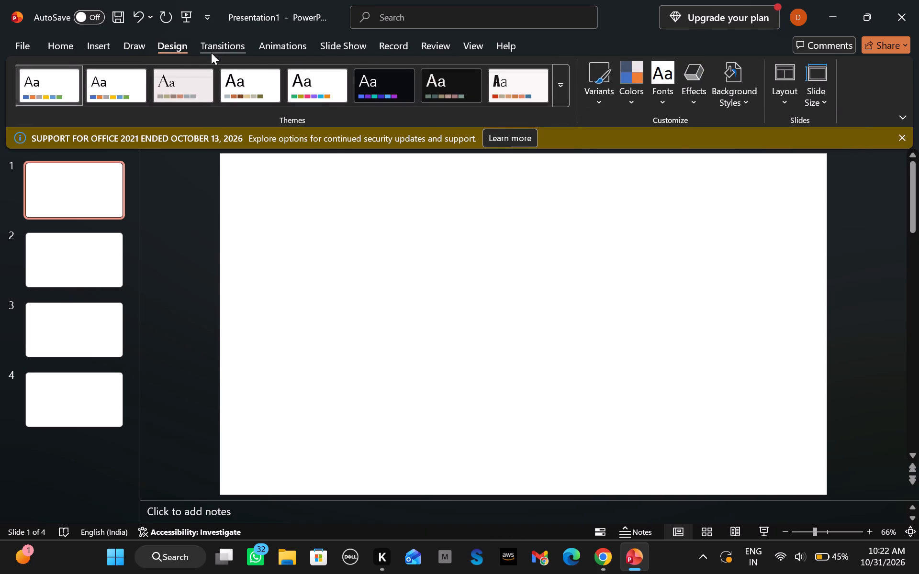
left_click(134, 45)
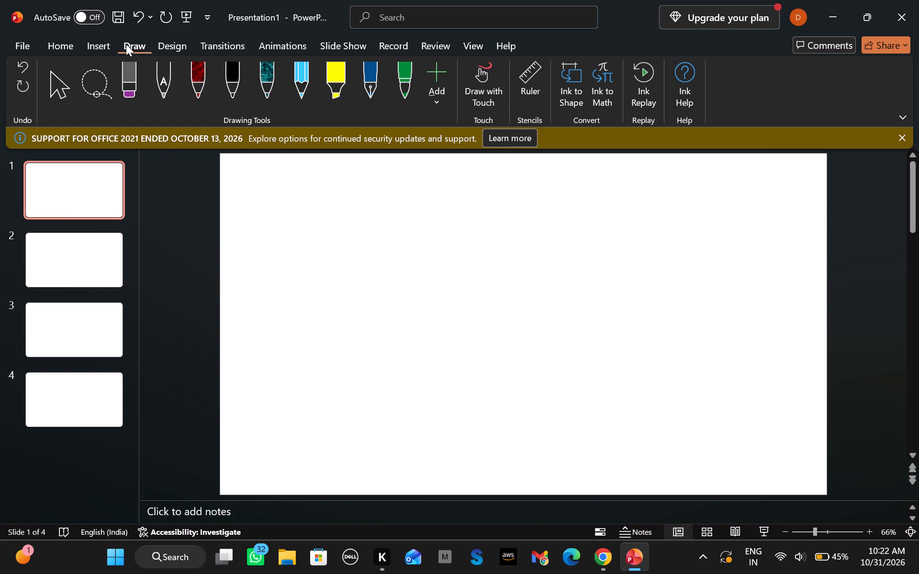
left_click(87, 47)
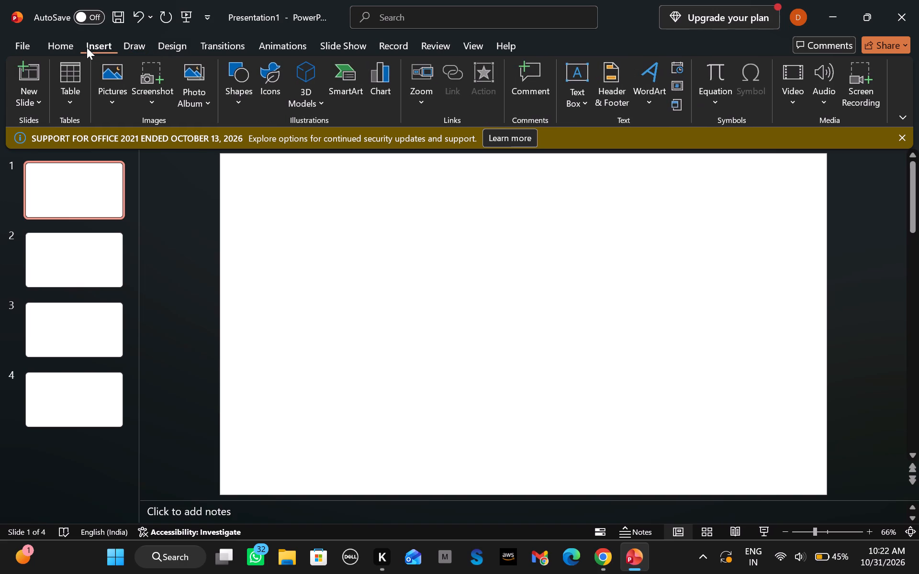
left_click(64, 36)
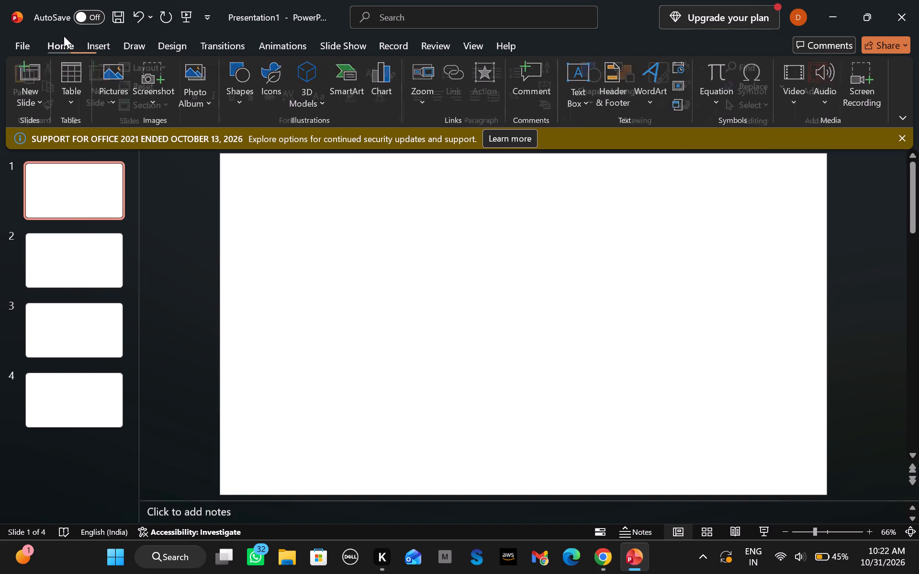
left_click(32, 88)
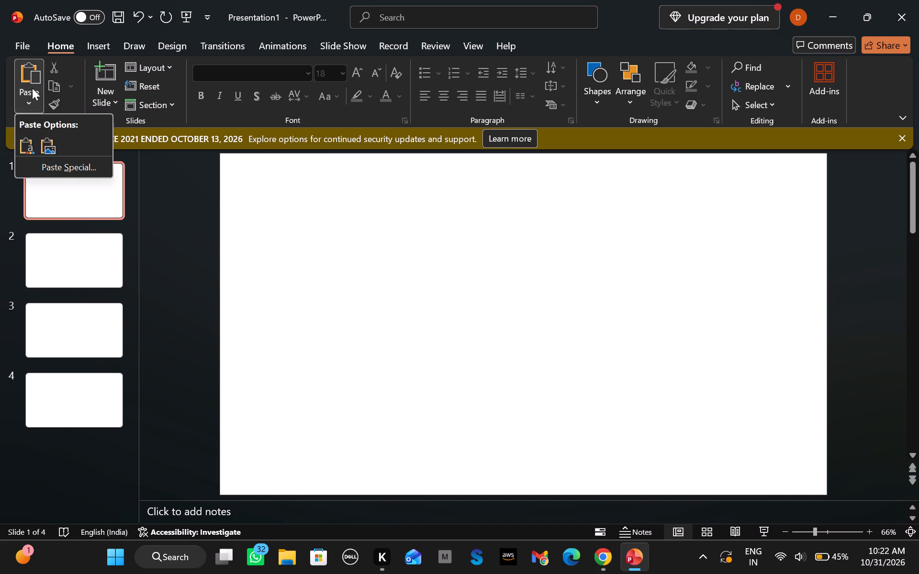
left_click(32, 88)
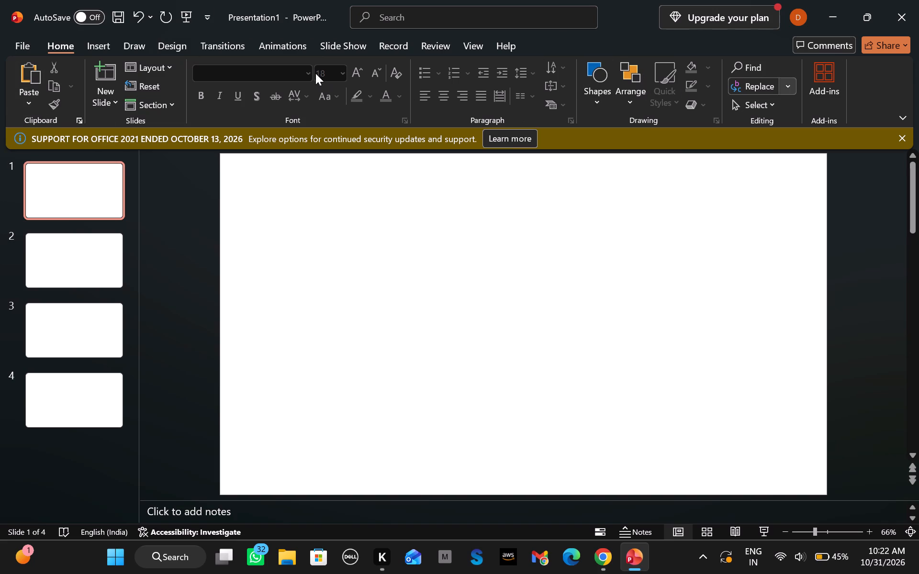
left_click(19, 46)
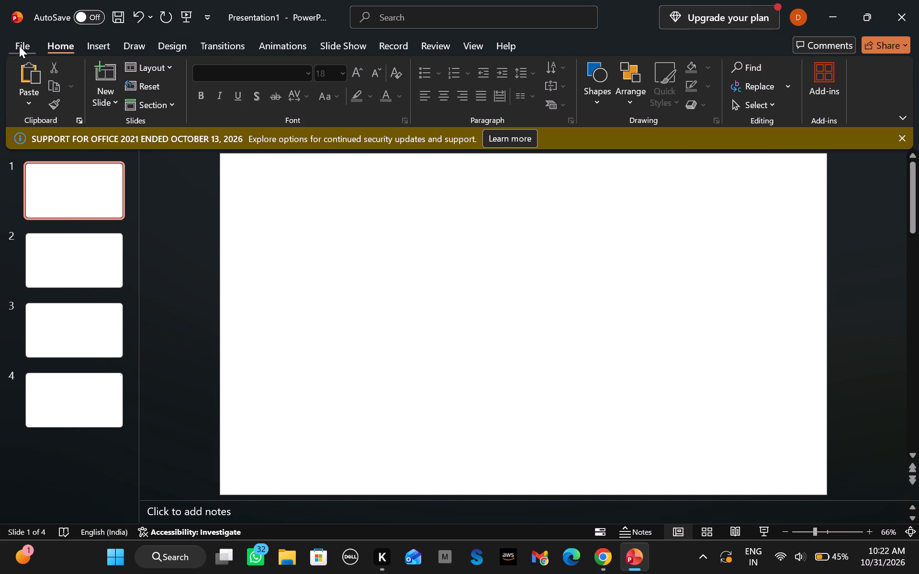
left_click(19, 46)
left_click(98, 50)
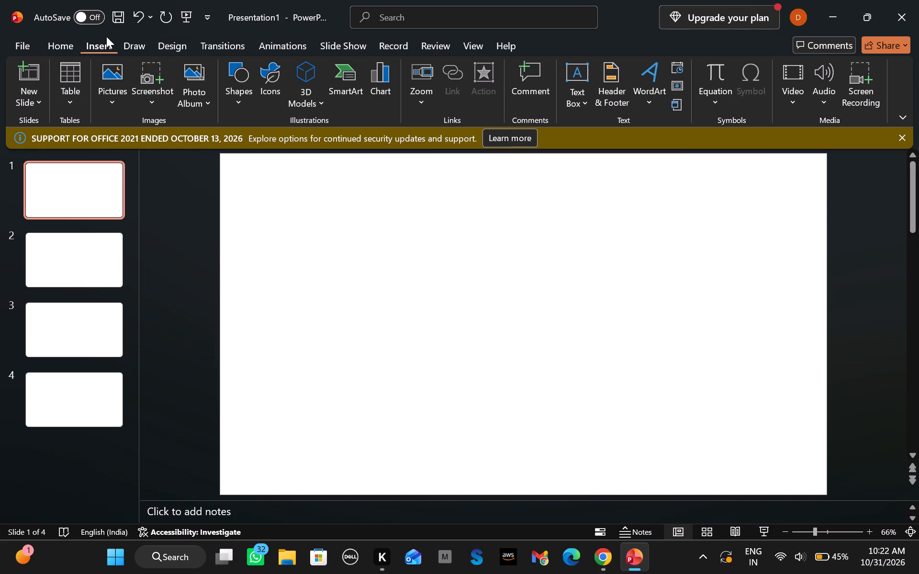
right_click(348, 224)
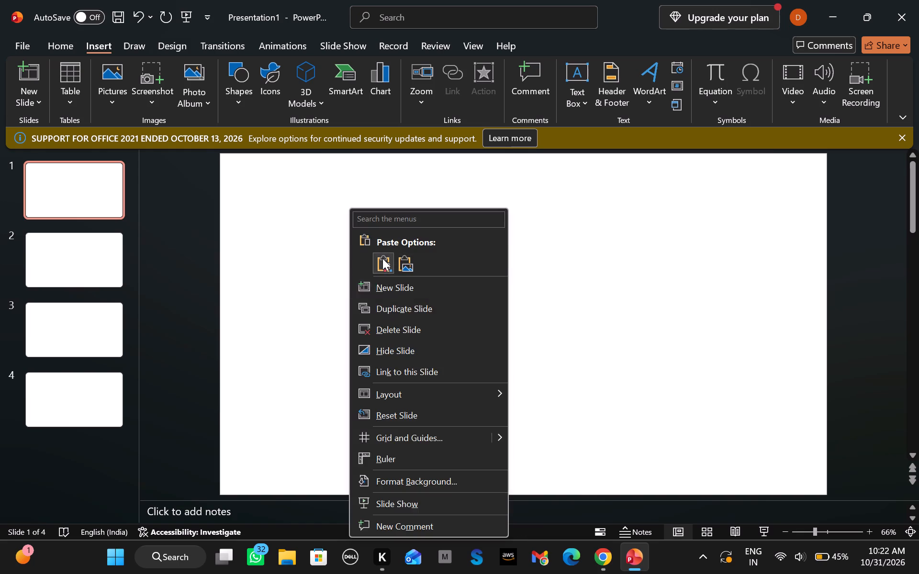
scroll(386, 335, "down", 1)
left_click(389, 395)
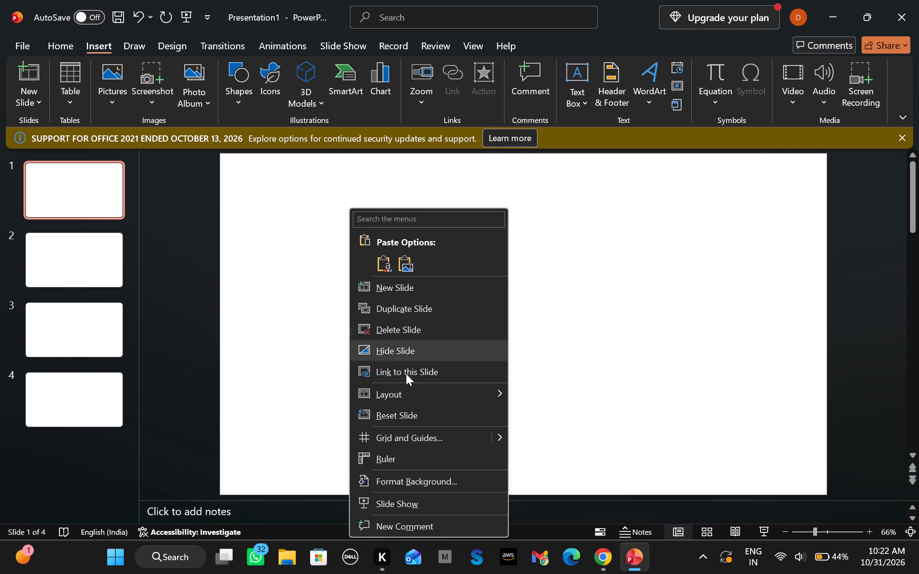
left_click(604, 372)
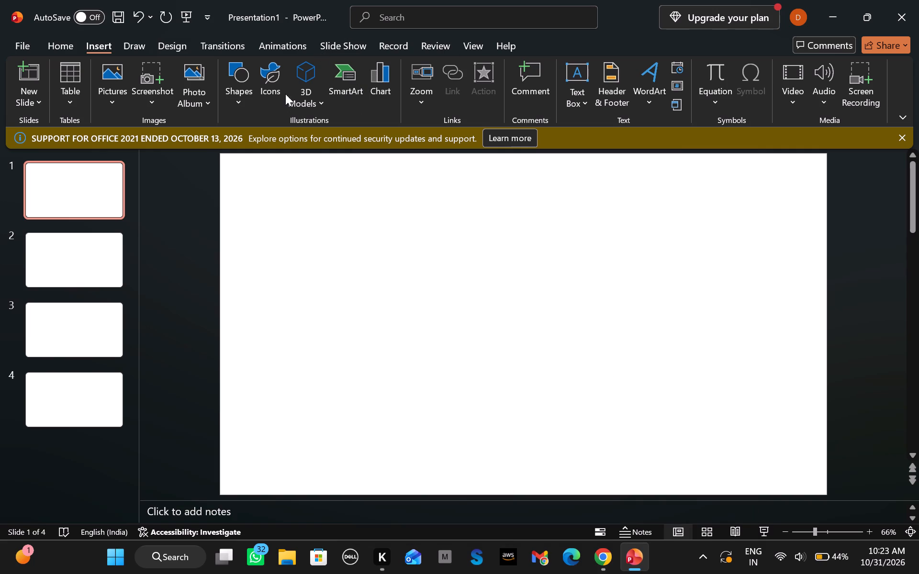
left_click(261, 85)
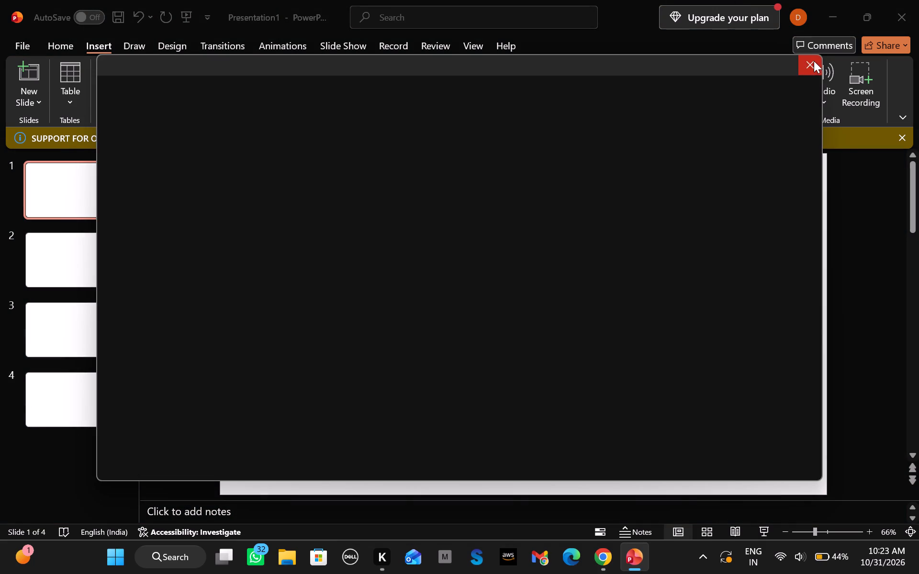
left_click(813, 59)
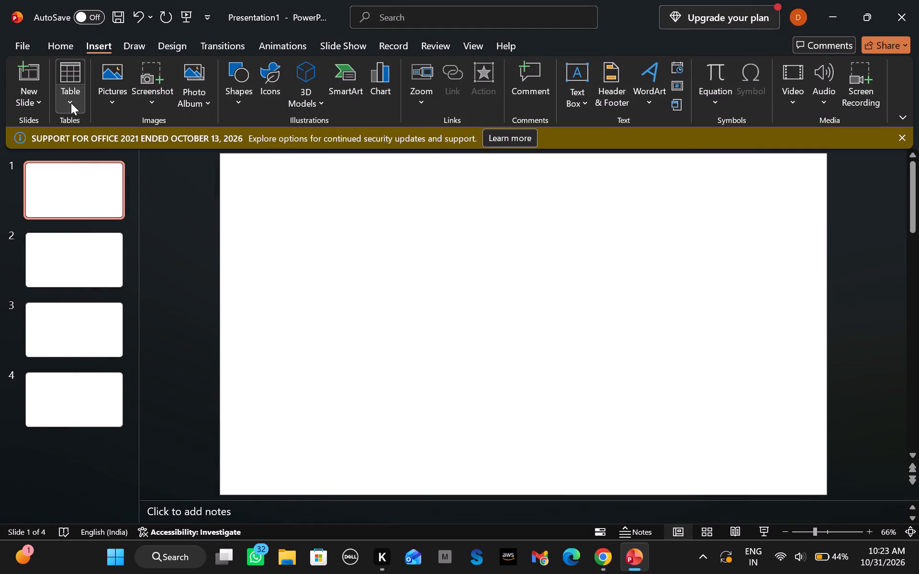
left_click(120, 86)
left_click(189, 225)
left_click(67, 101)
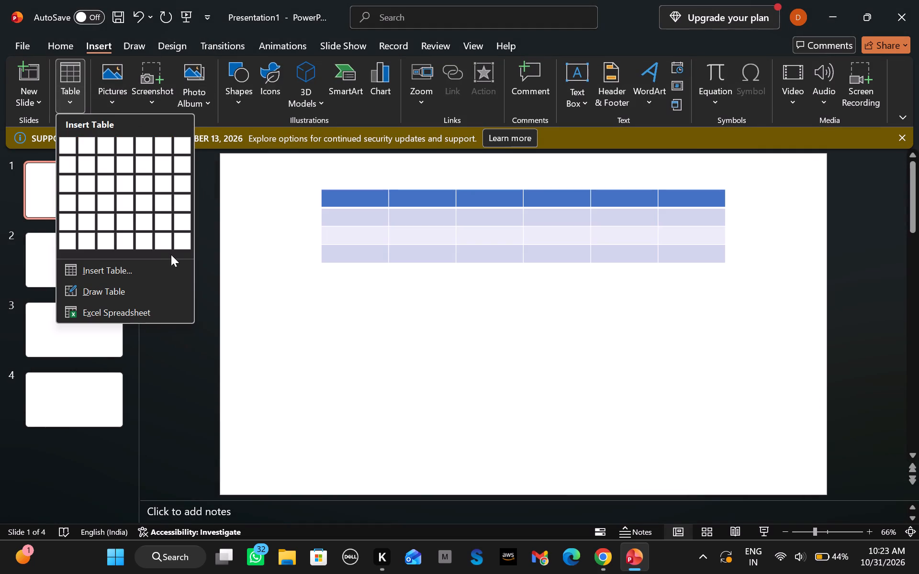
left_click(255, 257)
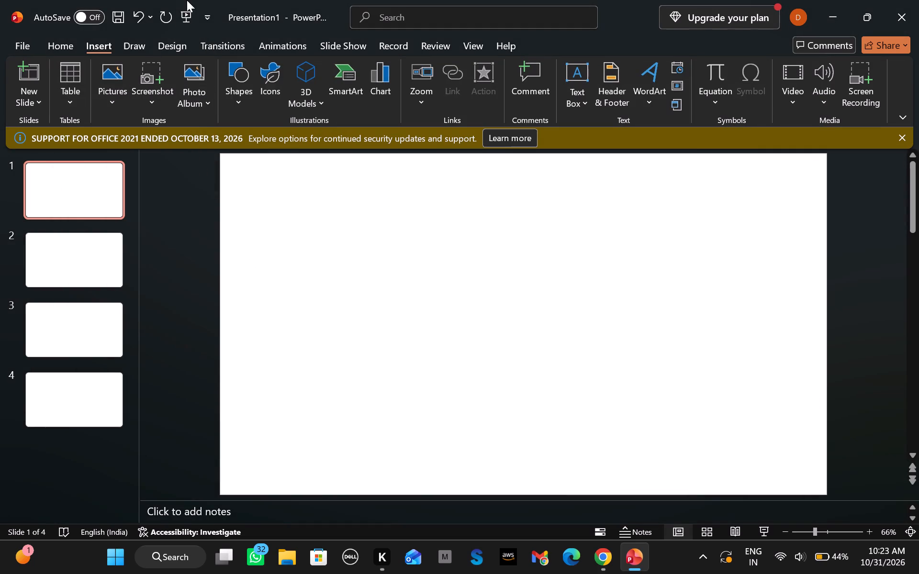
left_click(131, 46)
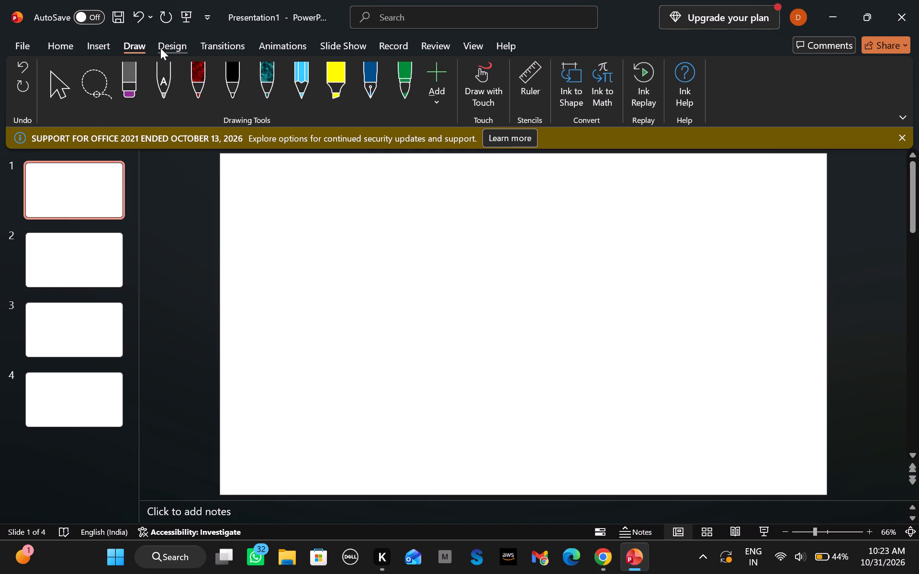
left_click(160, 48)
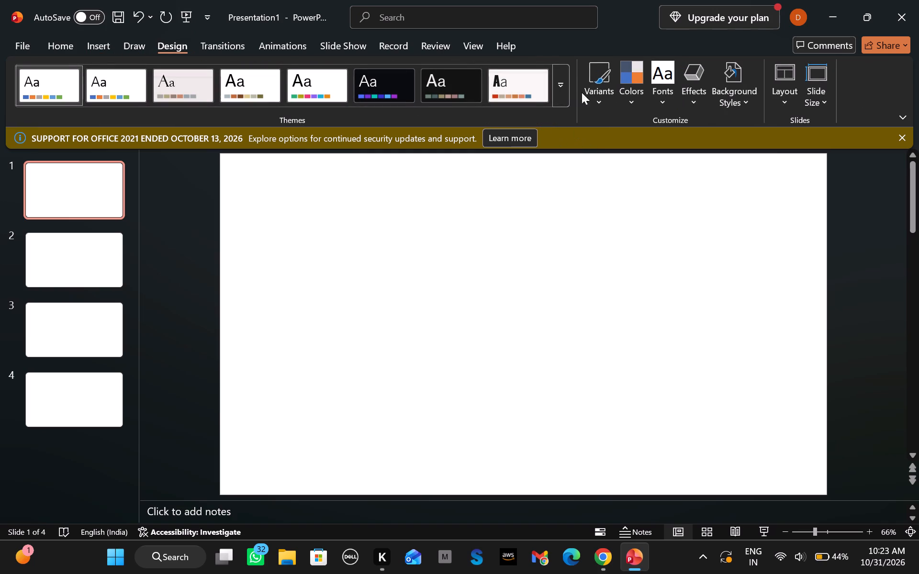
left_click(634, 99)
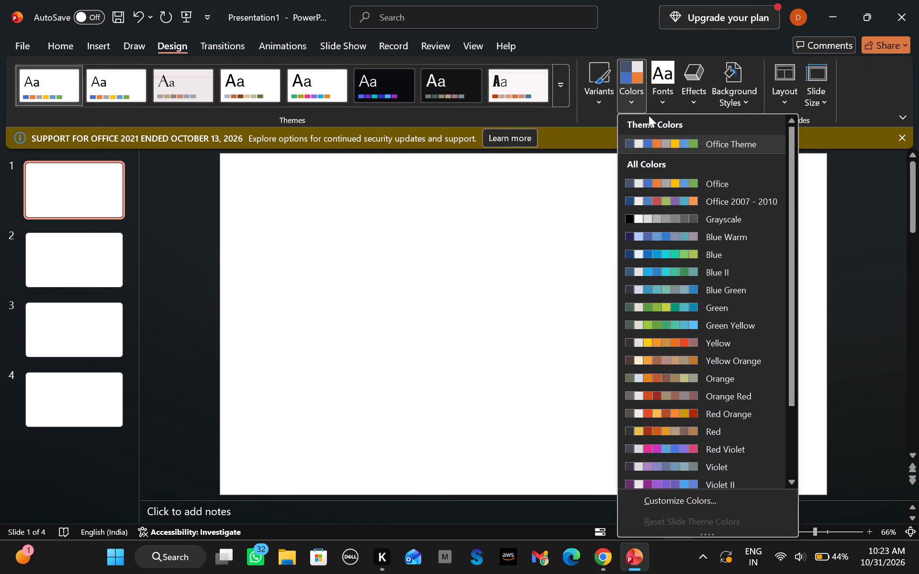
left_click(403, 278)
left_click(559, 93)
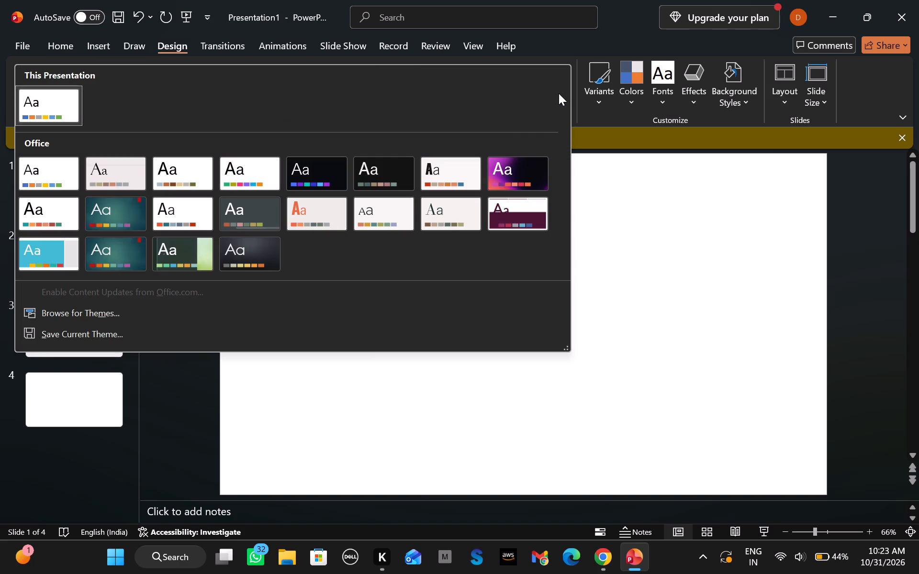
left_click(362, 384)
Give slide 1 a solid background fill, trying standard light green and two pale theme greens before choosing the second-darkest theme green.
left_click(729, 100)
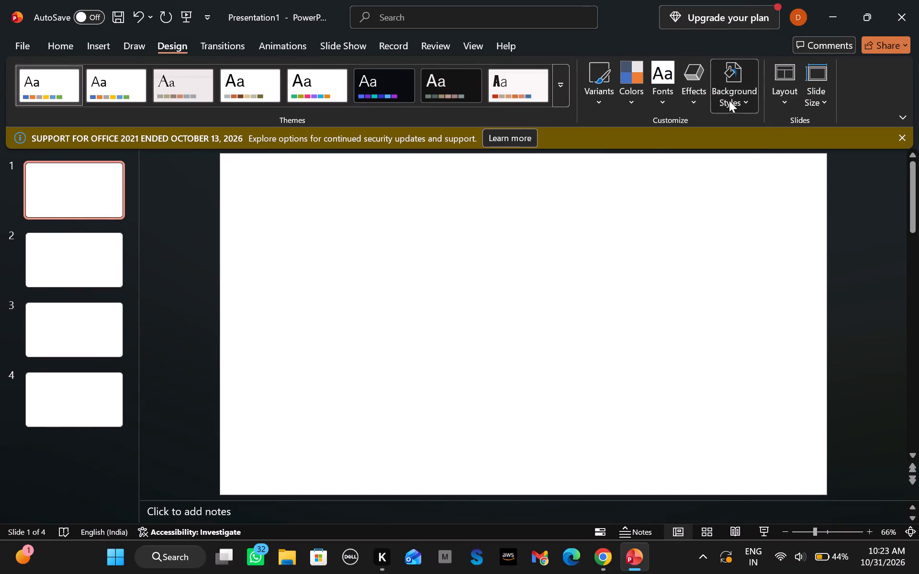
scroll(822, 209, "down", 2)
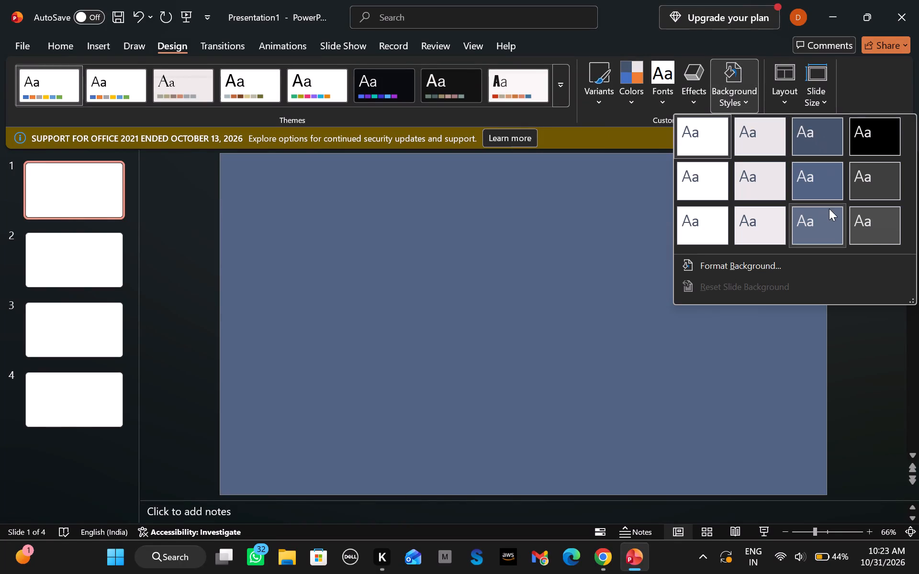
left_click(748, 263)
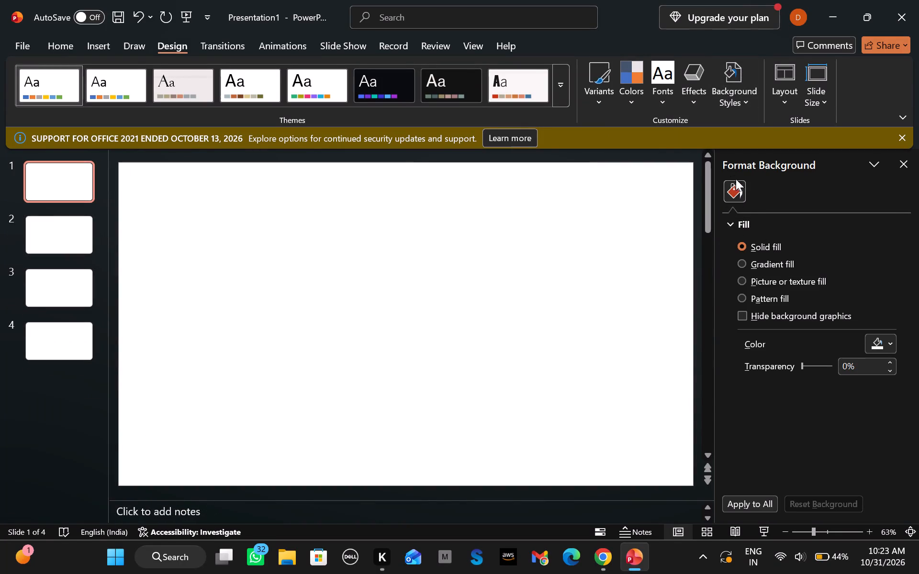
left_click(741, 193)
left_click(741, 193)
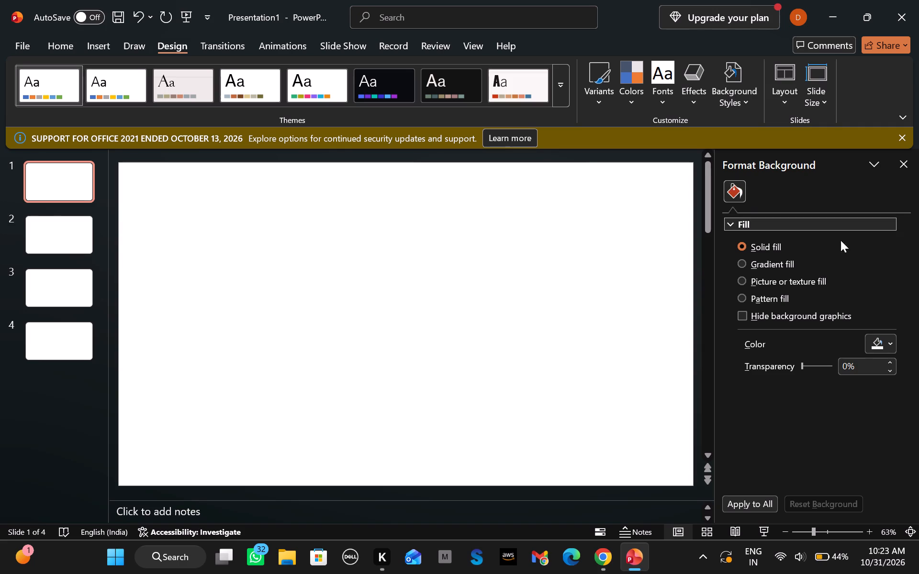
left_click(883, 341)
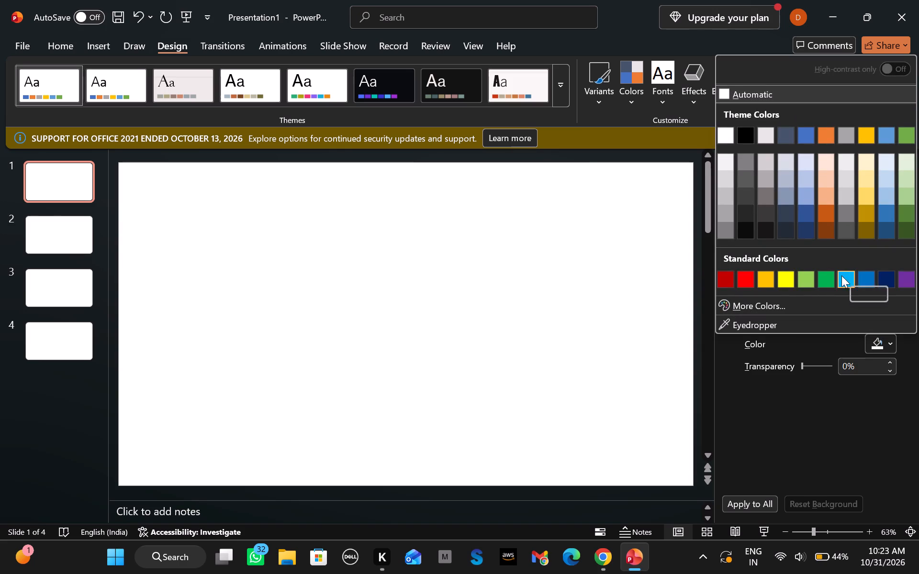
left_click(802, 277)
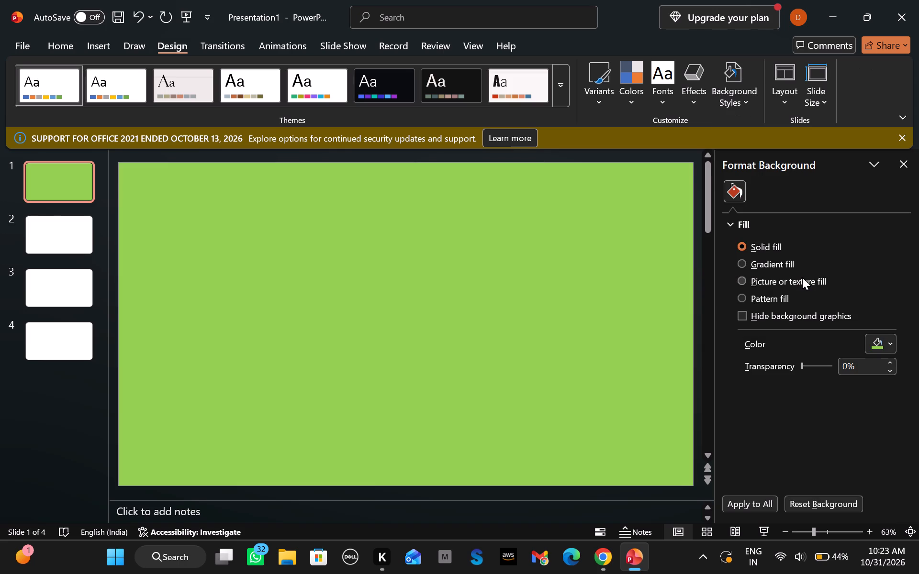
left_click(883, 341)
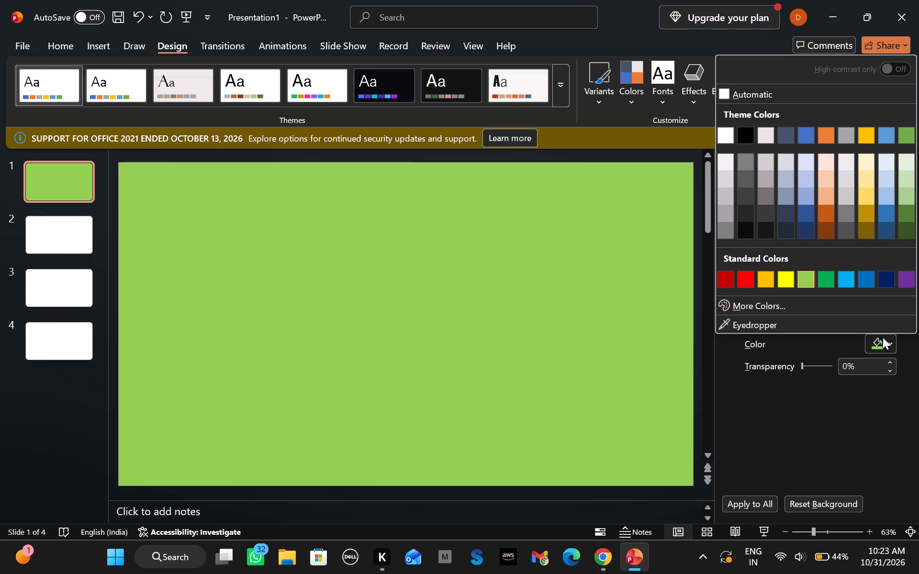
left_click(907, 199)
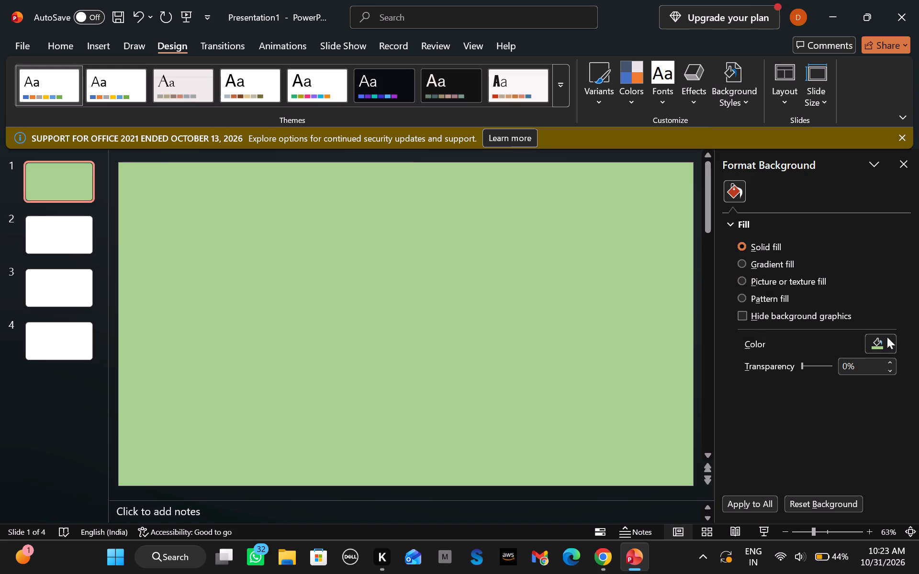
left_click(887, 337)
left_click(908, 181)
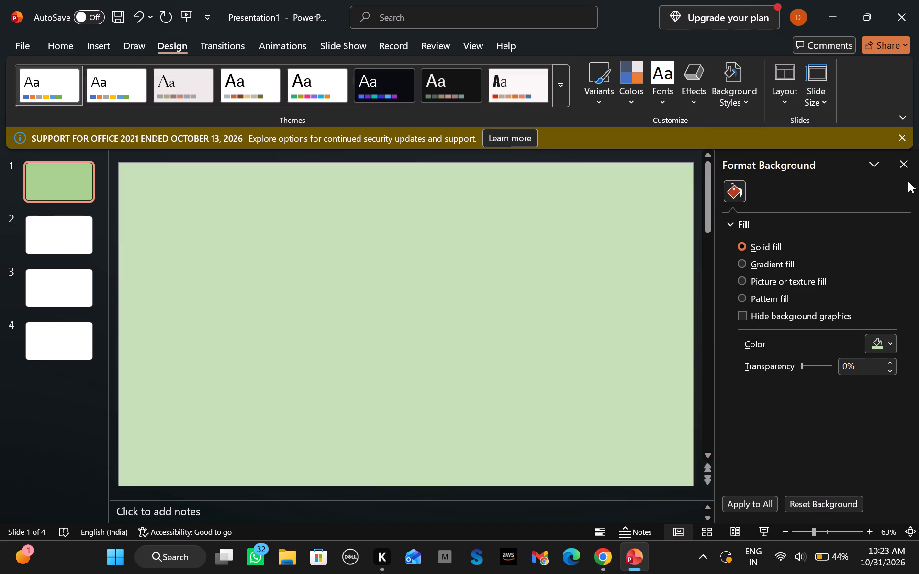
left_click(888, 342)
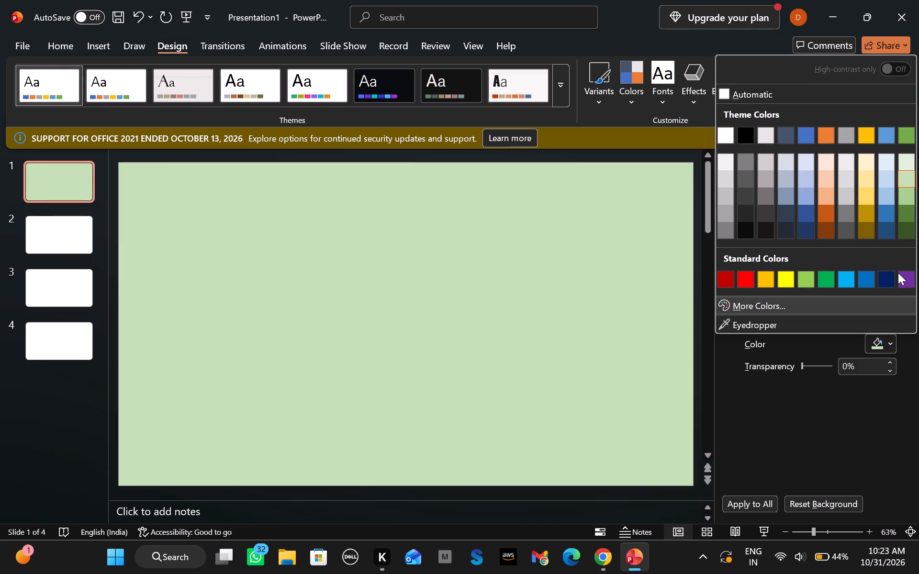
left_click(908, 212)
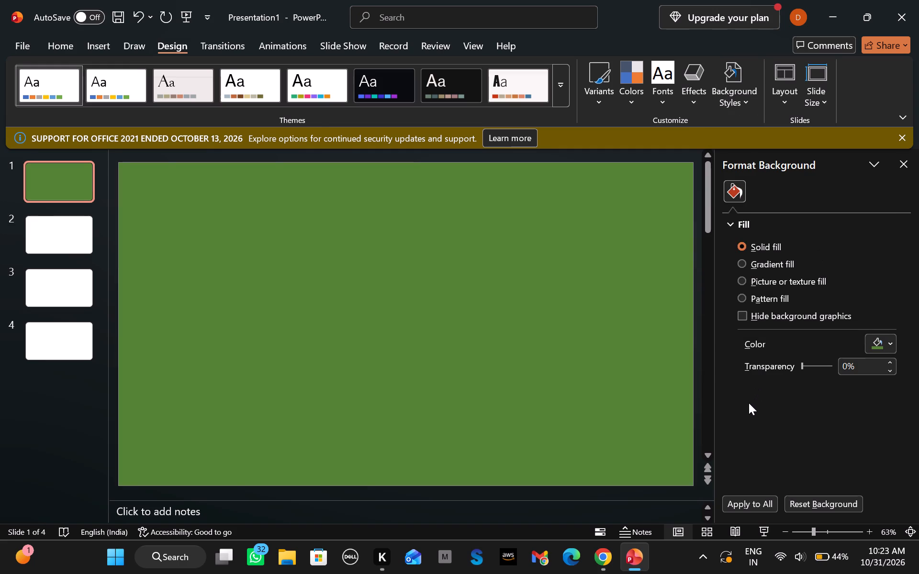
left_click(758, 421)
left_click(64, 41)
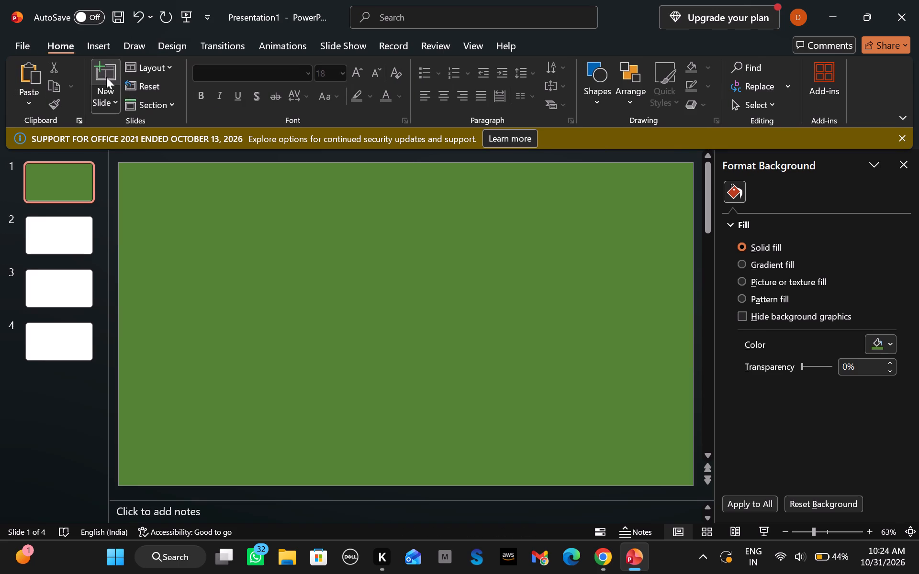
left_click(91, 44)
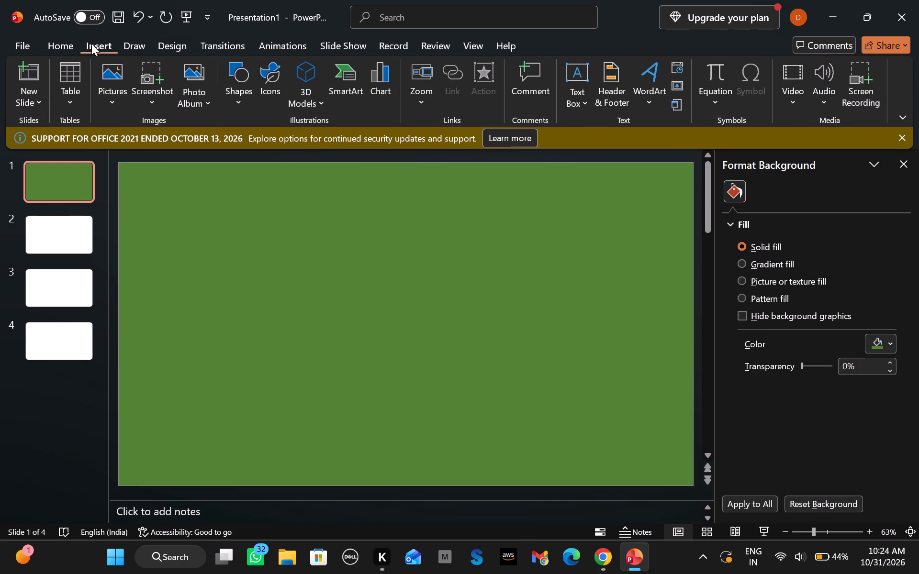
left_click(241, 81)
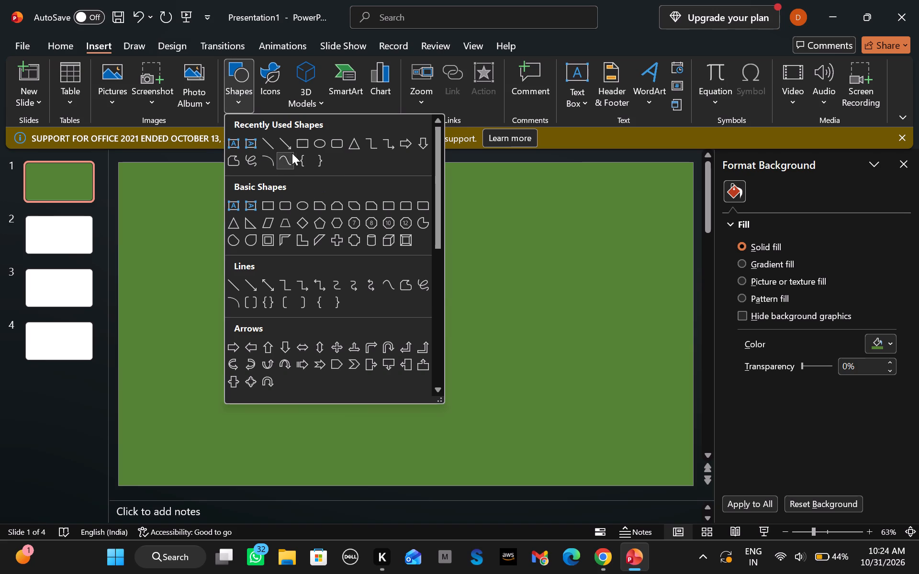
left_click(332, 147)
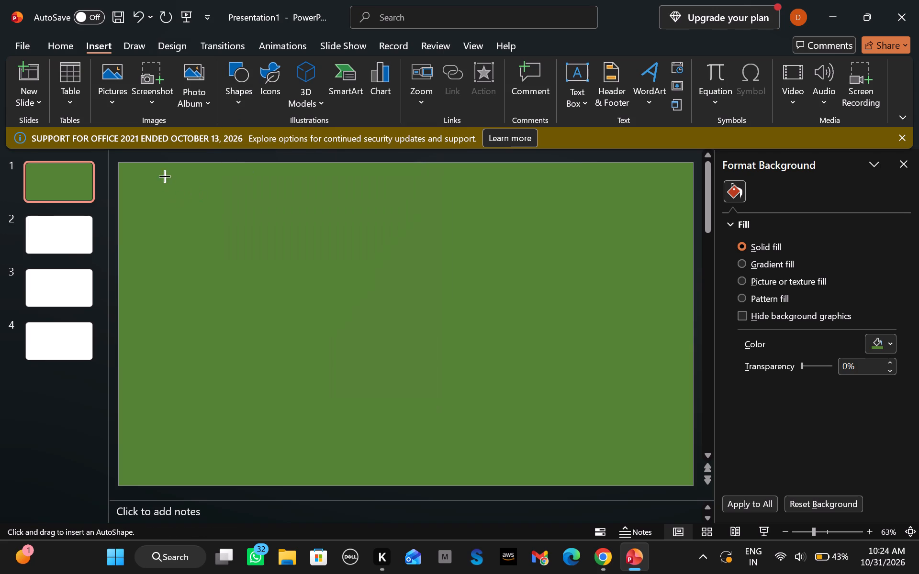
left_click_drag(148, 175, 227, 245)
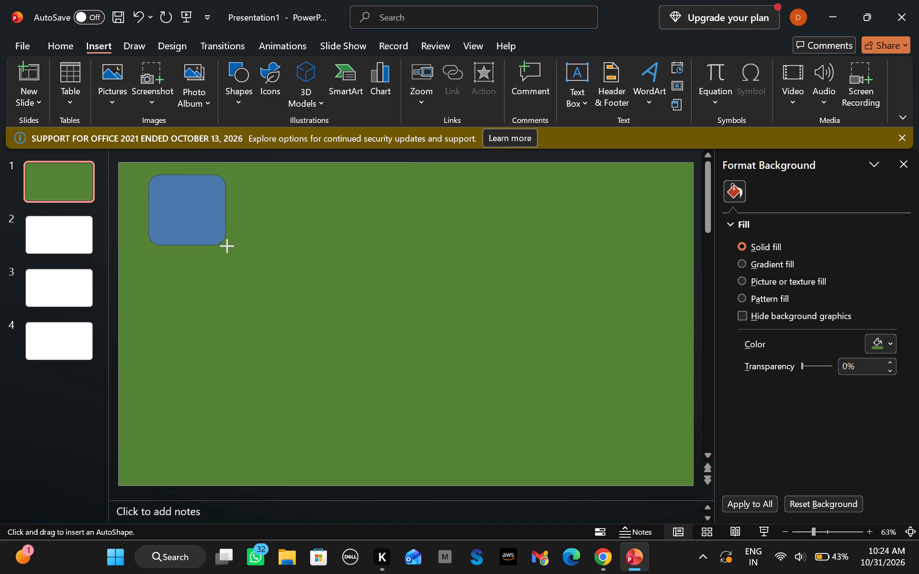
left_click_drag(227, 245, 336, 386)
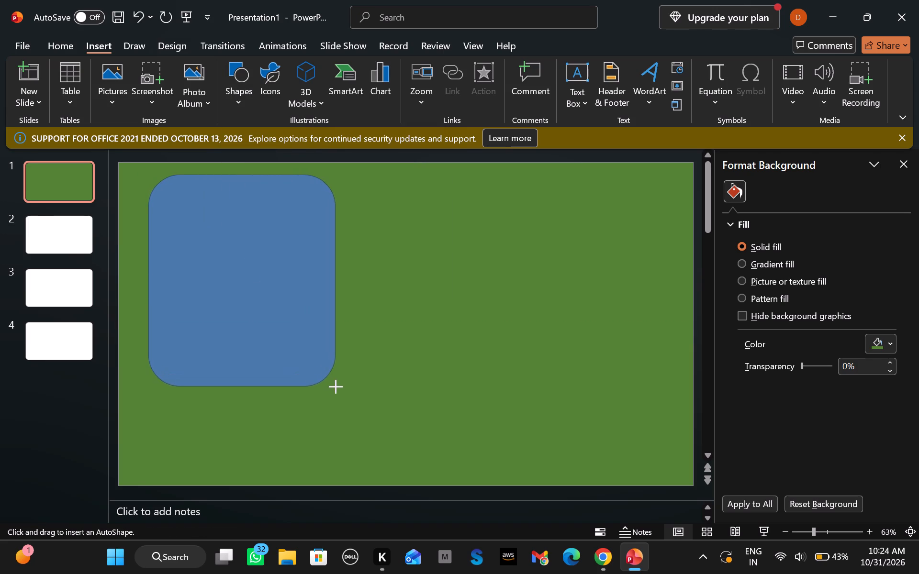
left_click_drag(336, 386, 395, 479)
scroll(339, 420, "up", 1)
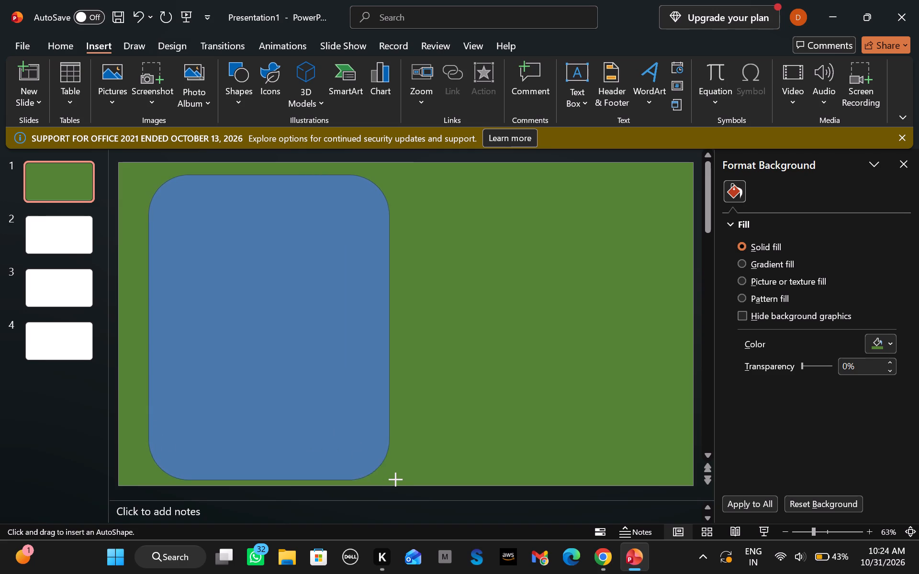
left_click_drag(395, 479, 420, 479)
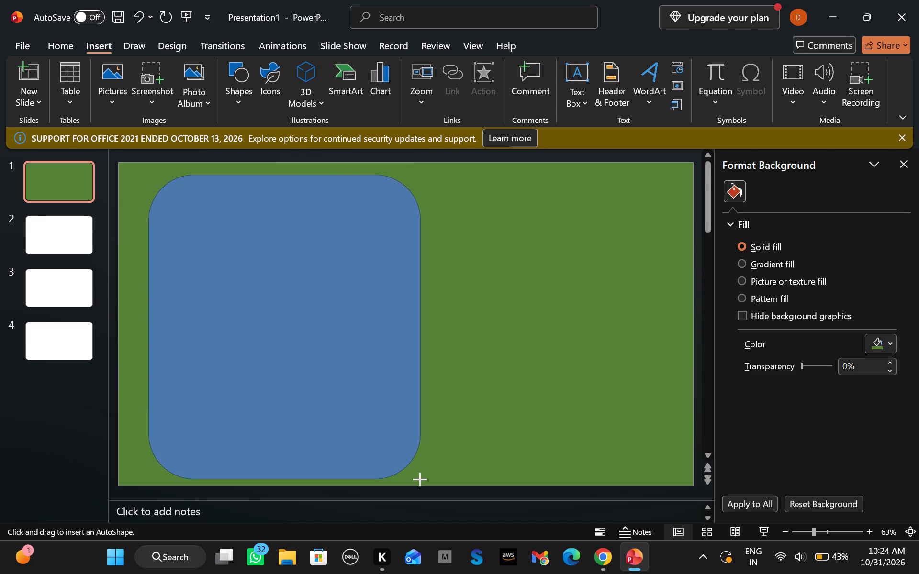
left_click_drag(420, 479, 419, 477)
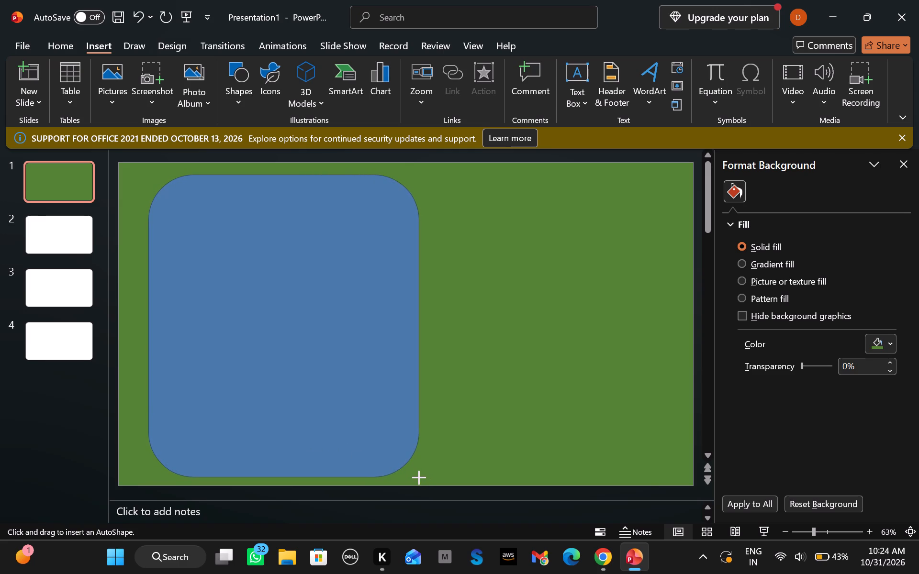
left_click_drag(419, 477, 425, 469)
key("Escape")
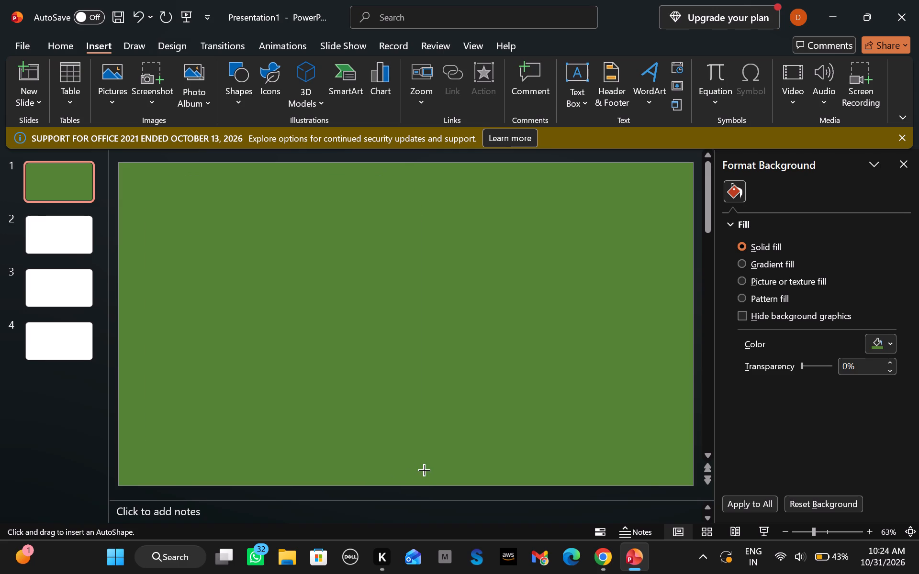
Draw a rounded rectangle about 6.94" high and 5.98" wide over the left part of slide 1, leaving a narrow green margin.
left_click_drag(425, 469, 427, 467)
left_click_drag(128, 174, 328, 399)
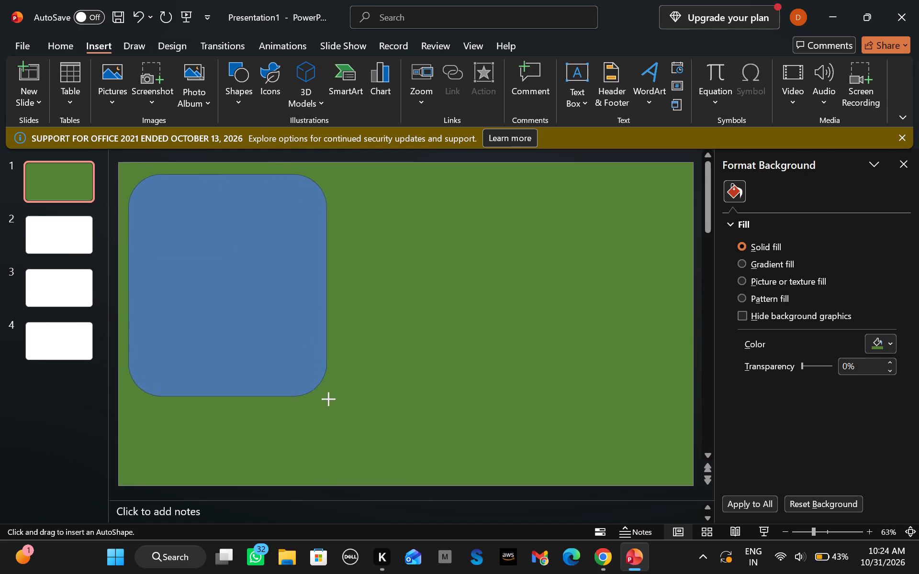
left_click_drag(328, 399, 377, 532)
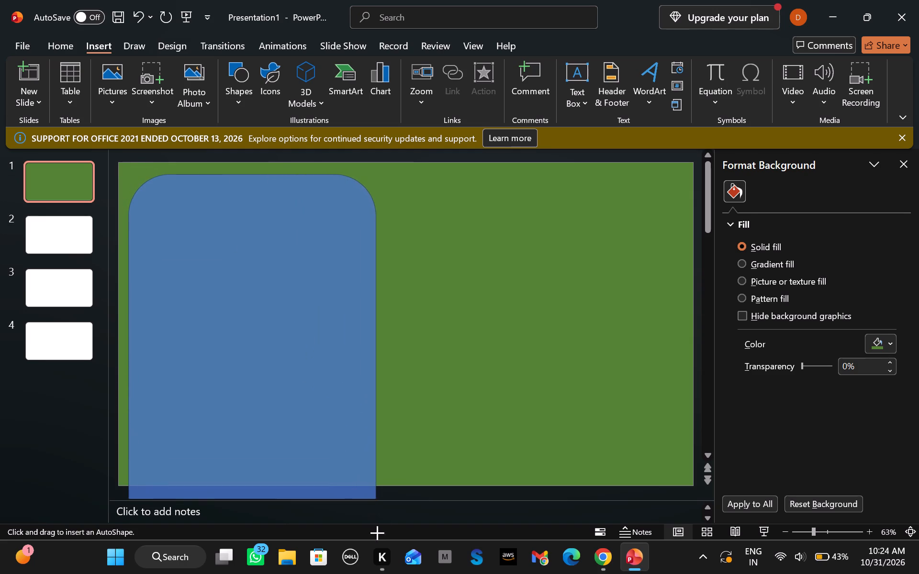
left_click_drag(377, 532, 391, 483)
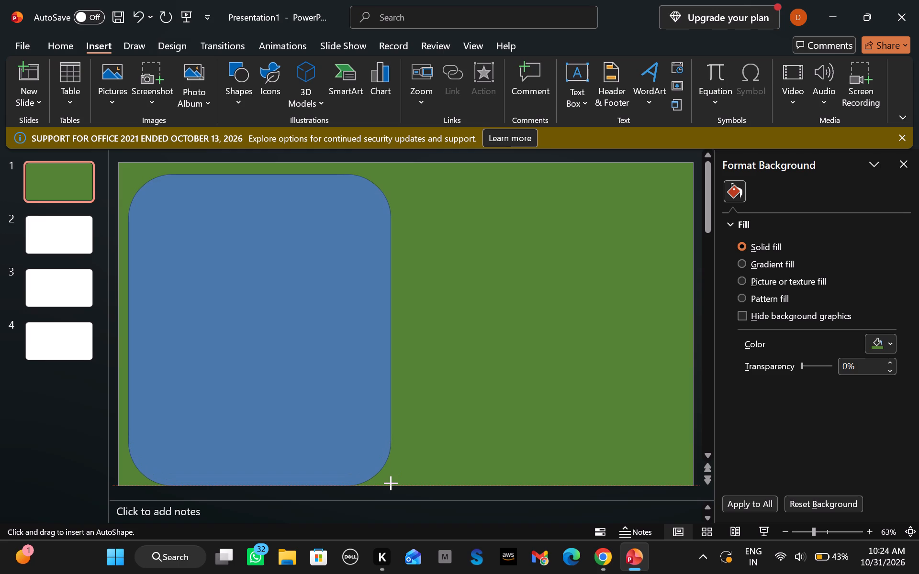
left_click_drag(391, 483, 386, 475)
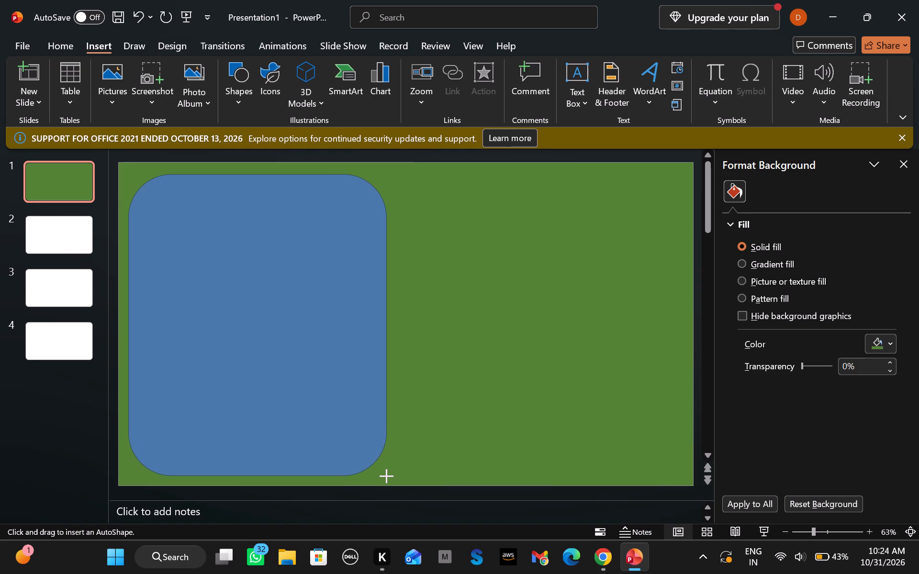
left_click_drag(386, 475, 386, 473)
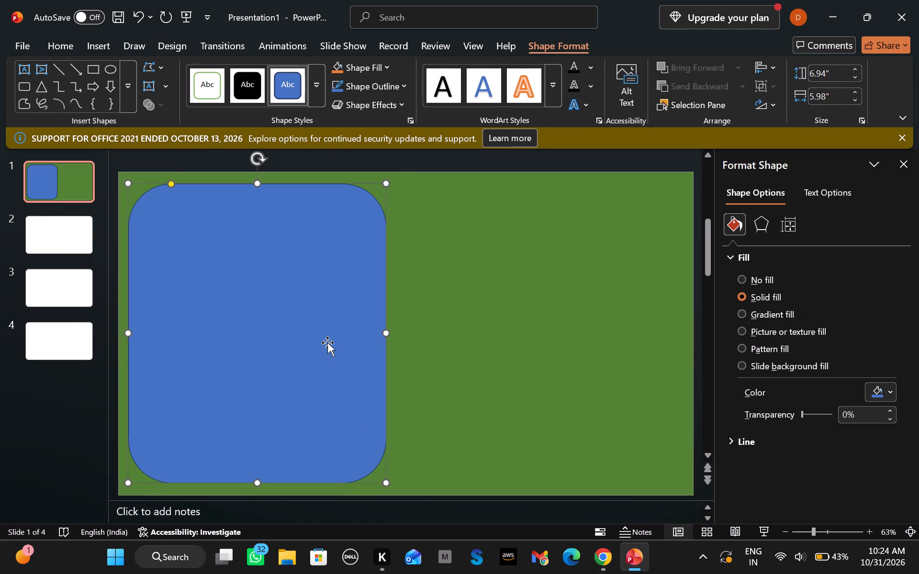
Copy the rounded rectangle and place the pasted copy to its right, level with the original and with a gap between them.
right_click(326, 338)
left_click(380, 205)
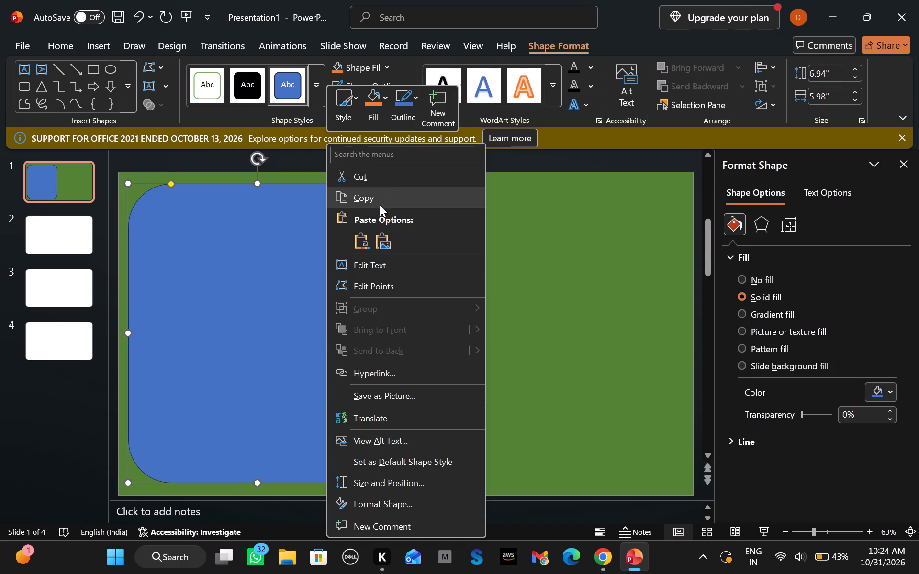
right_click(504, 269)
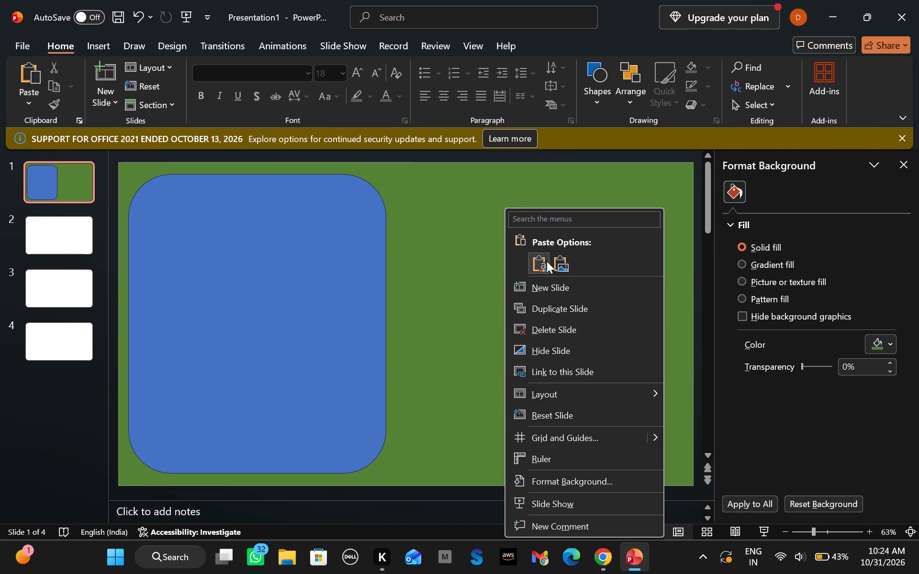
left_click(546, 256)
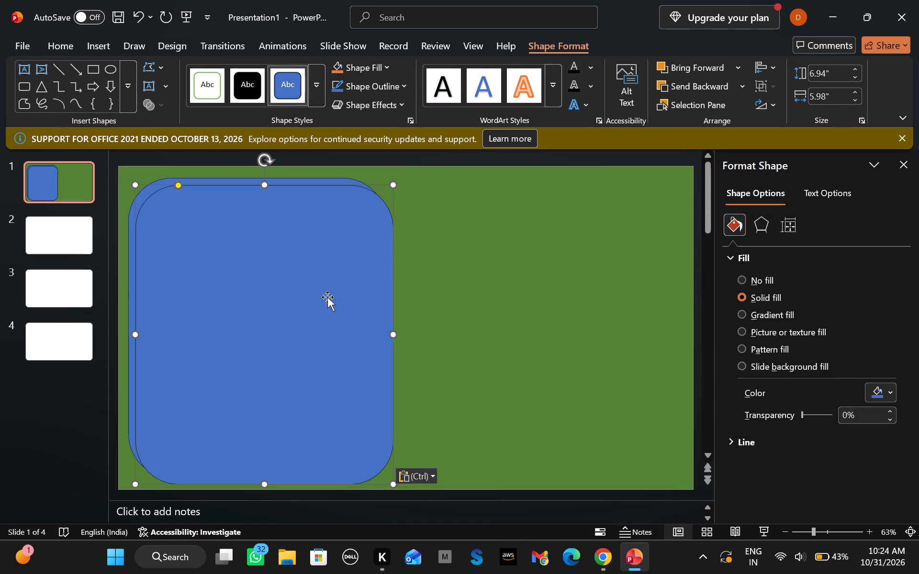
left_click_drag(327, 297, 610, 285)
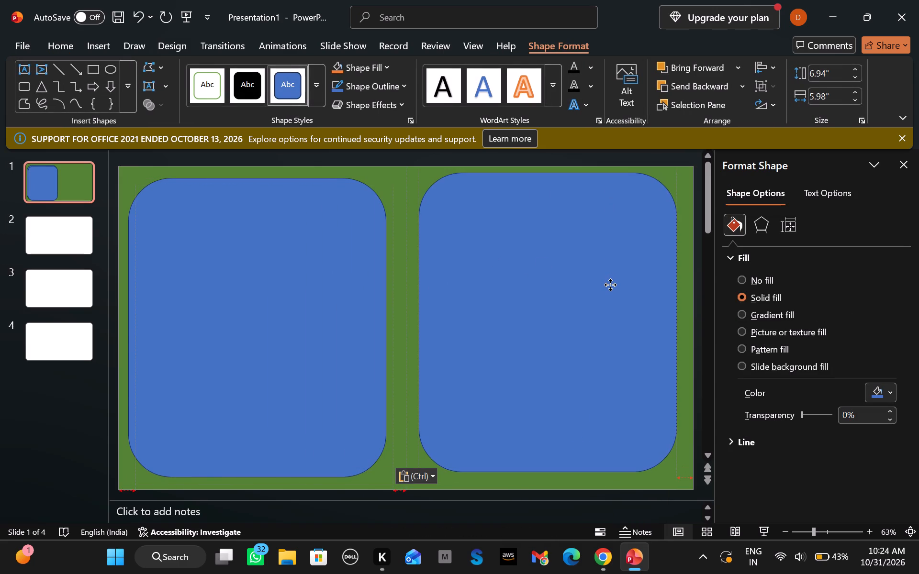
left_click_drag(610, 285, 612, 288)
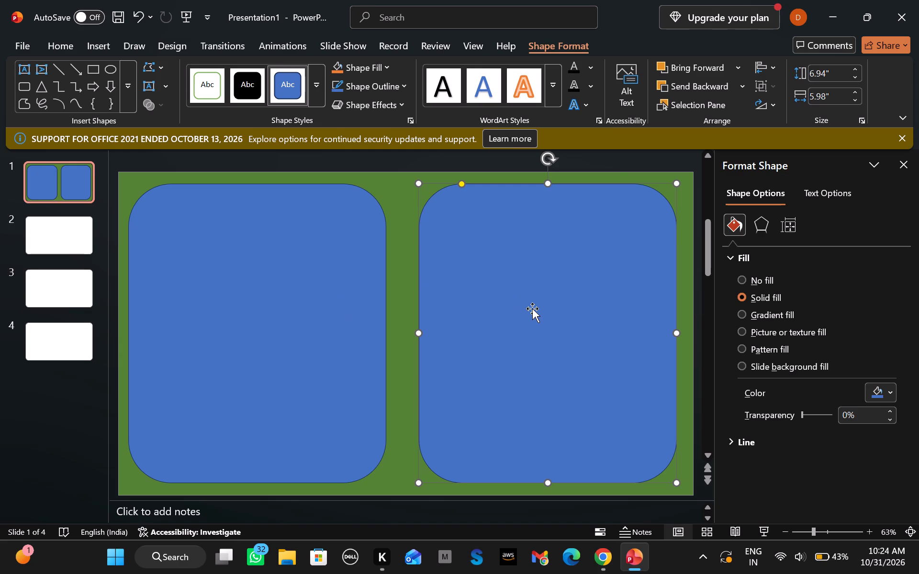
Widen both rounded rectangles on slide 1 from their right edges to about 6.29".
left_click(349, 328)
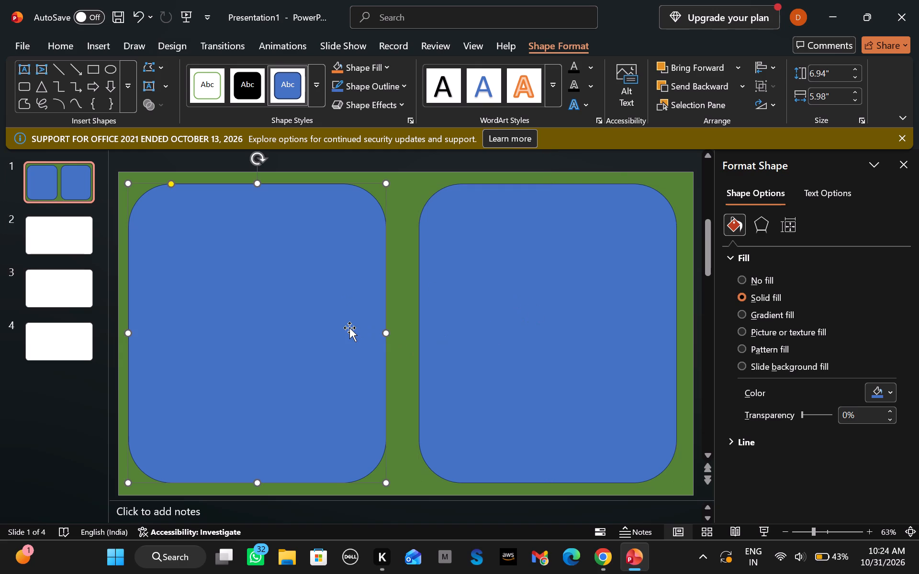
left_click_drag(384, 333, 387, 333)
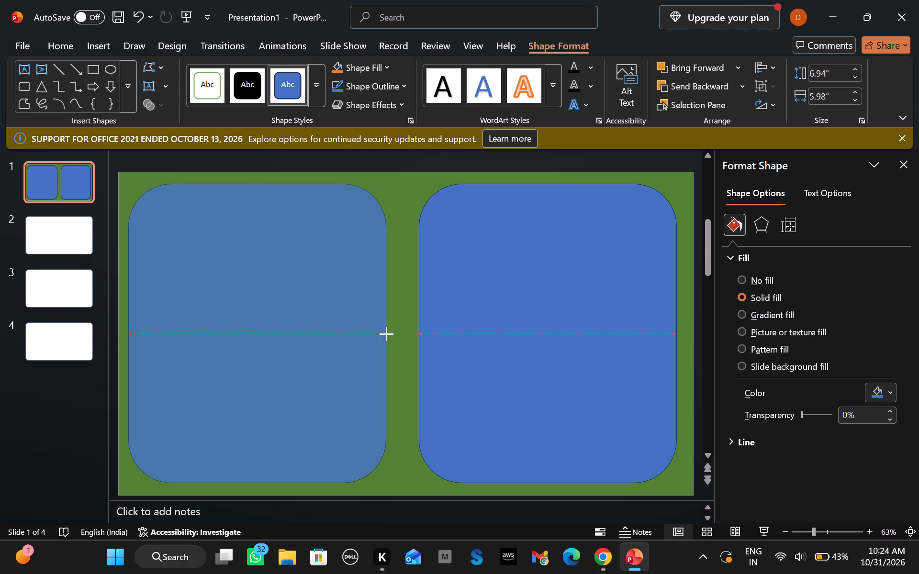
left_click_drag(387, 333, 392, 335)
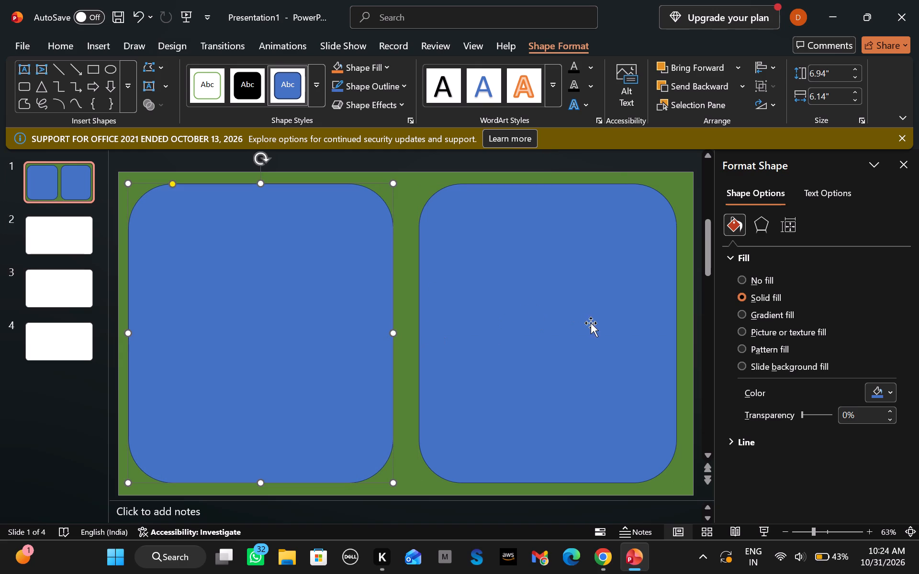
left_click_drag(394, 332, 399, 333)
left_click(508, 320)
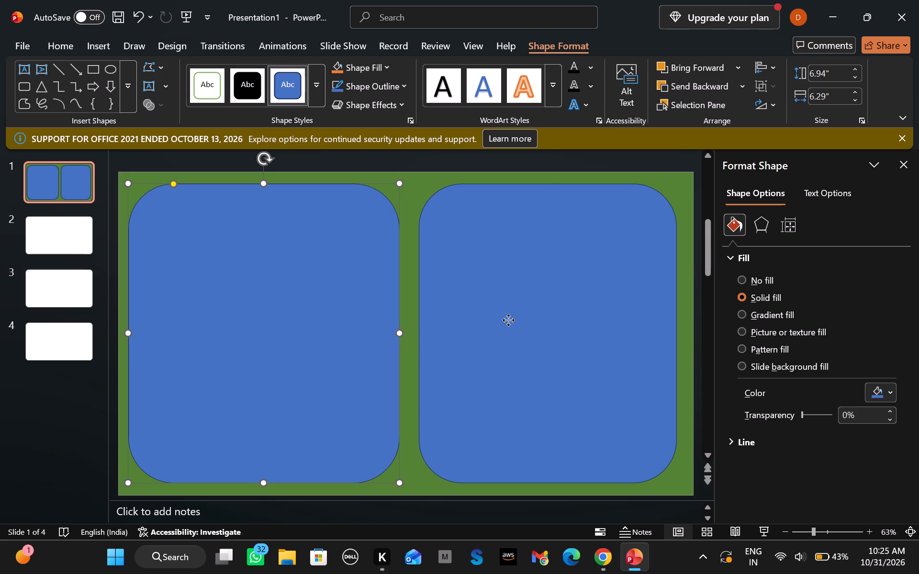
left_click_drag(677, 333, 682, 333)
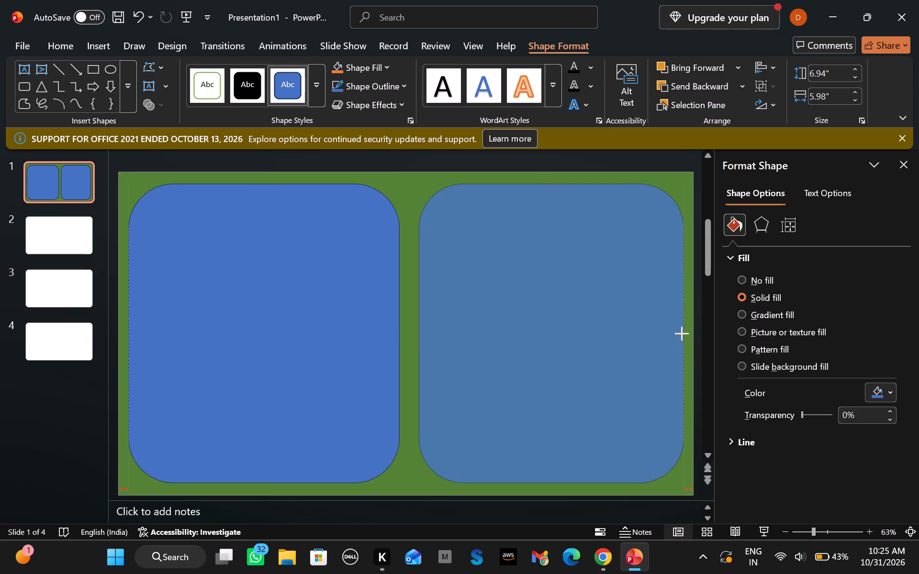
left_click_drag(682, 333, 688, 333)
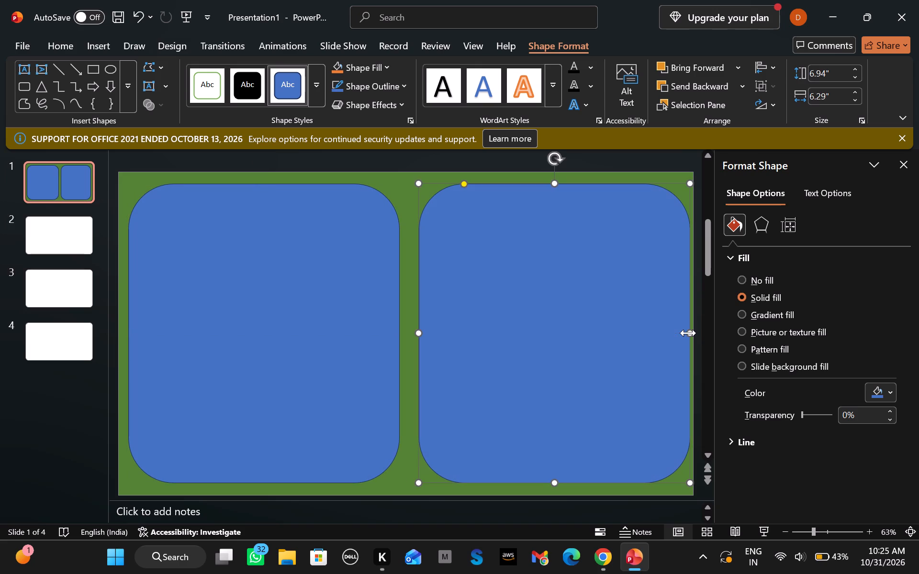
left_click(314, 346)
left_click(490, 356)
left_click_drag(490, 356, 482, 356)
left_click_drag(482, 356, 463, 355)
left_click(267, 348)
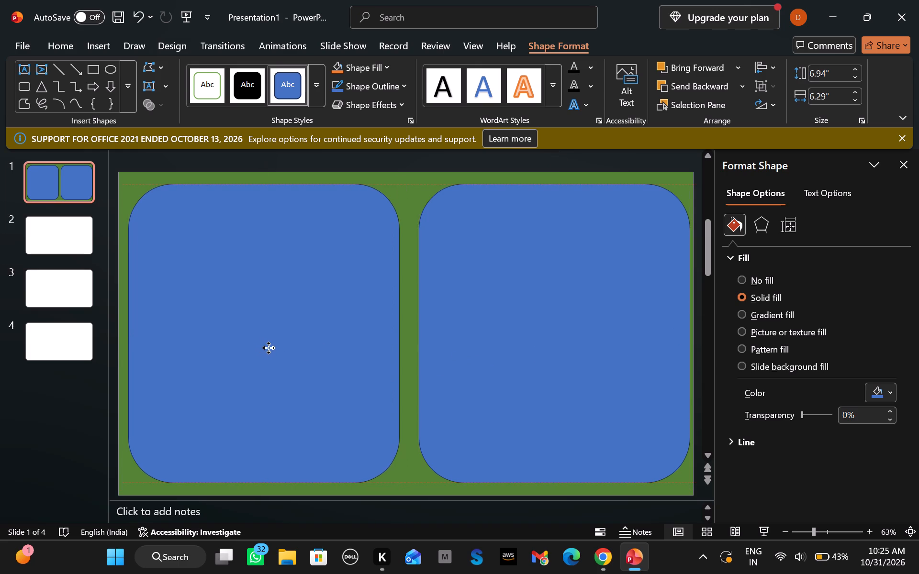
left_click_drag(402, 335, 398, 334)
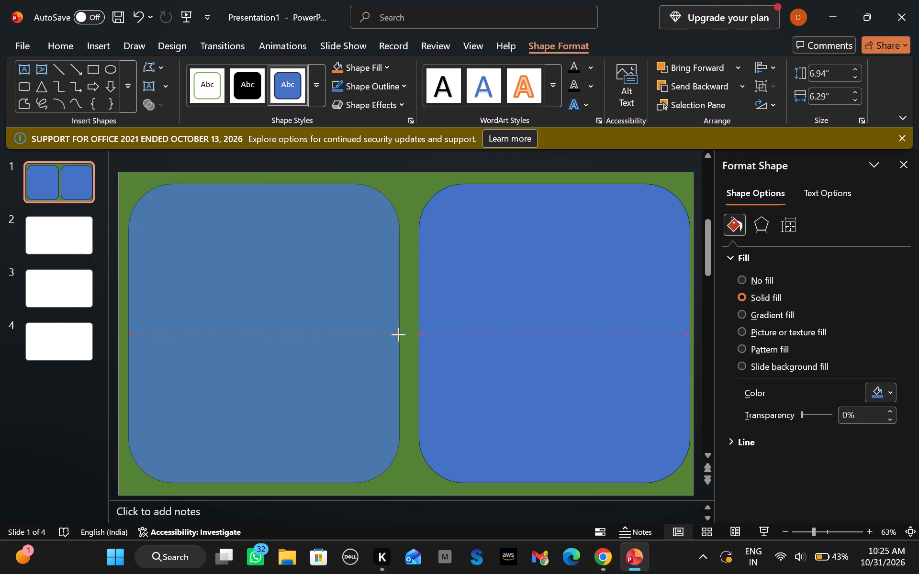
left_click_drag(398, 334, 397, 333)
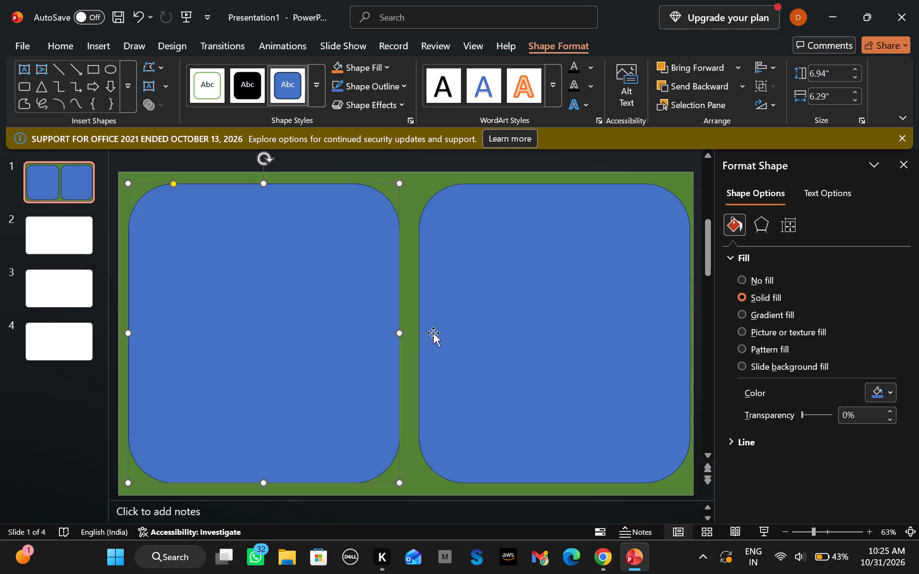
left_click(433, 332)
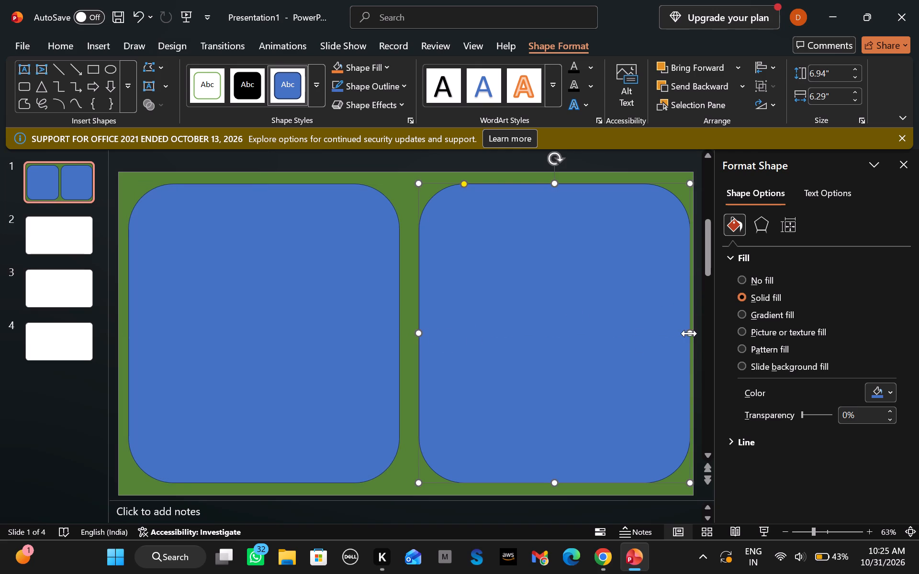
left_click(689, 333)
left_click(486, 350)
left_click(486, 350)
Resize both rounded rectangles from their right edges to about 6.14" wide, keeping a margin at the slide's right edge.
left_click(359, 349)
left_click_drag(401, 334, 395, 333)
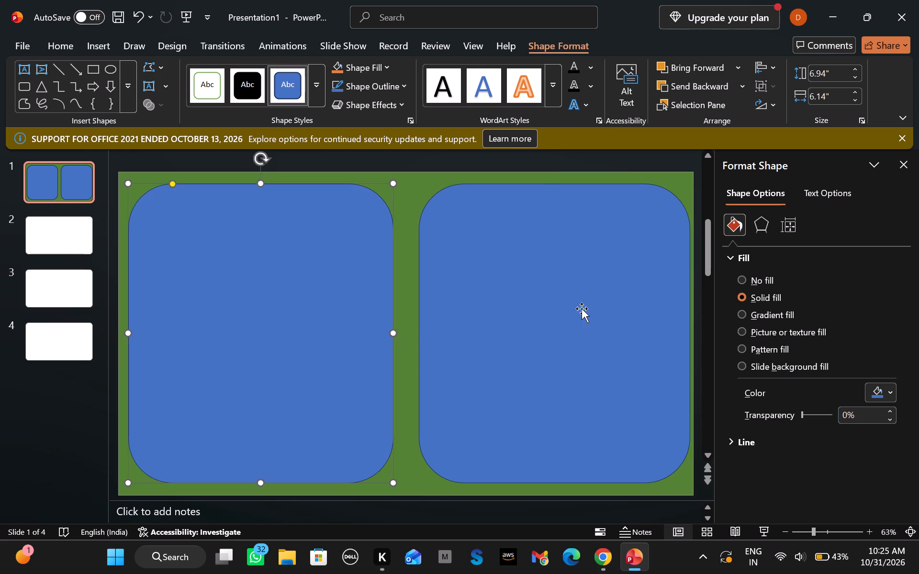
left_click(583, 309)
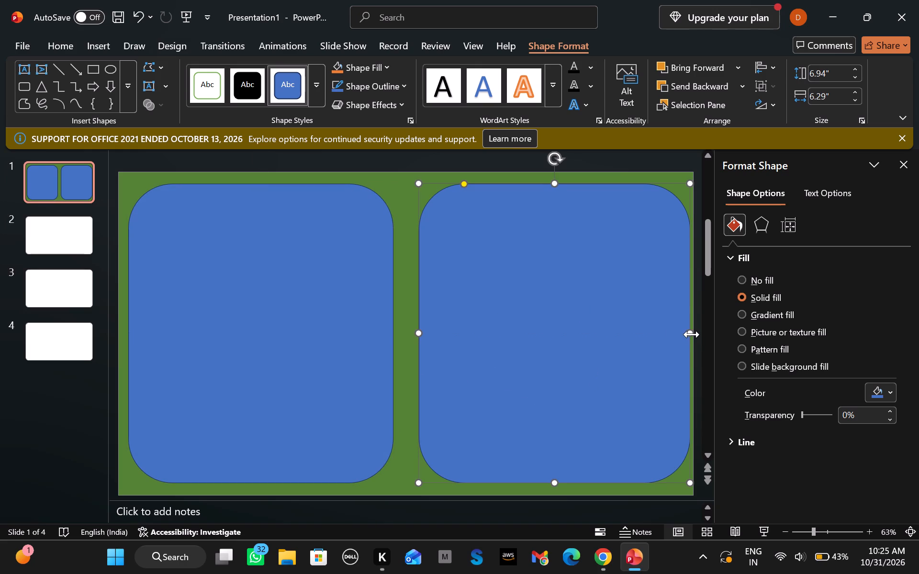
left_click_drag(692, 334, 684, 334)
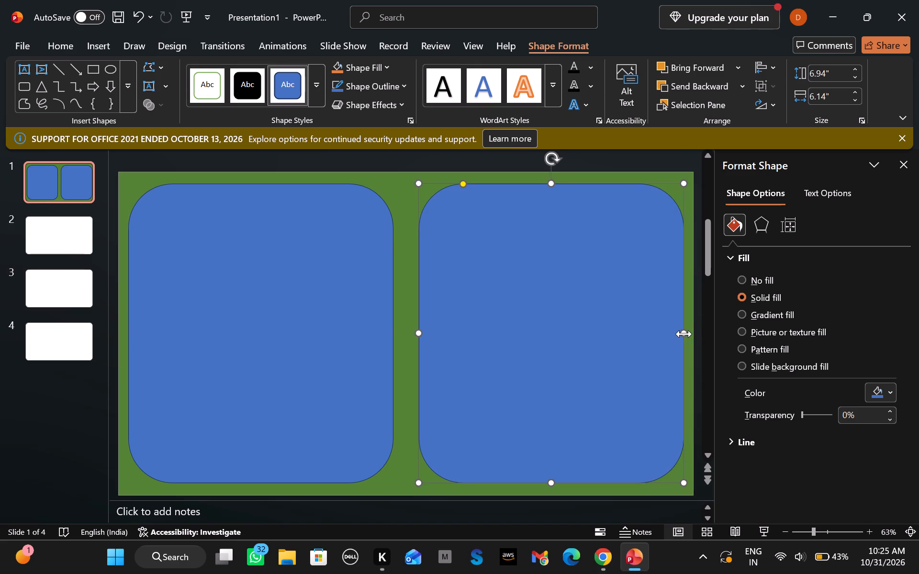
left_click(399, 333)
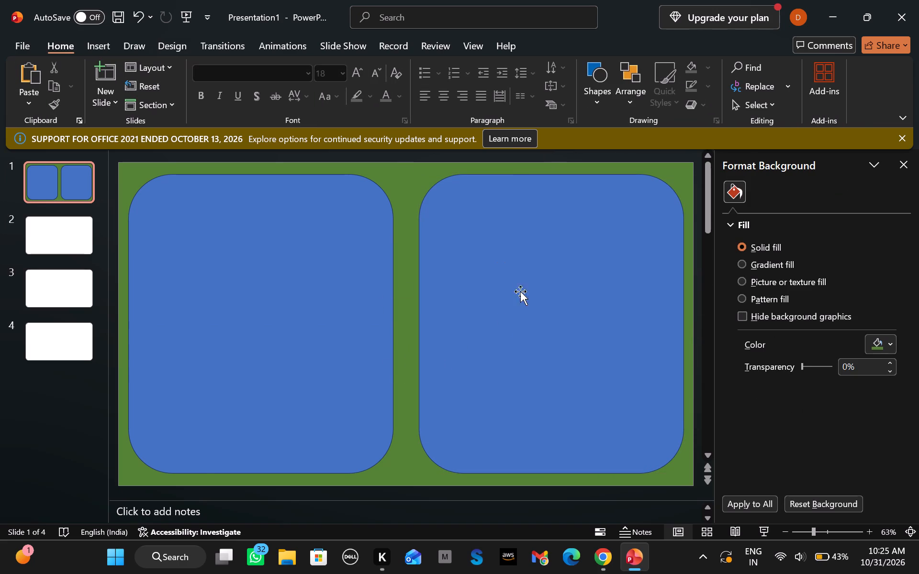
Fill both rounded rectangles on slide 1 with the lightest theme green.
right_click(320, 316)
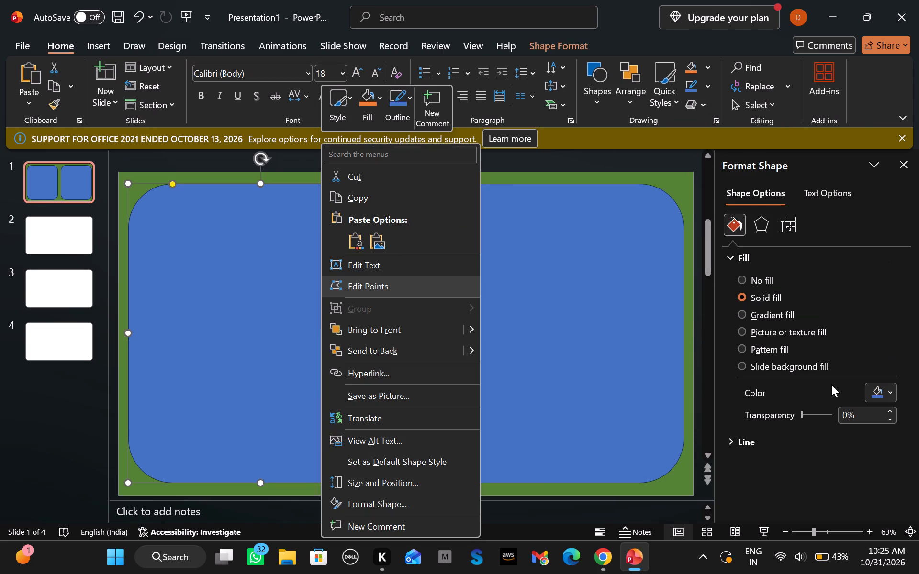
left_click(885, 392)
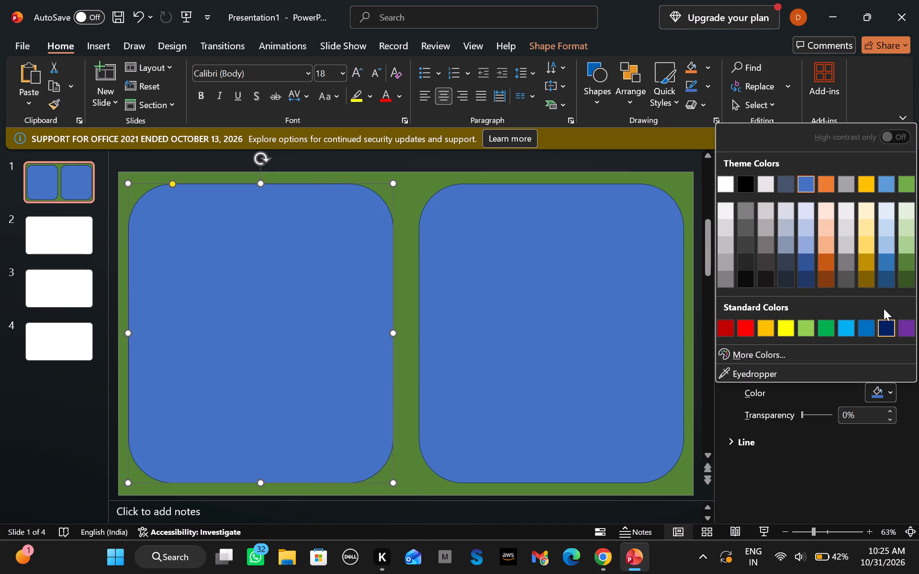
left_click(909, 213)
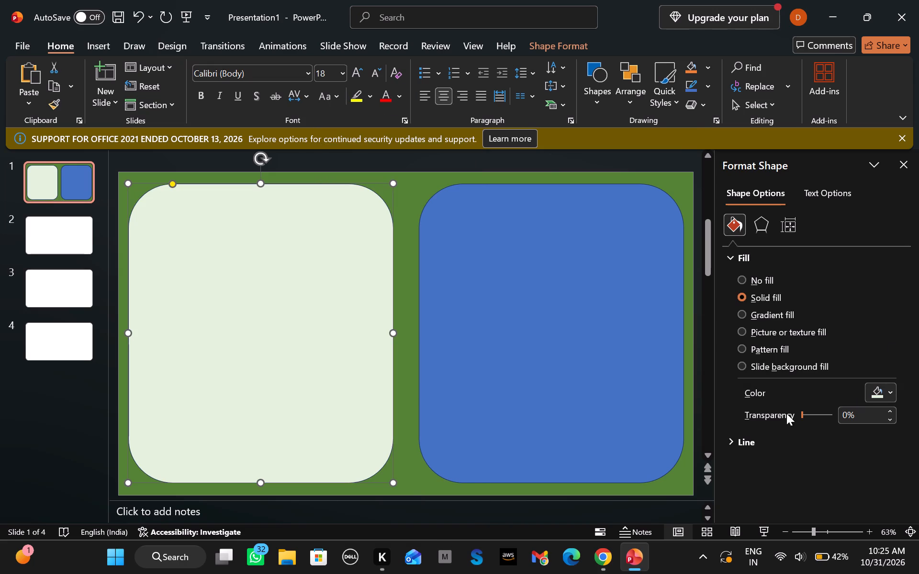
left_click(627, 369)
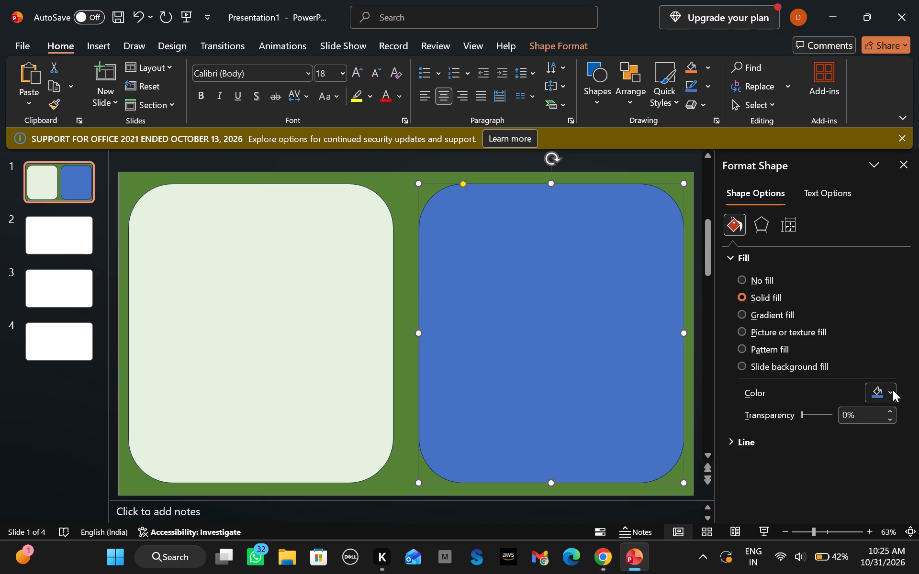
left_click(893, 390)
left_click(908, 210)
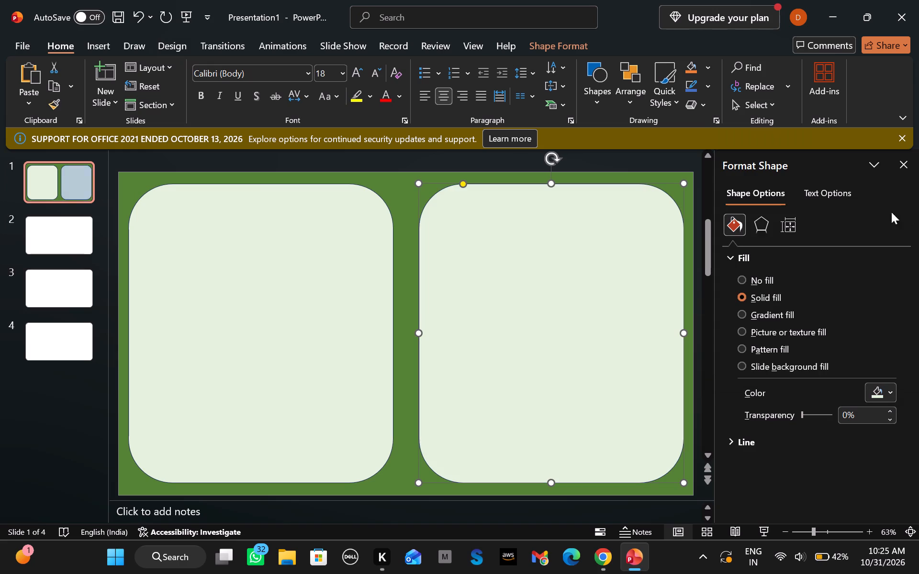
left_click(413, 469)
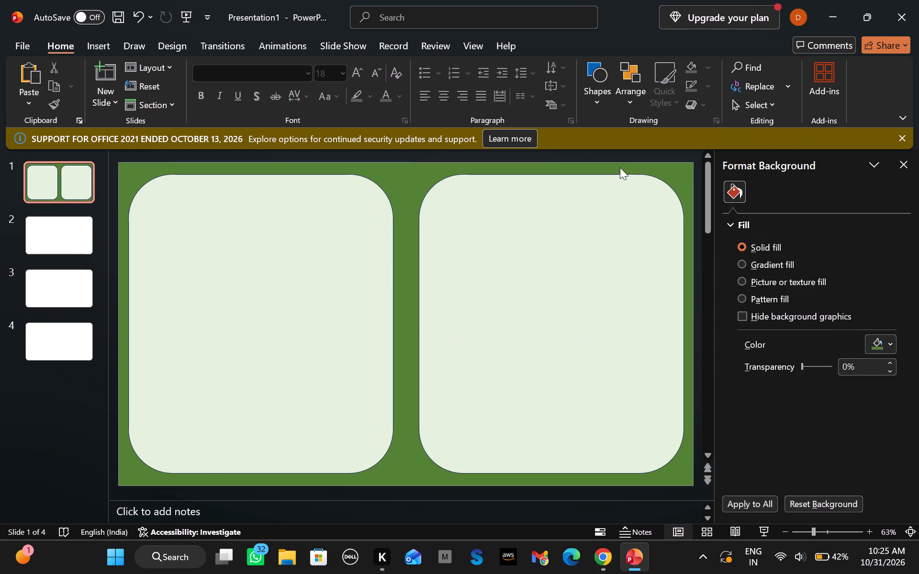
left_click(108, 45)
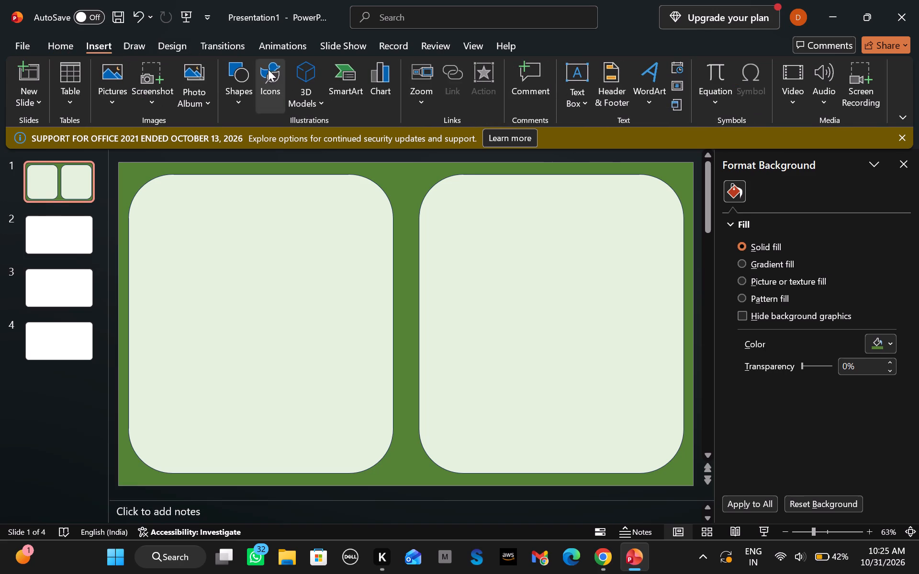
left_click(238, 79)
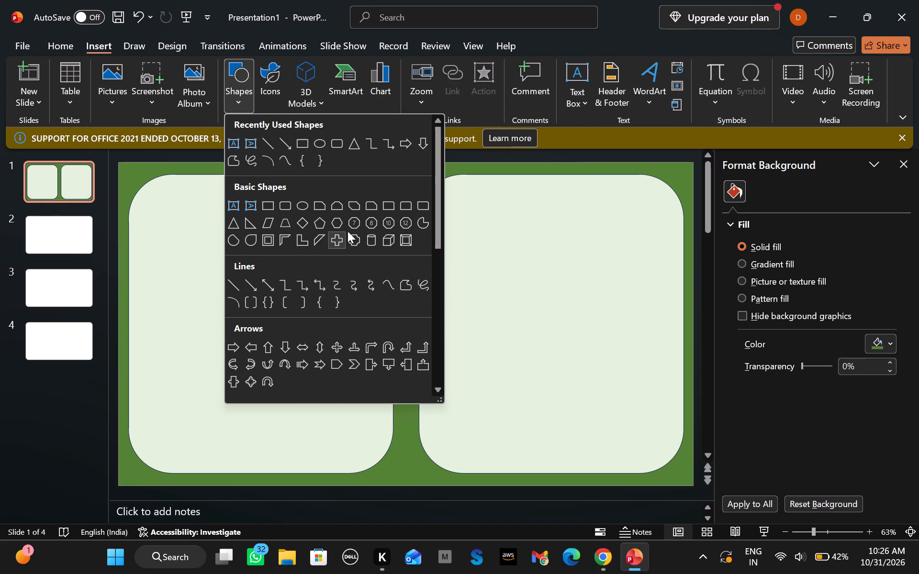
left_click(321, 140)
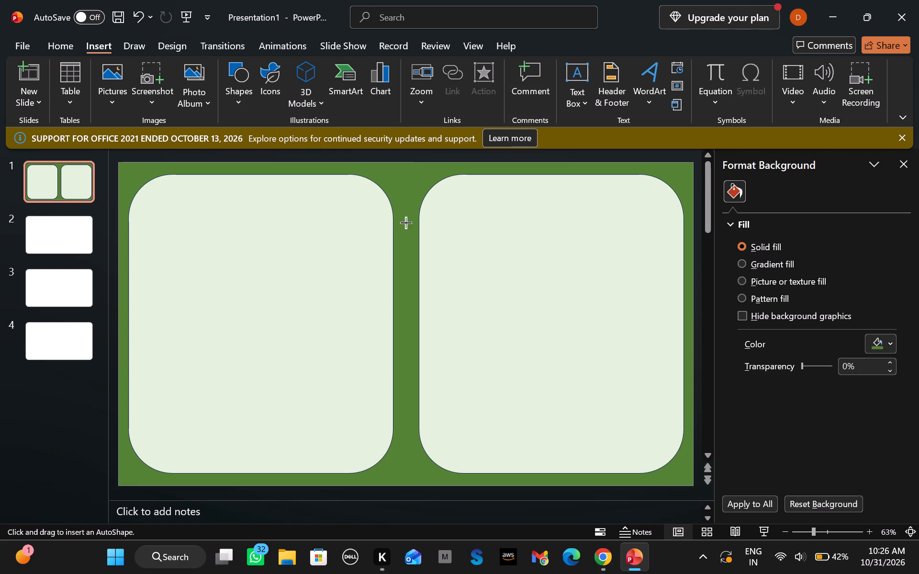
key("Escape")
Reduce the corner rounding of the left rounded rectangle on slide 1 so that its corners are only slightly rounded.
left_click(385, 234)
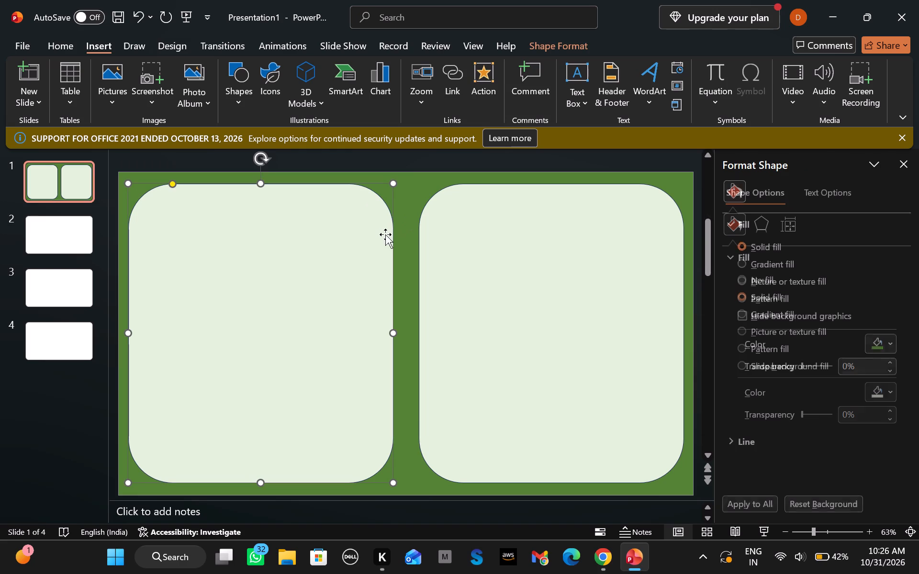
left_click(392, 185)
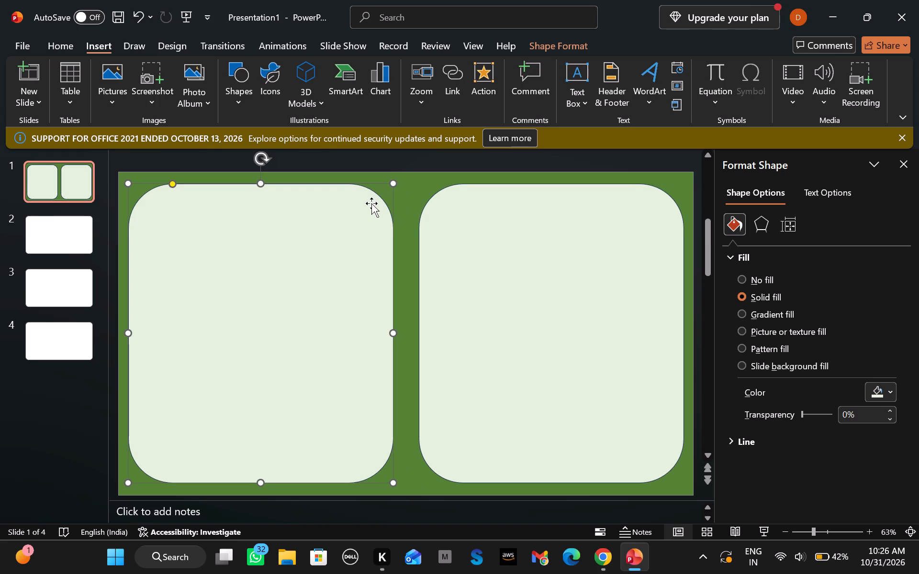
double_click(373, 195)
left_click(752, 214)
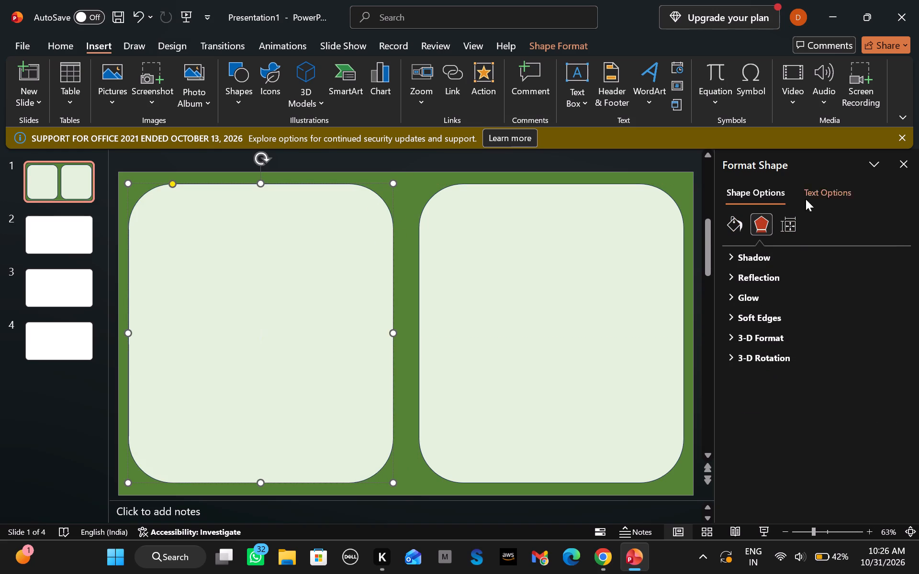
left_click(821, 191)
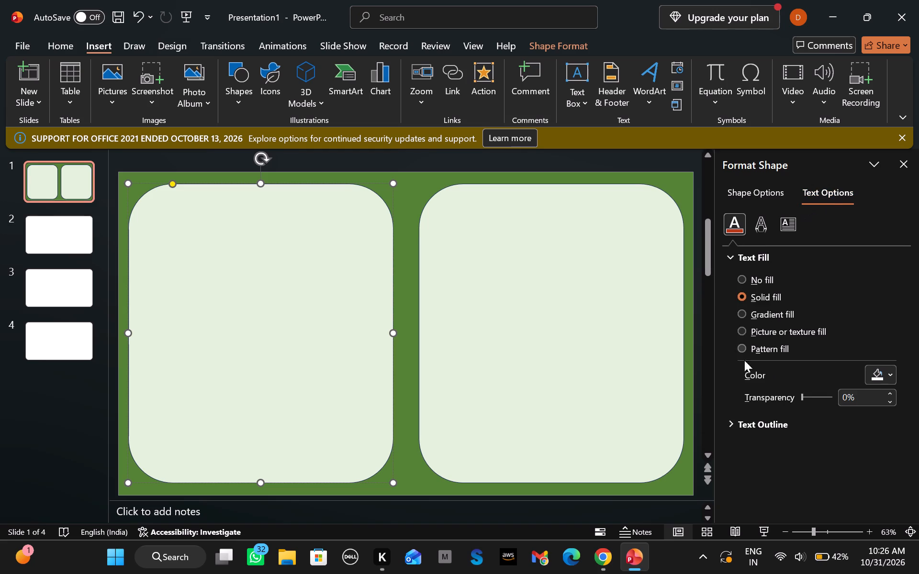
left_click(307, 243)
left_click_drag(172, 184, 165, 184)
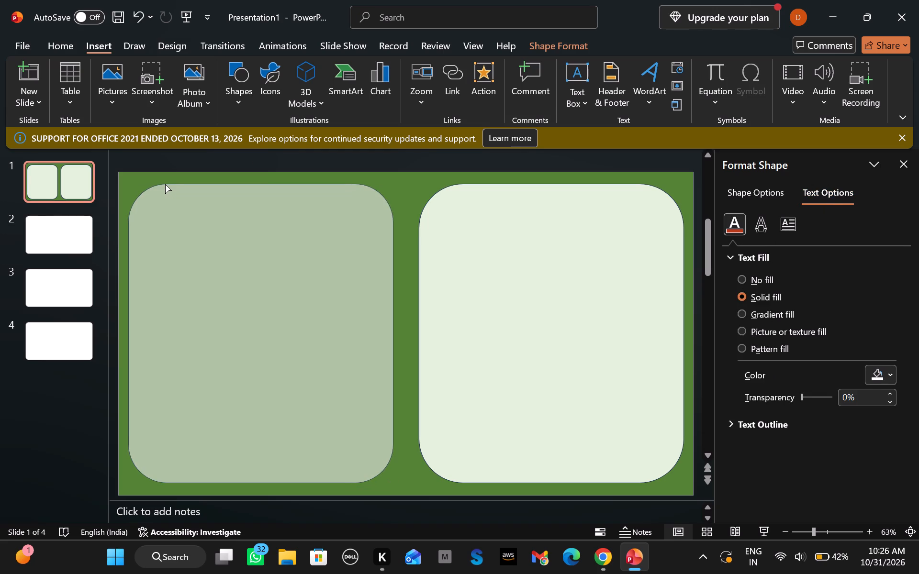
left_click_drag(165, 184, 149, 177)
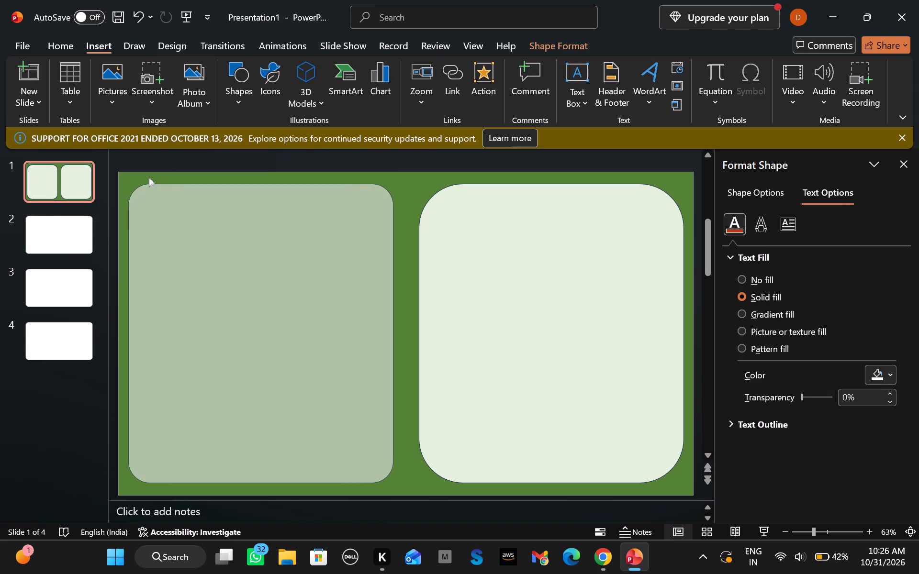
left_click_drag(149, 177, 132, 171)
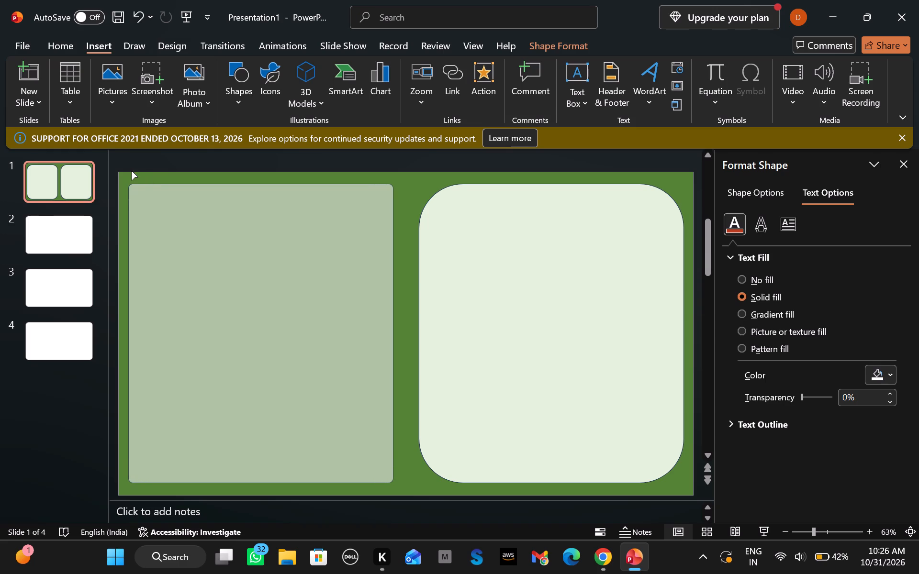
left_click_drag(132, 171, 141, 177)
left_click_drag(141, 177, 145, 180)
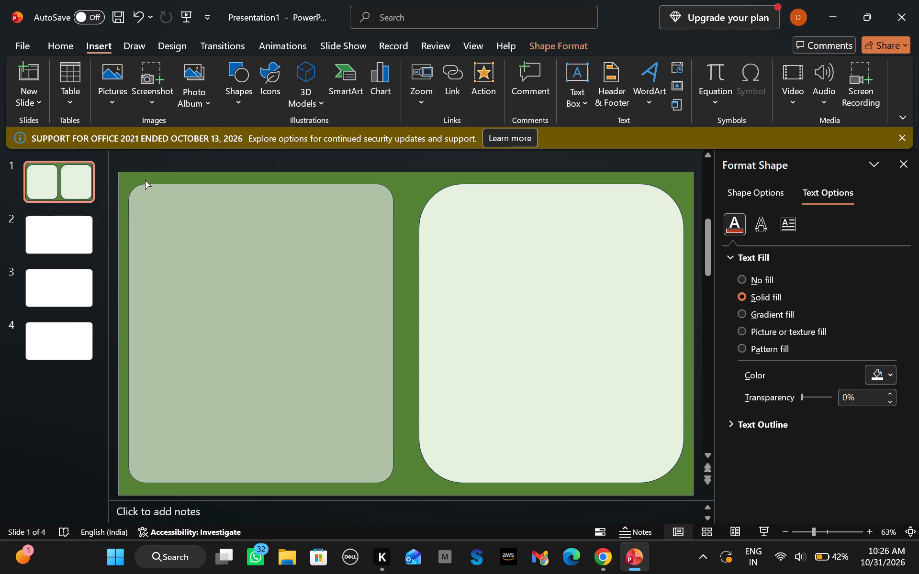
left_click_drag(145, 180, 142, 179)
left_click_drag(142, 179, 141, 178)
Cut the right rounded rectangle, the one with the larger corner rounding, from slide 1.
left_click(507, 308)
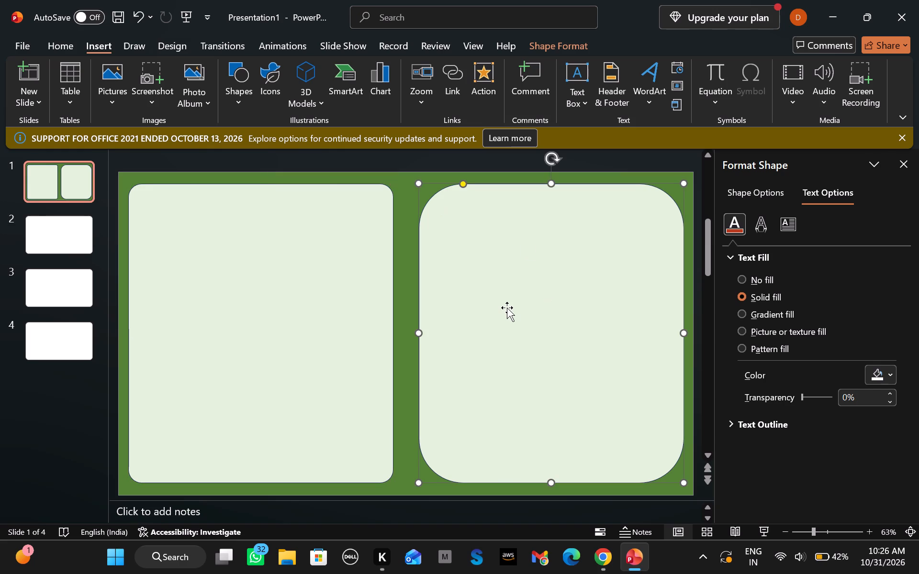
key("ctrl+x")
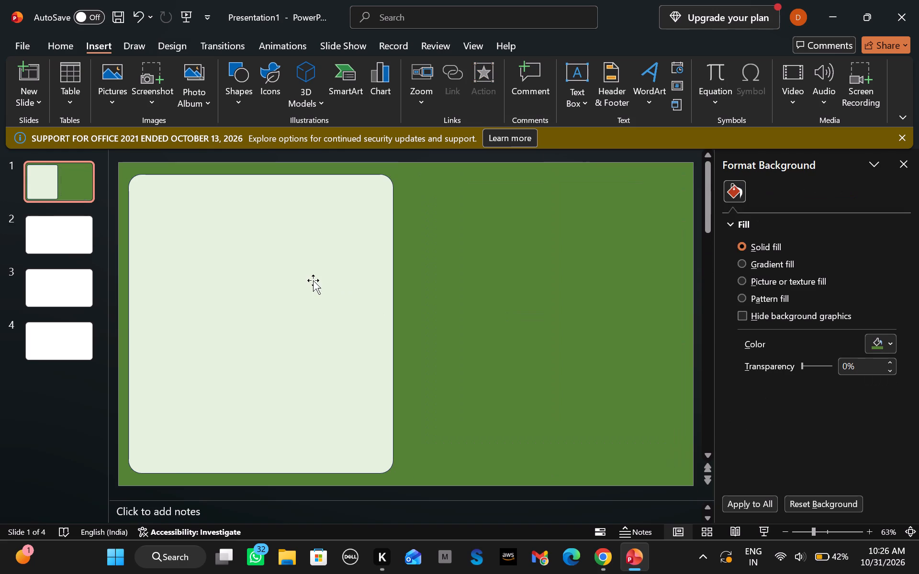
Copy the remaining rounded rectangle and place the pasted copy to its right, level with the original and with a gap between them.
right_click(308, 278)
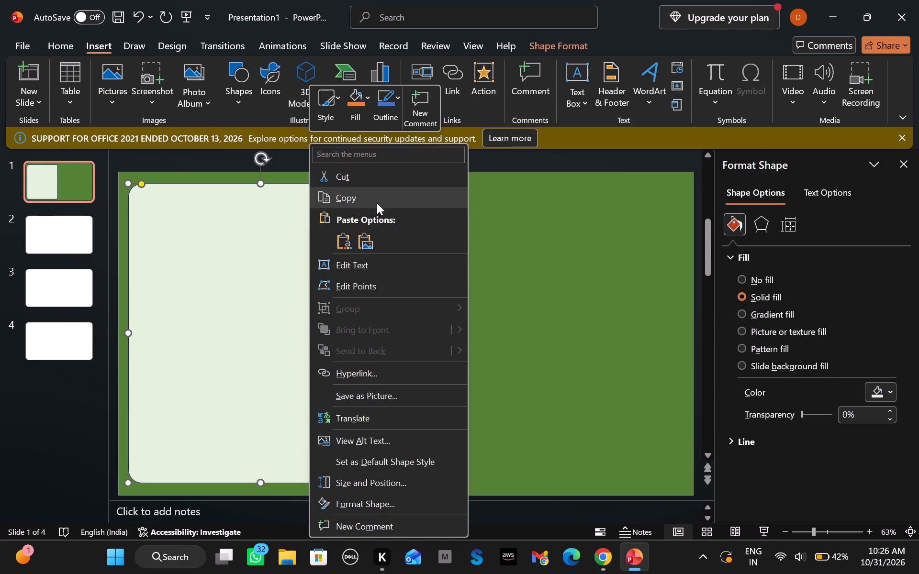
left_click(377, 203)
right_click(538, 254)
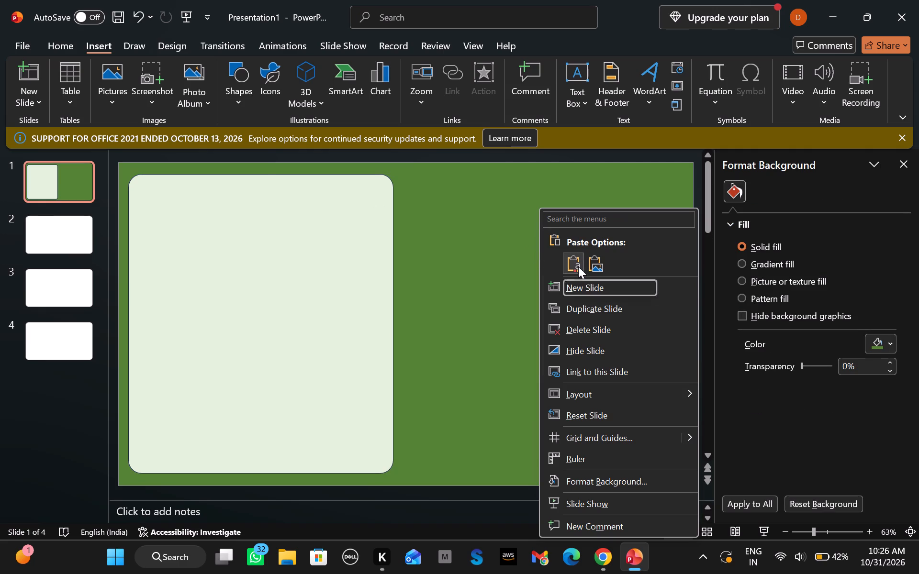
left_click(578, 266)
left_click_drag(362, 289, 635, 258)
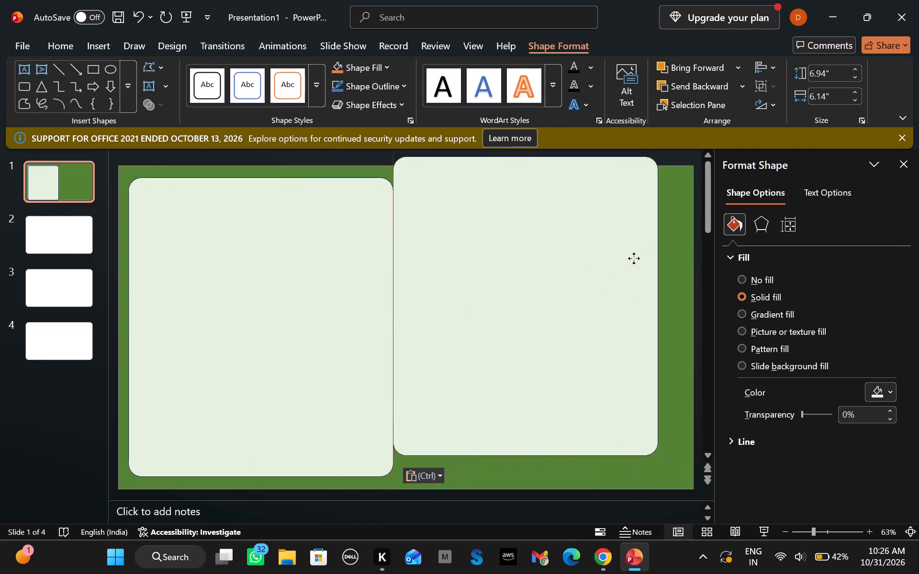
left_click_drag(635, 258, 640, 282)
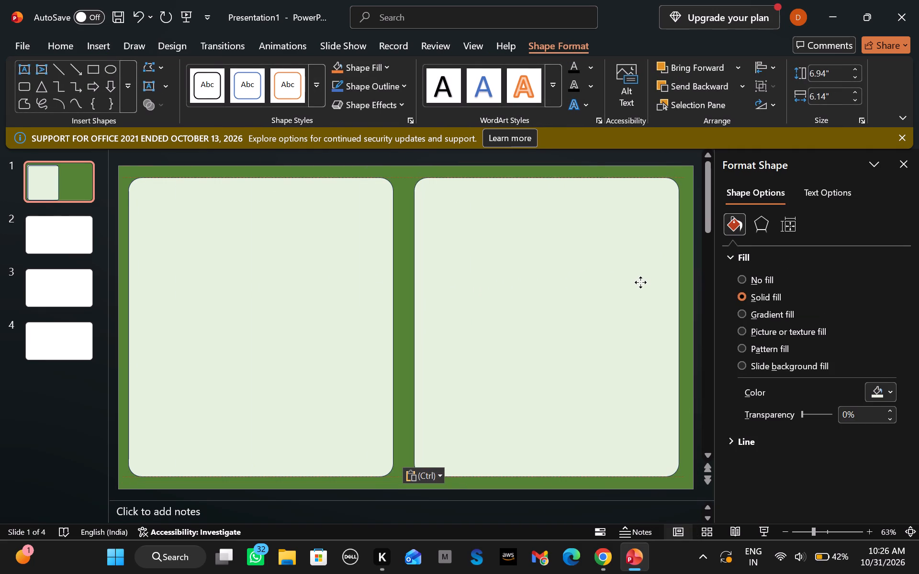
left_click_drag(640, 282, 640, 283)
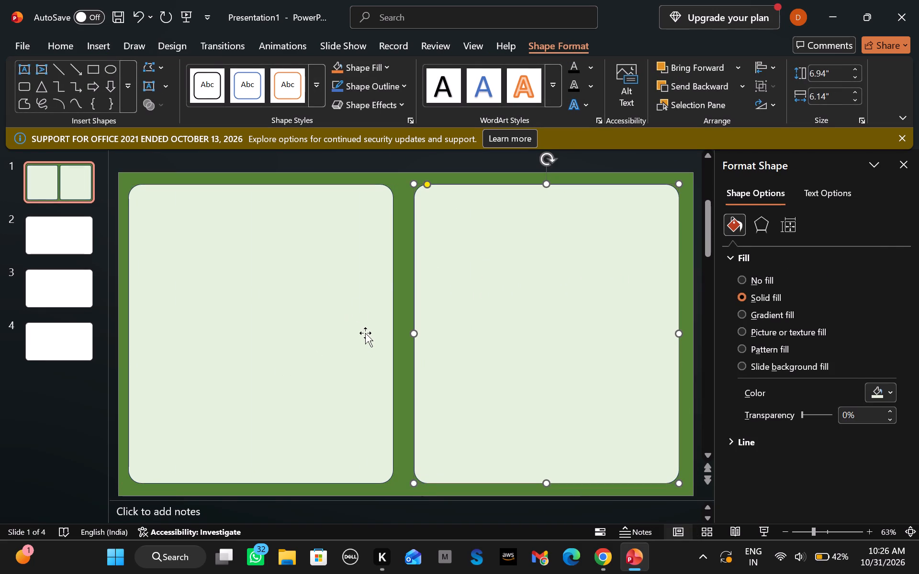
left_click(537, 233)
Draw a small circle about 0.31" in diameter inside the left rectangle, near its upper-right corner.
left_click(106, 40)
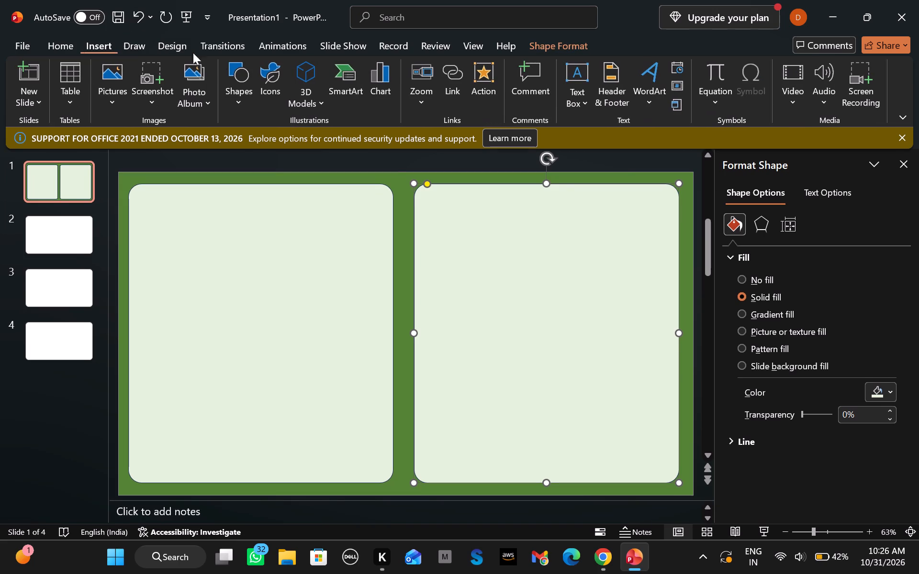
left_click(229, 74)
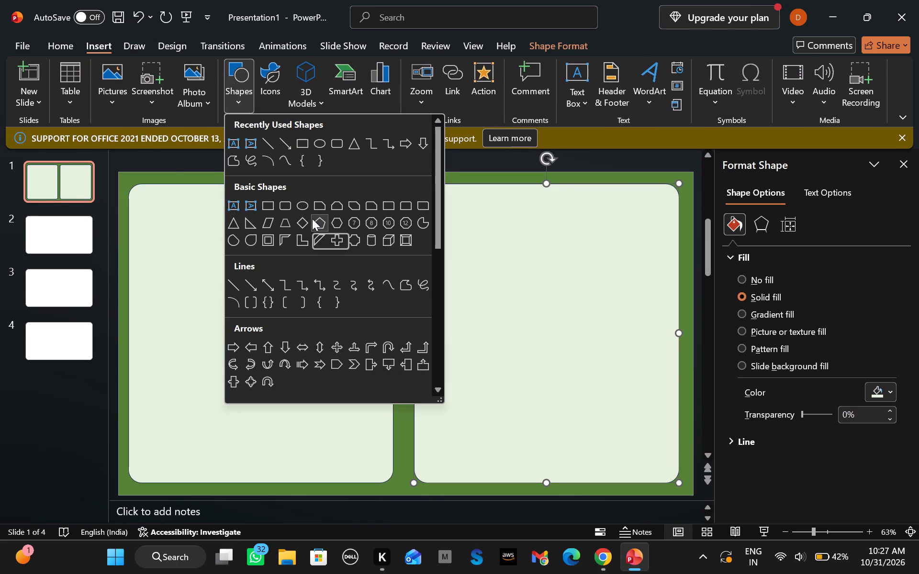
left_click(313, 144)
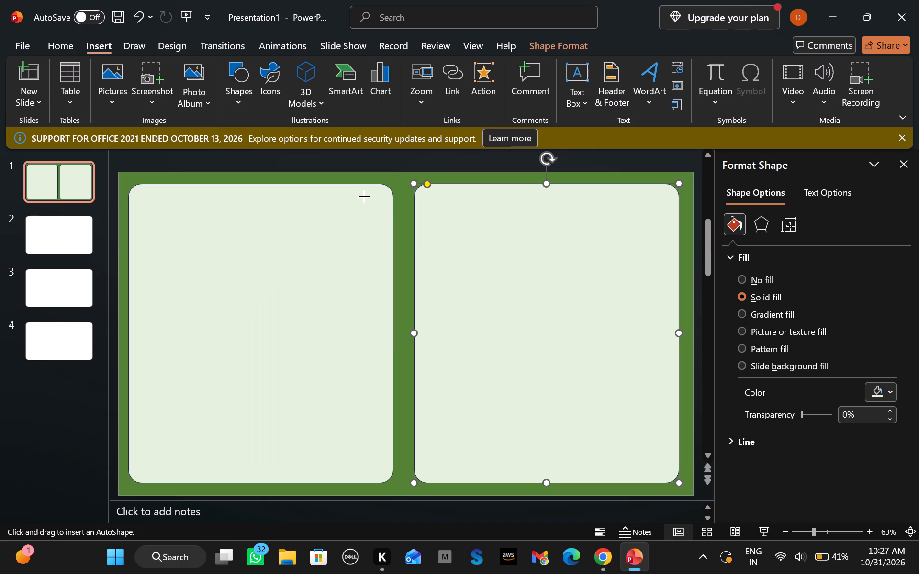
left_click_drag(364, 197, 378, 211)
left_click_drag(378, 211, 377, 210)
left_click_drag(377, 210, 375, 208)
left_click_drag(375, 208, 377, 211)
left_click_drag(377, 211, 373, 210)
left_click_drag(373, 210, 380, 208)
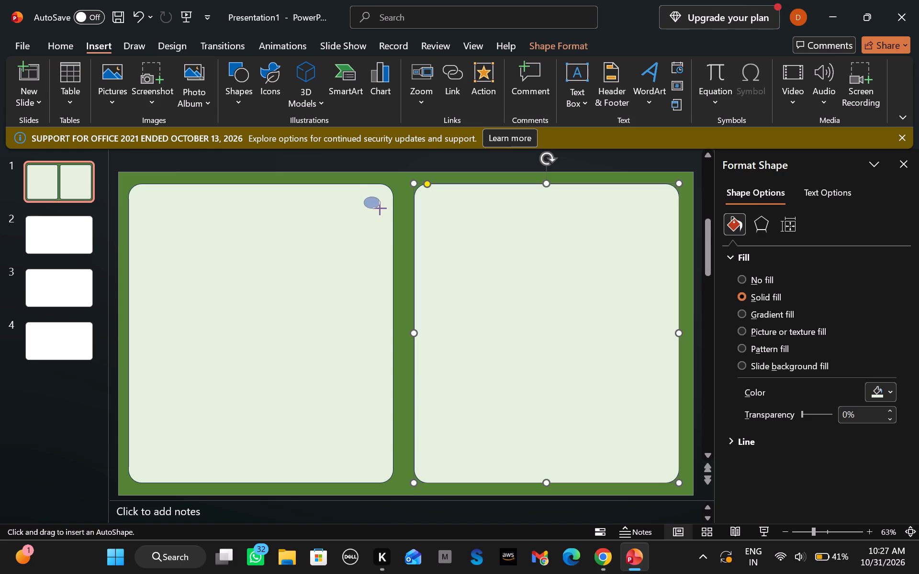
left_click_drag(380, 208, 377, 211)
left_click_drag(377, 211, 377, 210)
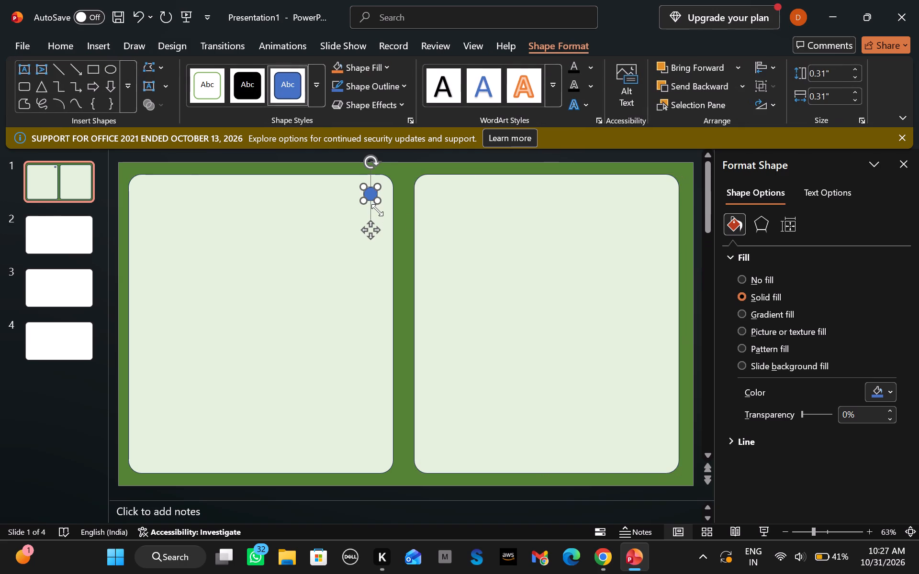
Copy the small blue circle in the left rectangle and paste seven copies of it on slide 1.
right_click(367, 197)
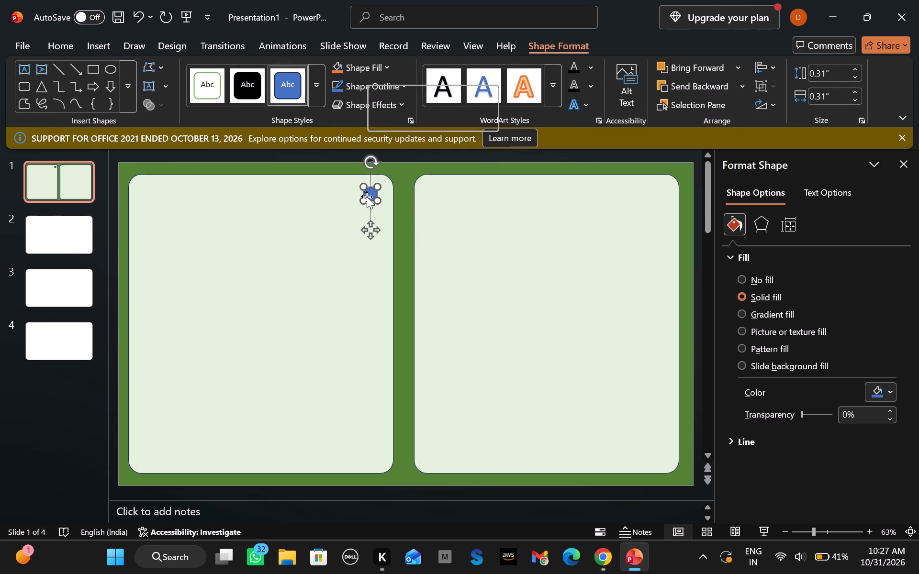
left_click(417, 190)
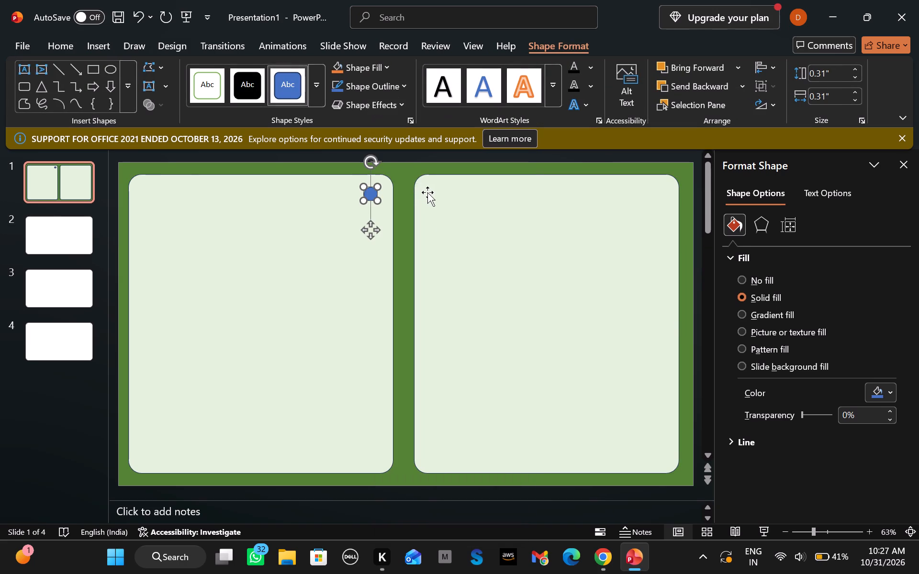
right_click(431, 197)
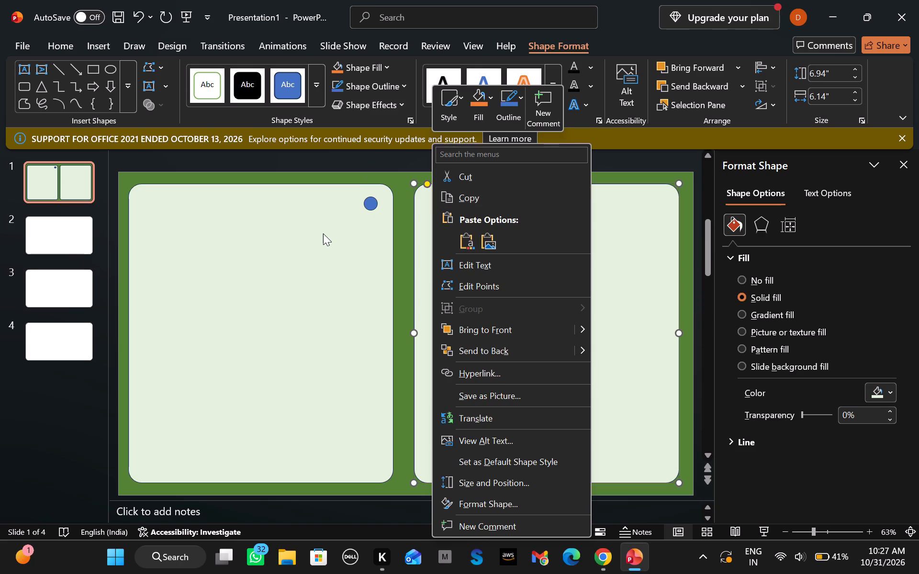
left_click(363, 221)
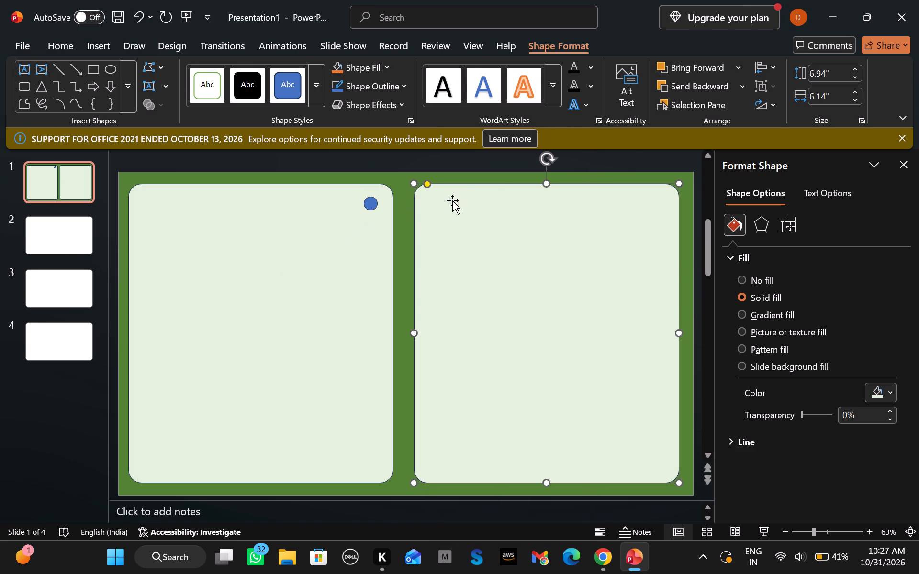
left_click(445, 201)
key("ctrl+v")
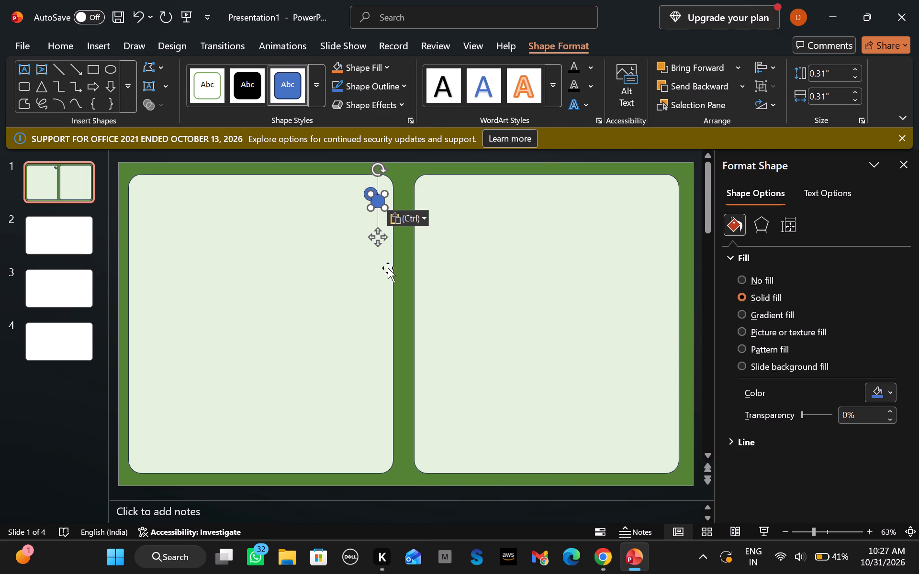
key("ctrl+v")
key("ctrl+v")
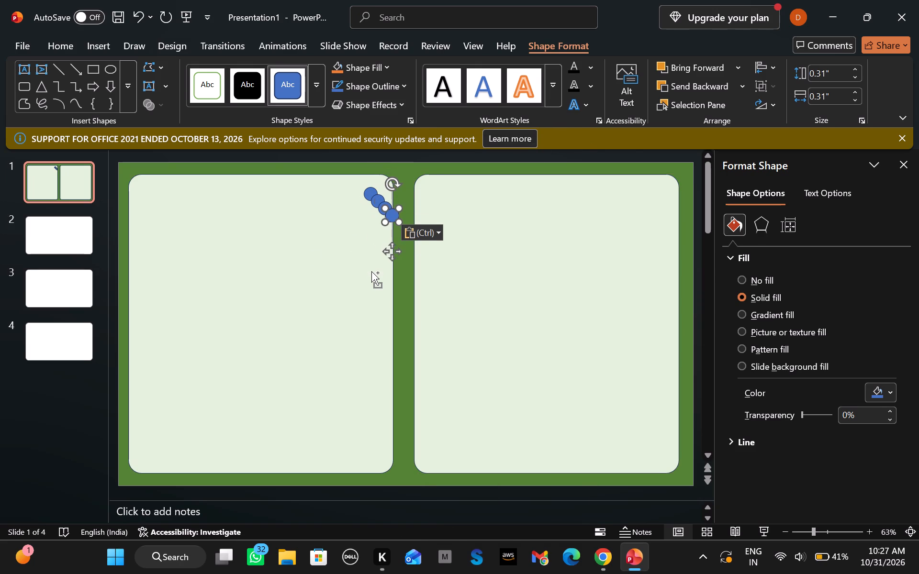
key("ctrl+v")
key("ctrl+v")
key("ctrl+v")
key("ctrl+v")
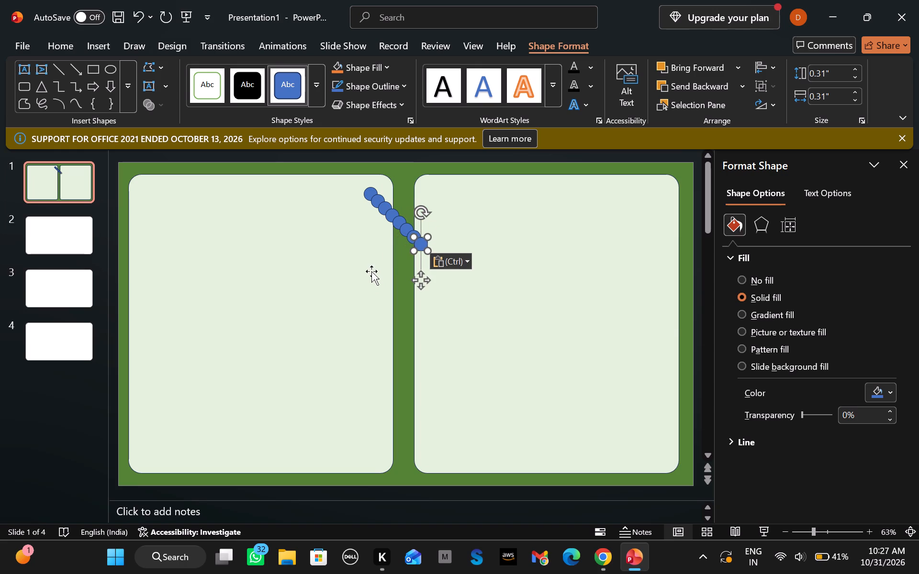
Move one pasted circle inside the right rectangle near its upper-left corner, level with the original circle.
left_click(498, 213)
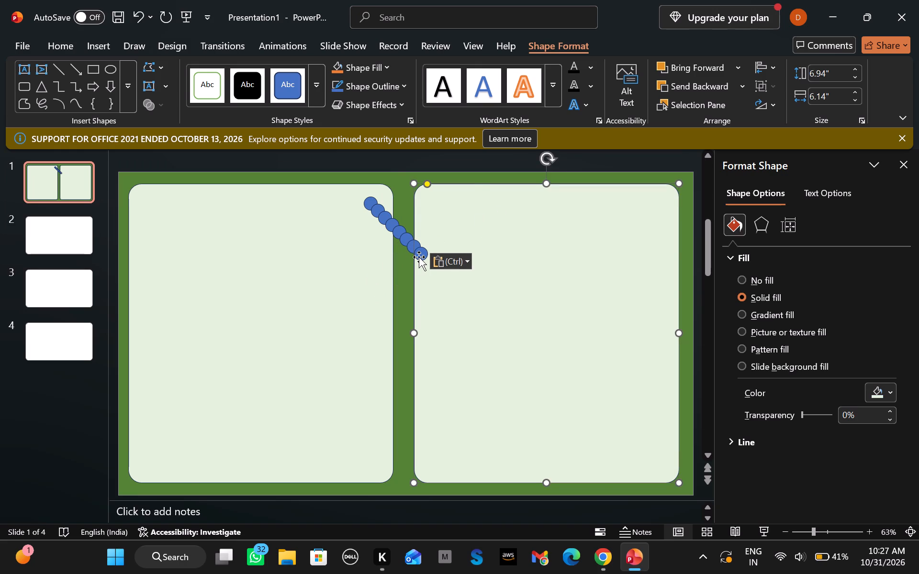
left_click_drag(419, 257, 436, 199)
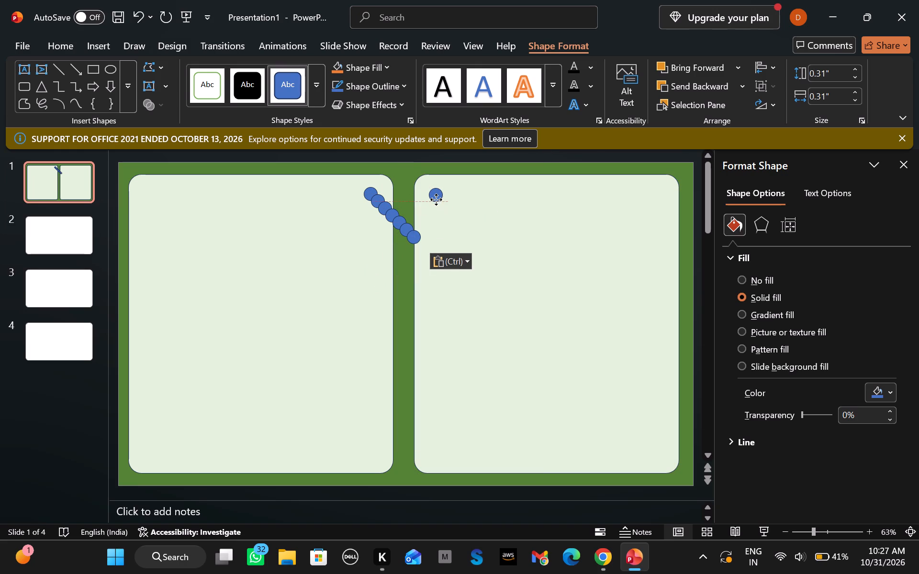
left_click_drag(436, 199, 434, 196)
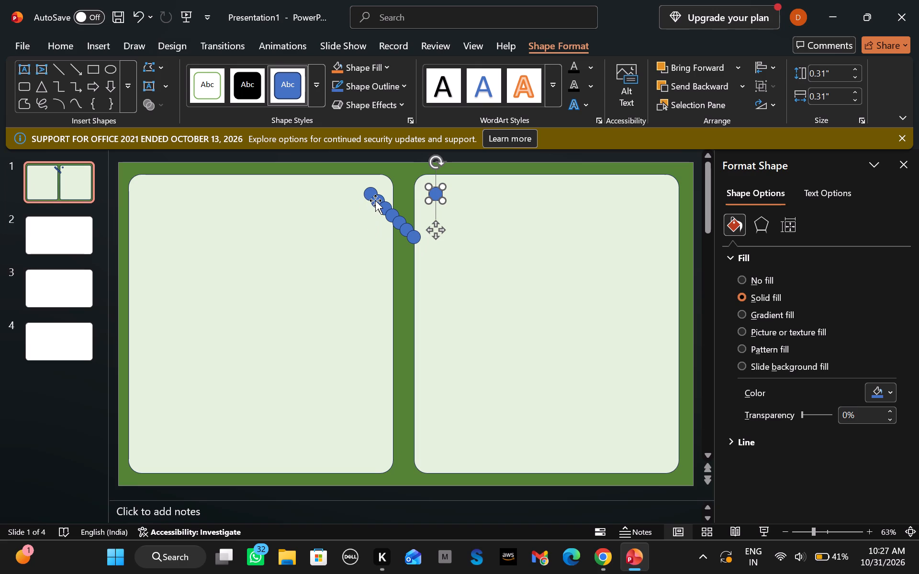
Place two more circle copies as a second row, one directly below each top circle and level with each other.
left_click_drag(378, 199, 372, 235)
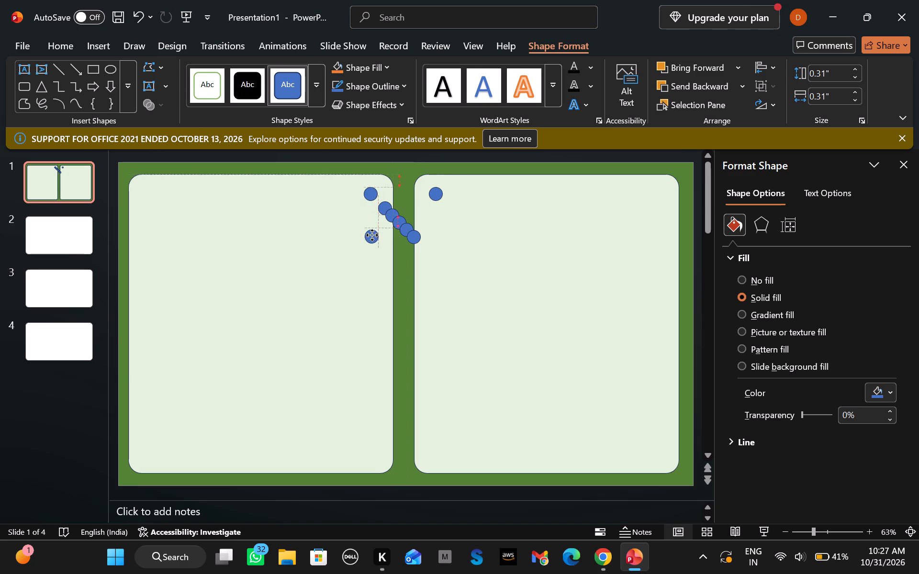
left_click_drag(372, 235, 371, 244)
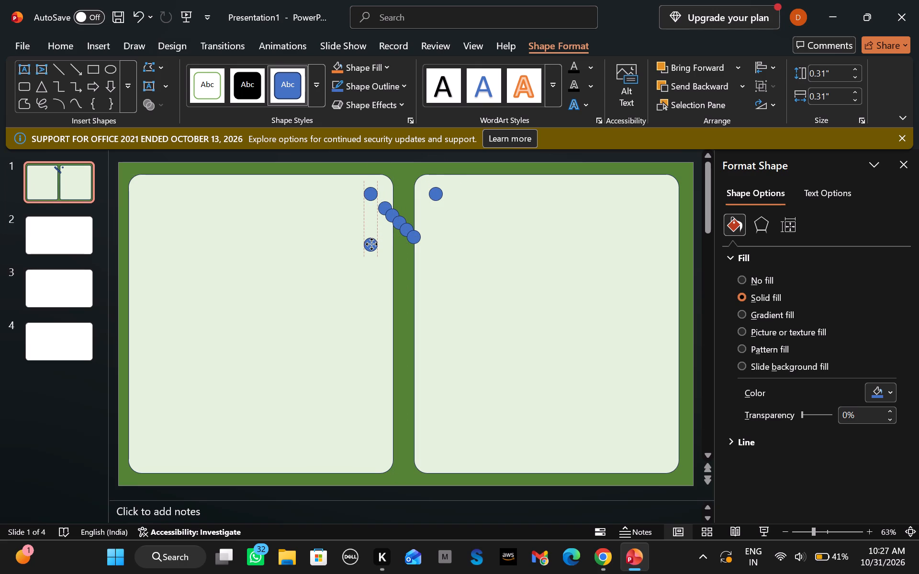
left_click_drag(371, 244, 371, 245)
left_click_drag(371, 245, 372, 249)
left_click_drag(372, 249, 371, 246)
left_click_drag(415, 242, 443, 259)
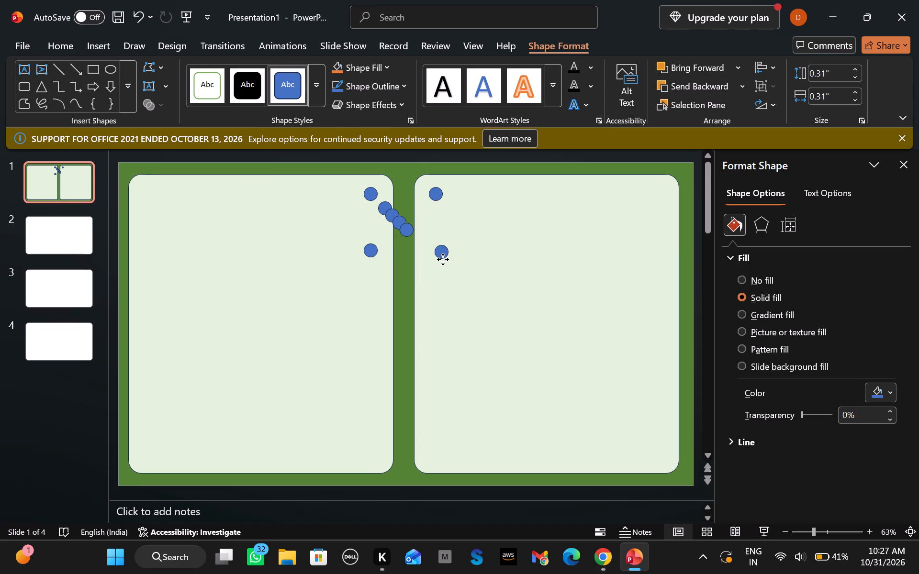
left_click_drag(443, 259, 437, 255)
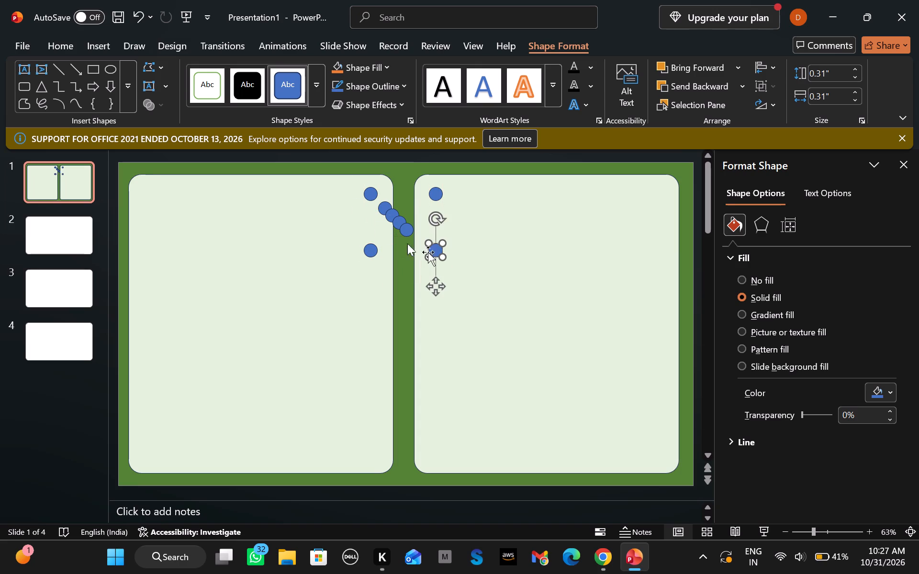
Place another circle copy as the third in the left rectangle's column, aligned with and evenly spaced below the two above.
left_click_drag(408, 232, 381, 320)
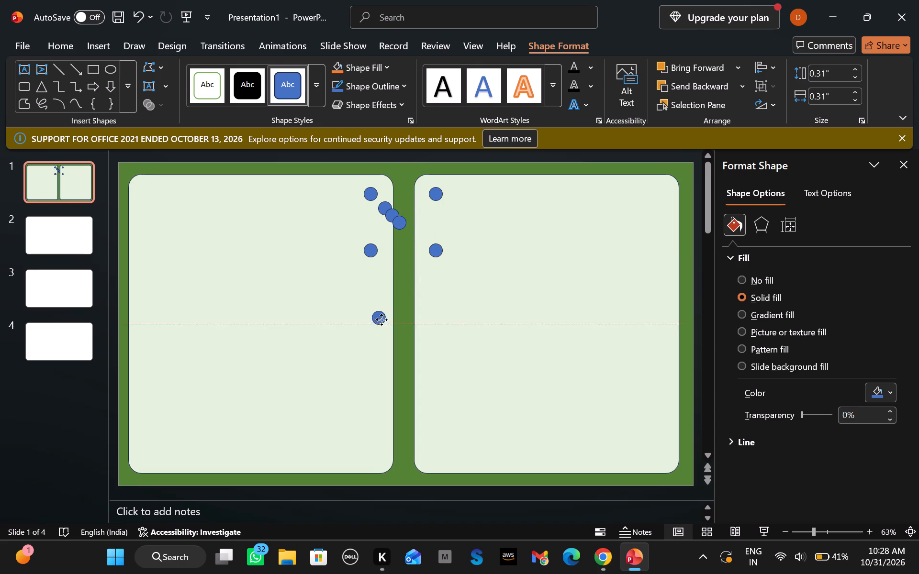
left_click_drag(381, 320, 372, 308)
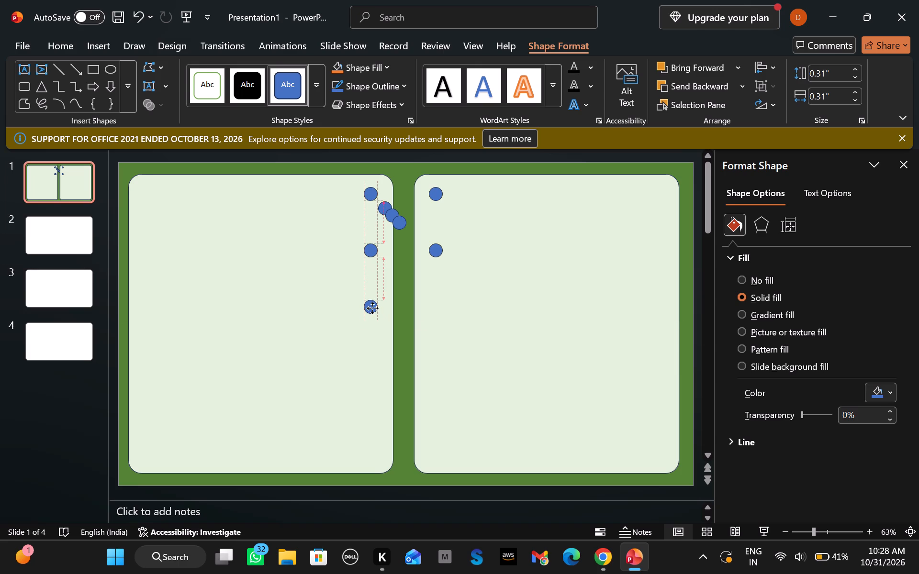
left_click_drag(372, 308, 371, 310)
left_click(371, 310)
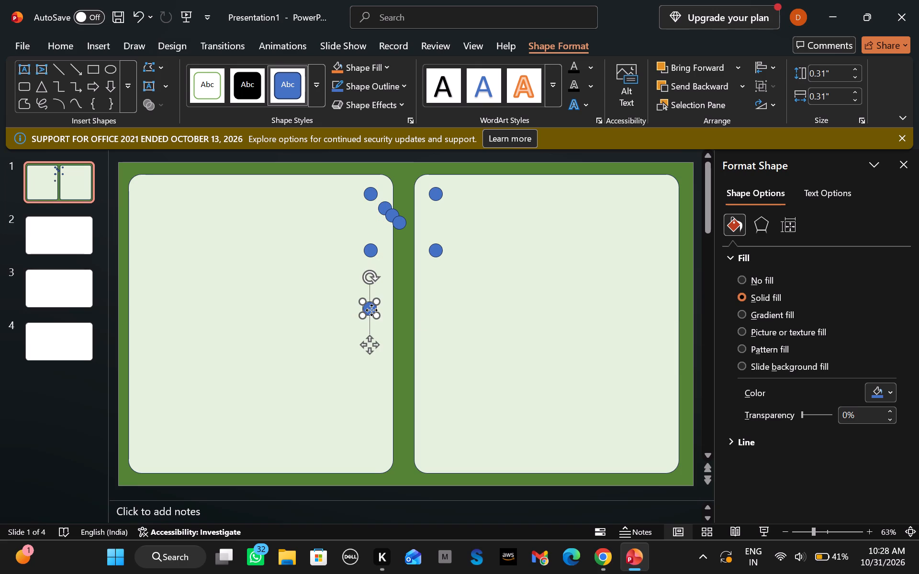
left_click_drag(371, 310, 371, 299)
left_click(394, 299)
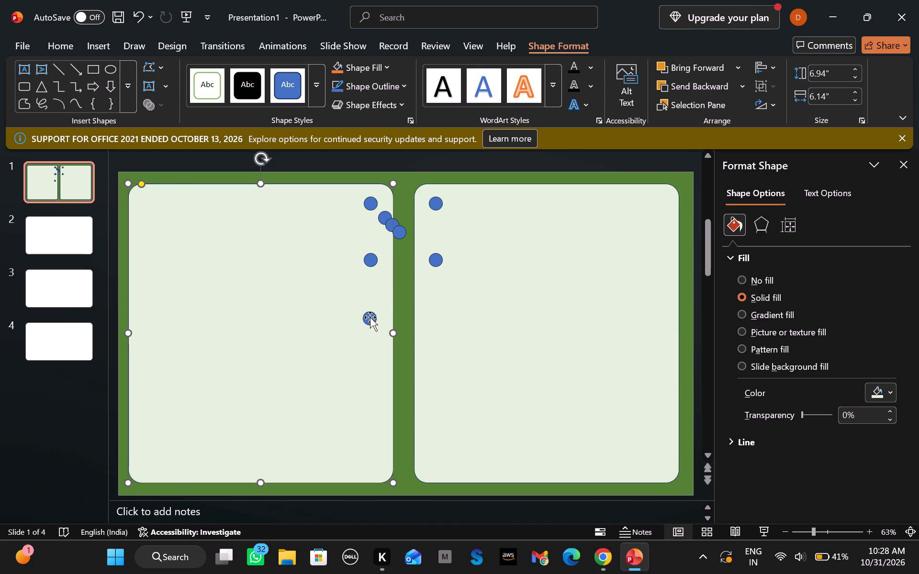
left_click_drag(370, 317, 370, 309)
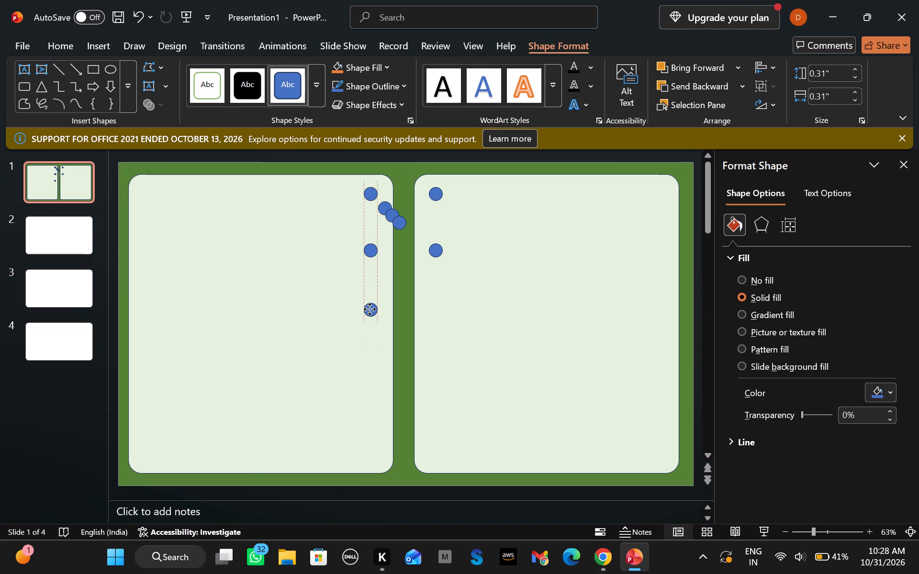
left_click_drag(370, 309, 369, 309)
left_click(369, 309)
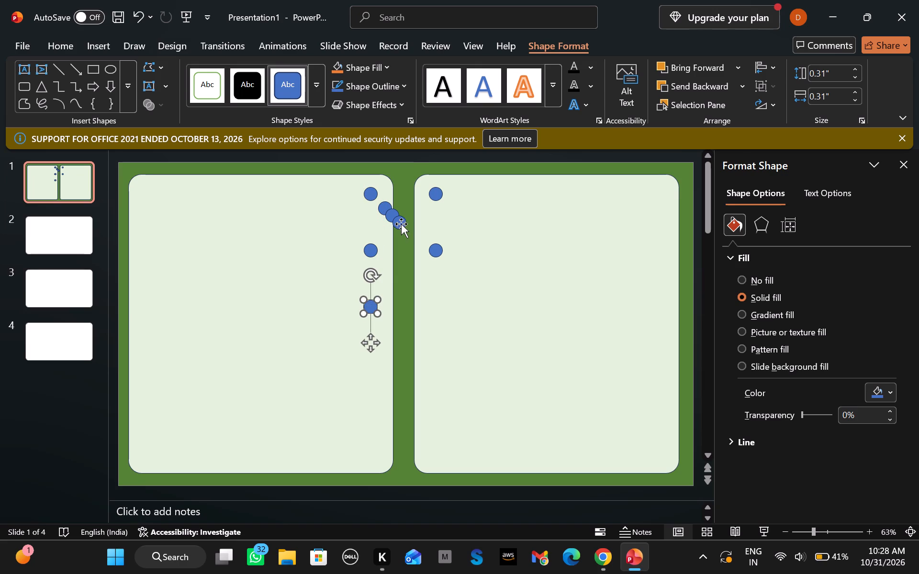
Place another circle copy as the third in the right rectangle's column, evenly spaced and level with the left column's third circle.
left_click_drag(401, 224, 440, 307)
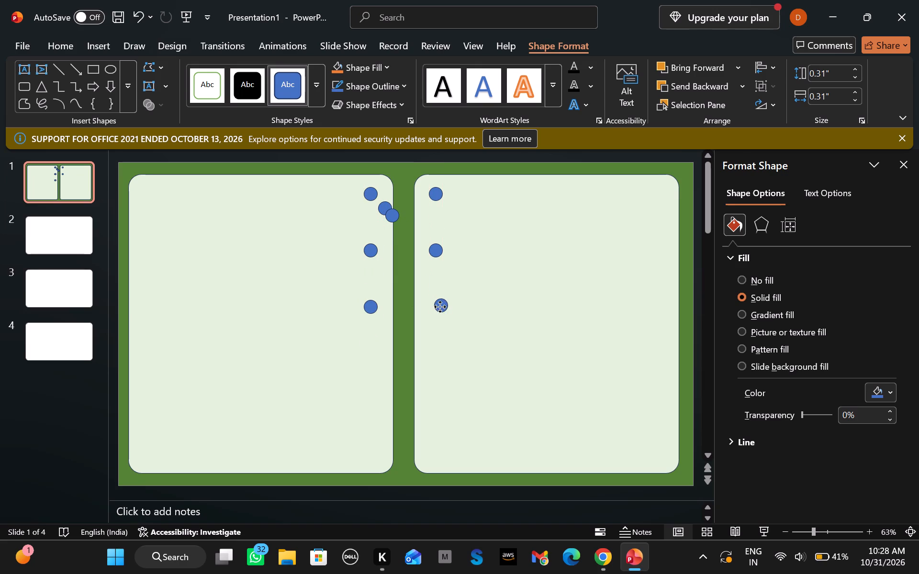
left_click_drag(440, 307, 434, 303)
left_click_drag(434, 303, 437, 306)
left_click_drag(437, 306, 437, 308)
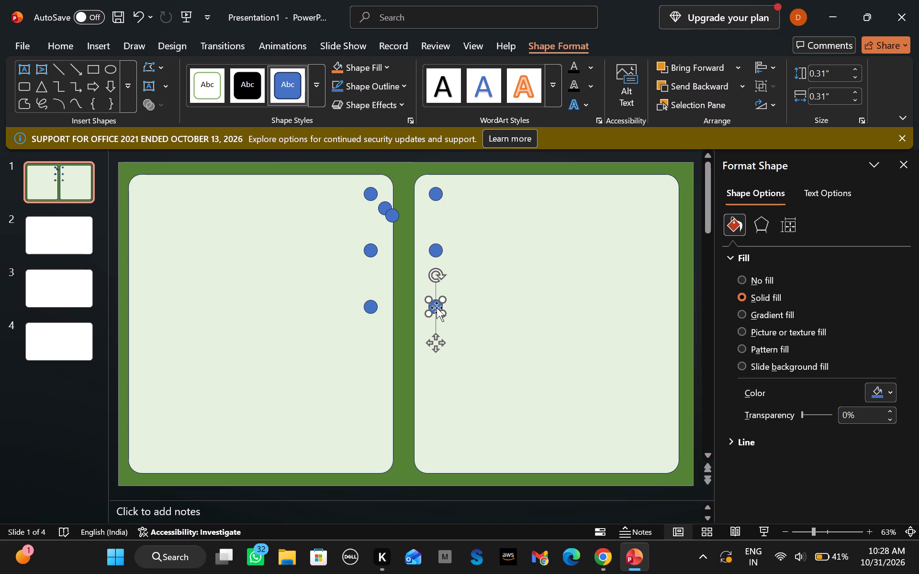
left_click(437, 308)
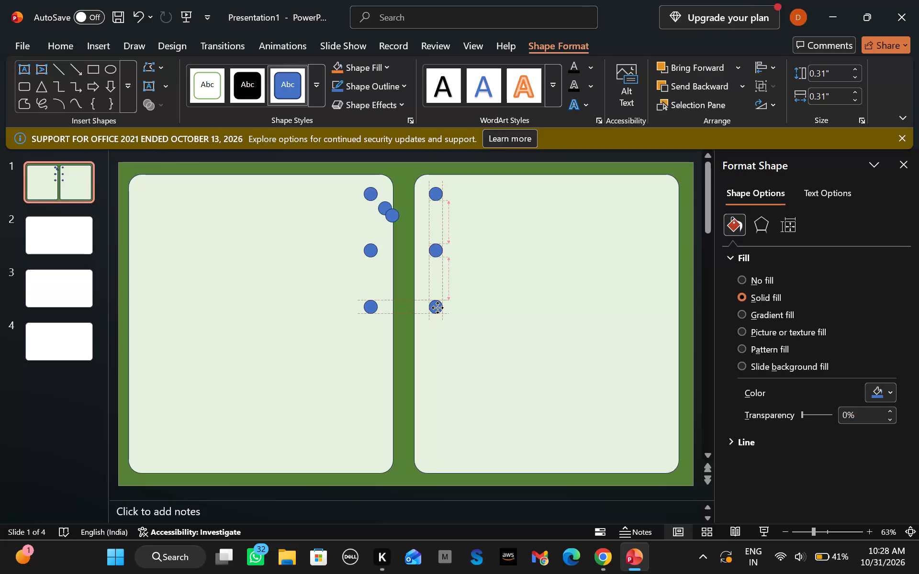
left_click(496, 295)
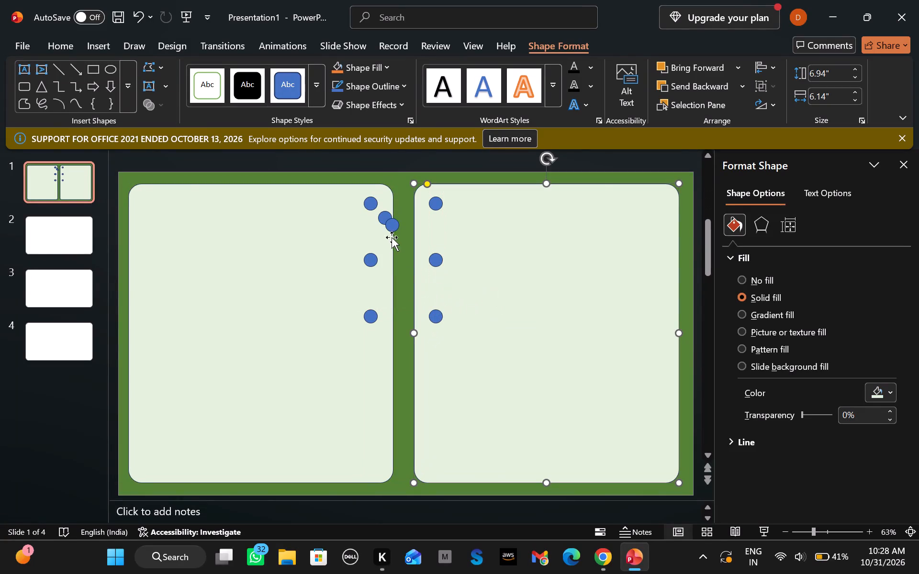
Place a circle copy as the fourth in the left rectangle's column, aligned with and evenly spaced below the three above.
left_click_drag(393, 220, 374, 369)
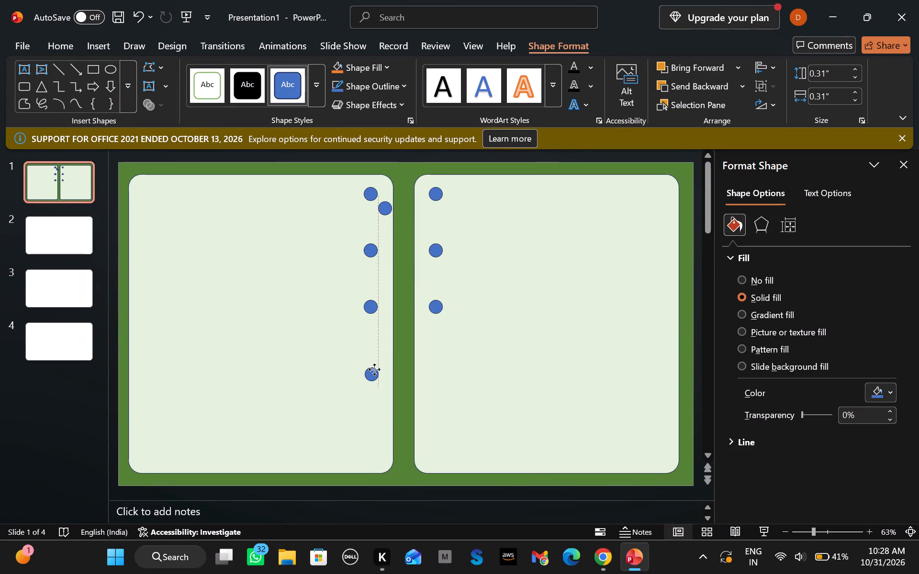
left_click_drag(374, 369, 374, 355)
left_click_drag(374, 355, 373, 355)
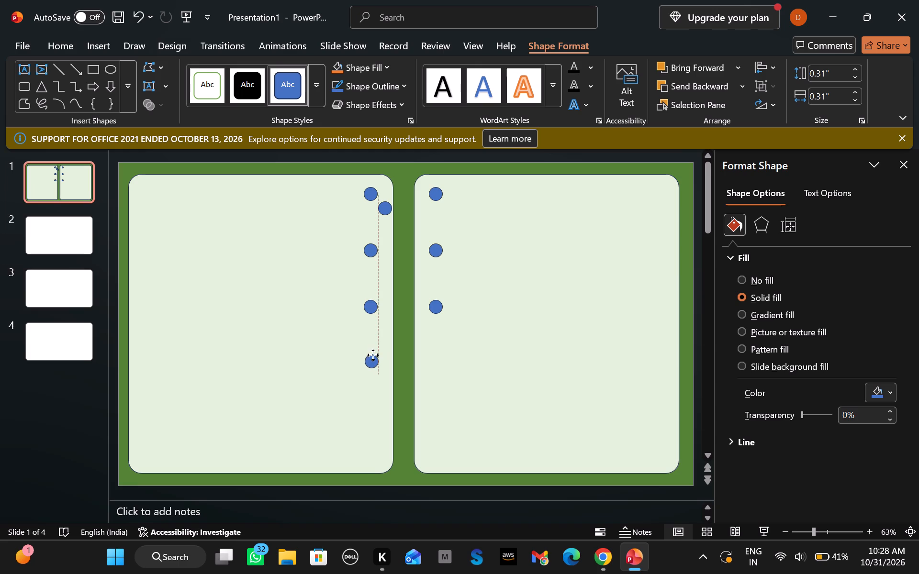
left_click_drag(373, 355, 372, 352)
left_click_drag(372, 352, 373, 352)
left_click_drag(373, 352, 372, 354)
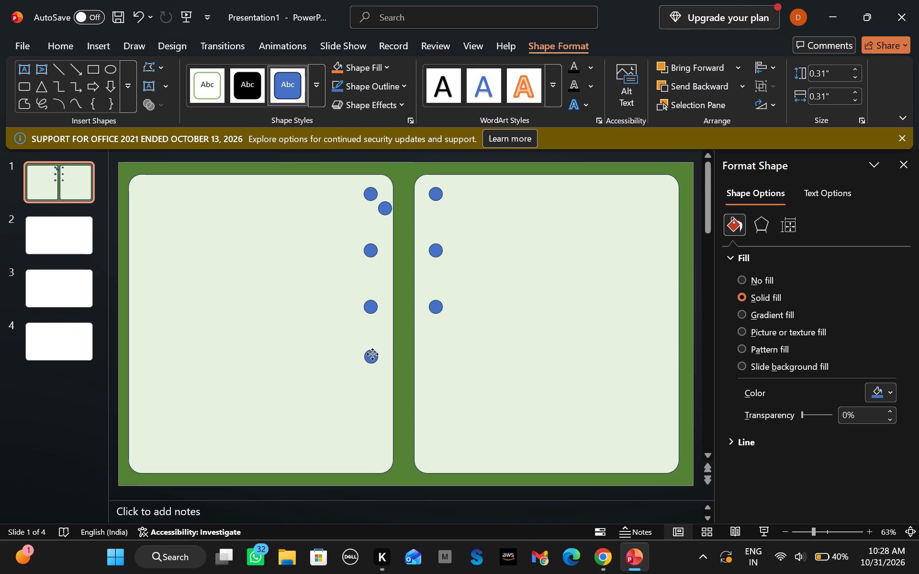
left_click_drag(372, 354, 372, 359)
left_click_drag(372, 359, 371, 356)
left_click(494, 348)
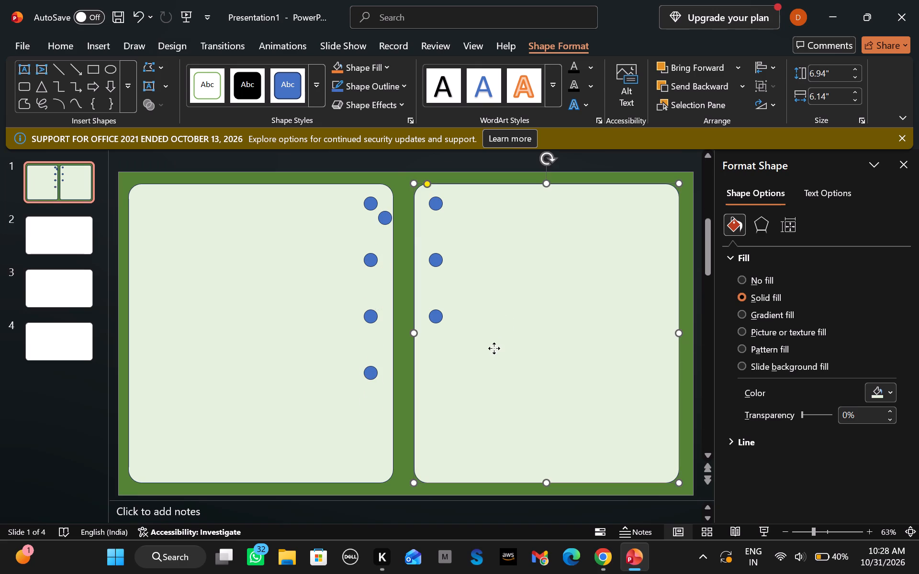
Place the remaining circle copy as the fourth in the right rectangle's column, evenly spaced and level with the left column's fourth circle.
left_click_drag(385, 219, 444, 363)
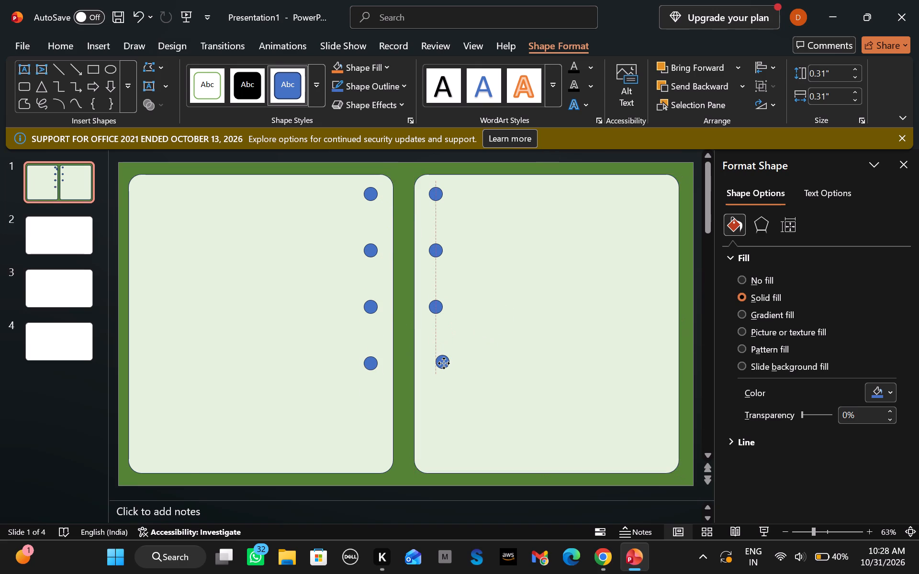
left_click_drag(444, 363, 436, 365)
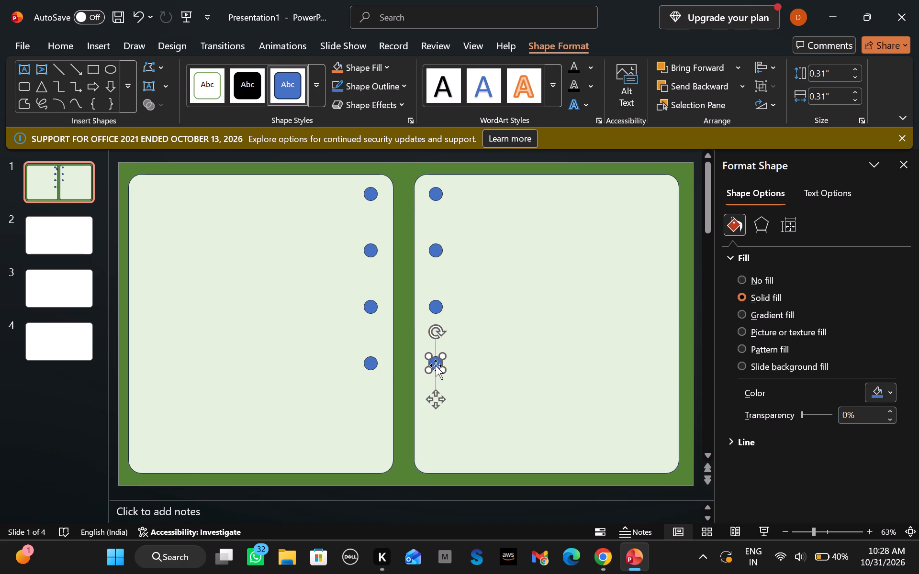
left_click(482, 350)
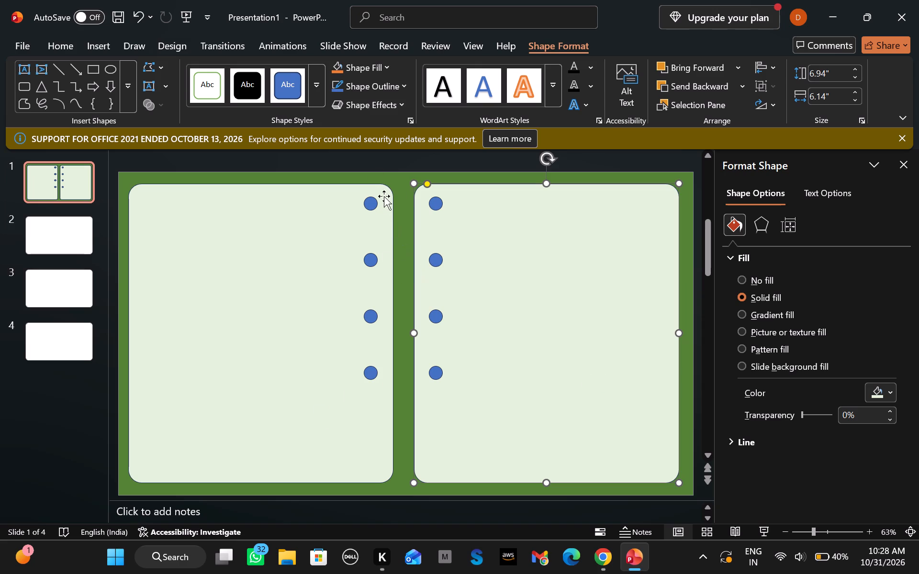
left_click(519, 279)
Paste two more circle copies and place one as the fifth in the left column, evenly spaced below the fourth.
scroll(519, 279, "down", 2)
scroll(442, 300, "up", 5)
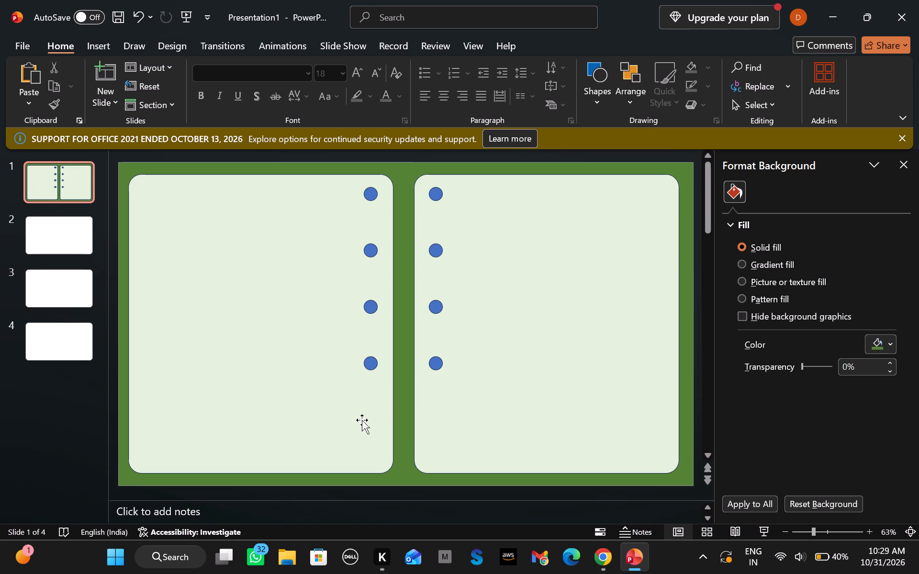
key("ctrl+v")
key("ctrl+v")
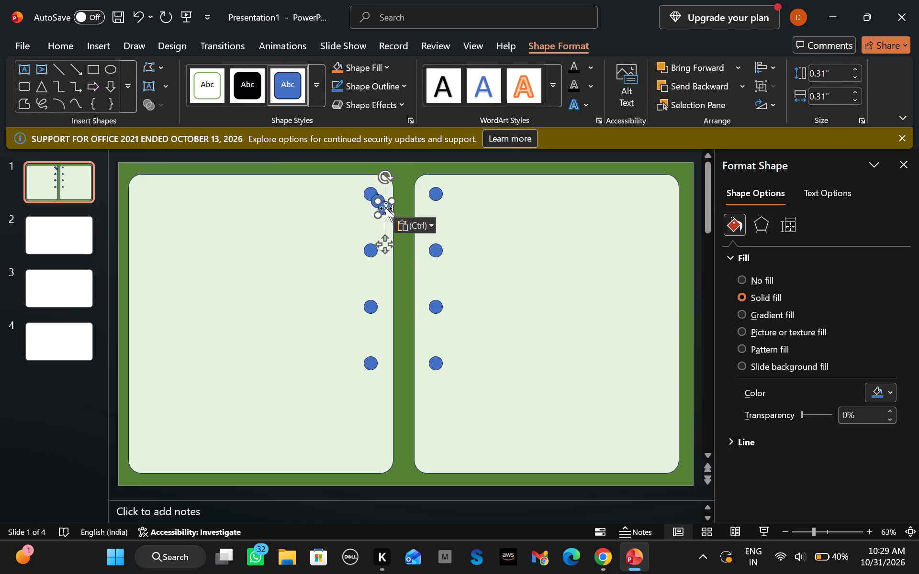
left_click_drag(386, 208, 375, 423)
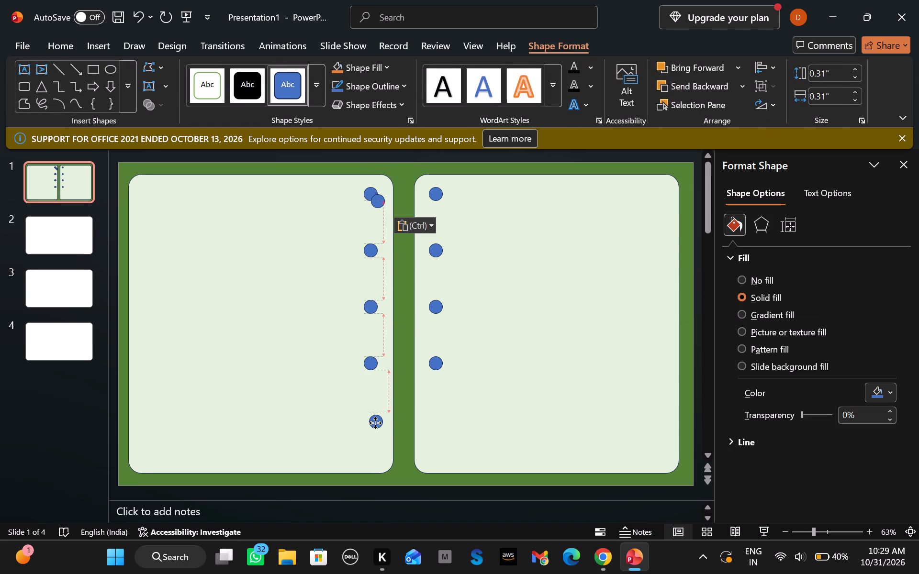
left_click_drag(375, 423, 373, 417)
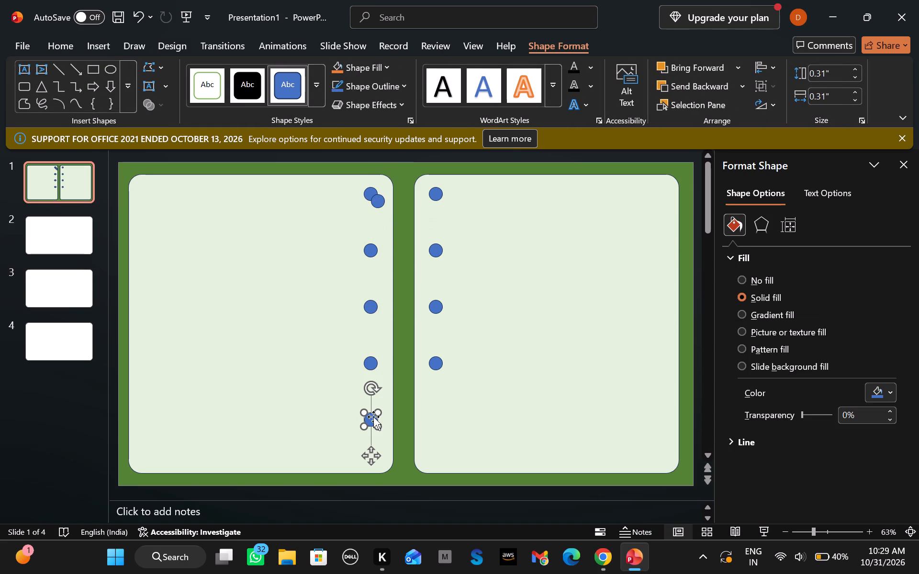
left_click(373, 417)
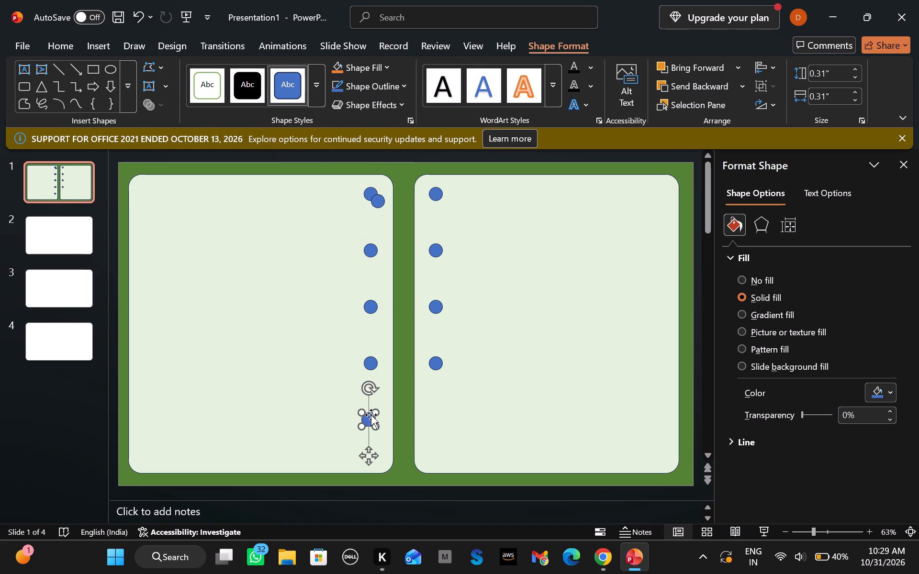
left_click(369, 420)
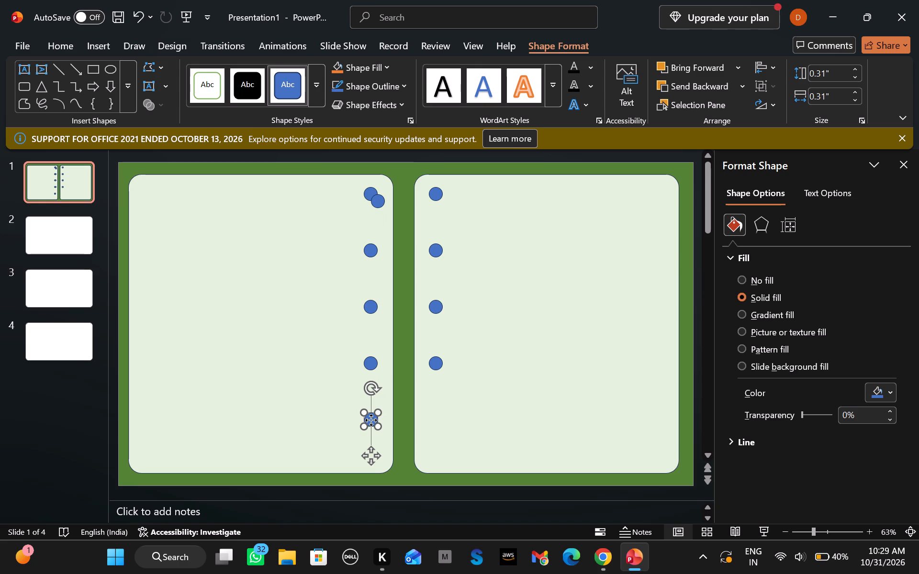
Place the other pasted circle as the fifth in the right column, below the fourth and level with the left column's fifth circle.
left_click_drag(379, 199, 436, 419)
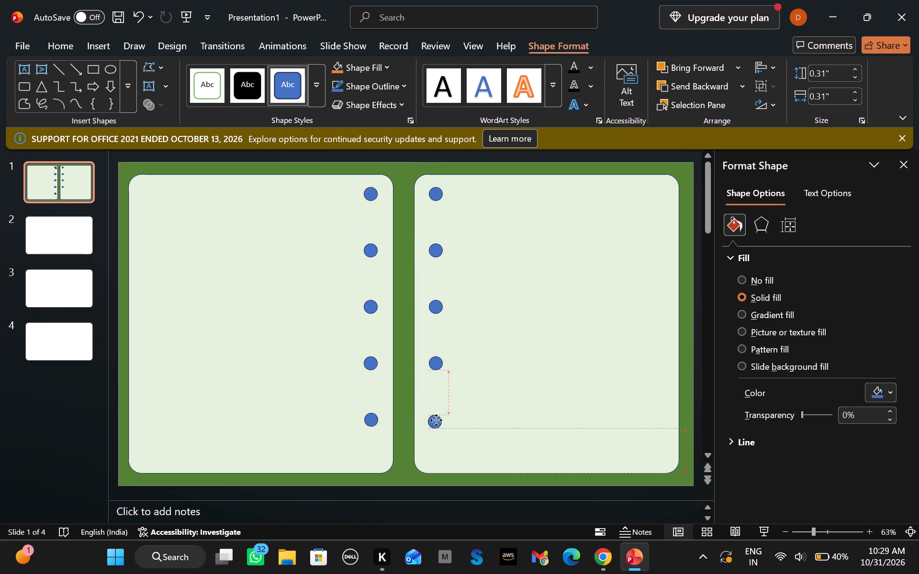
left_click_drag(436, 419, 438, 418)
left_click(526, 390)
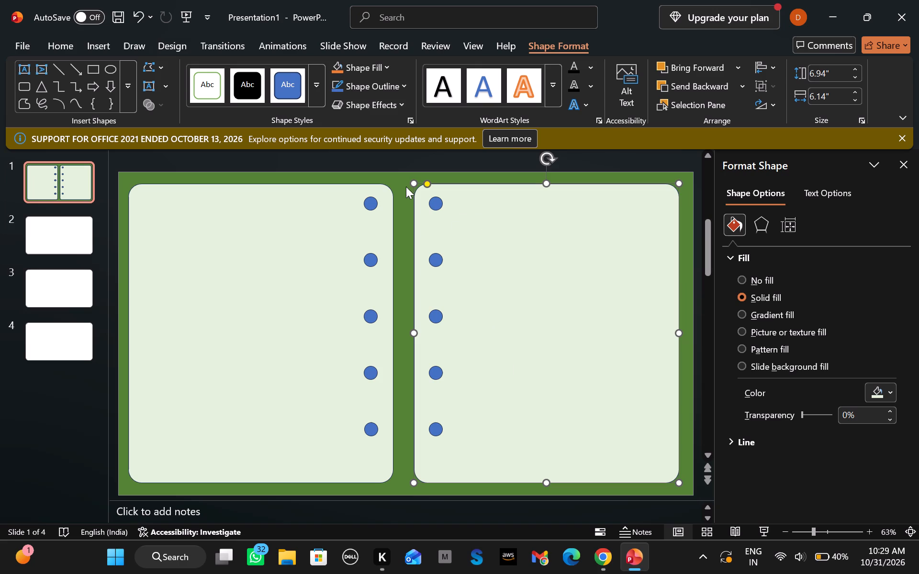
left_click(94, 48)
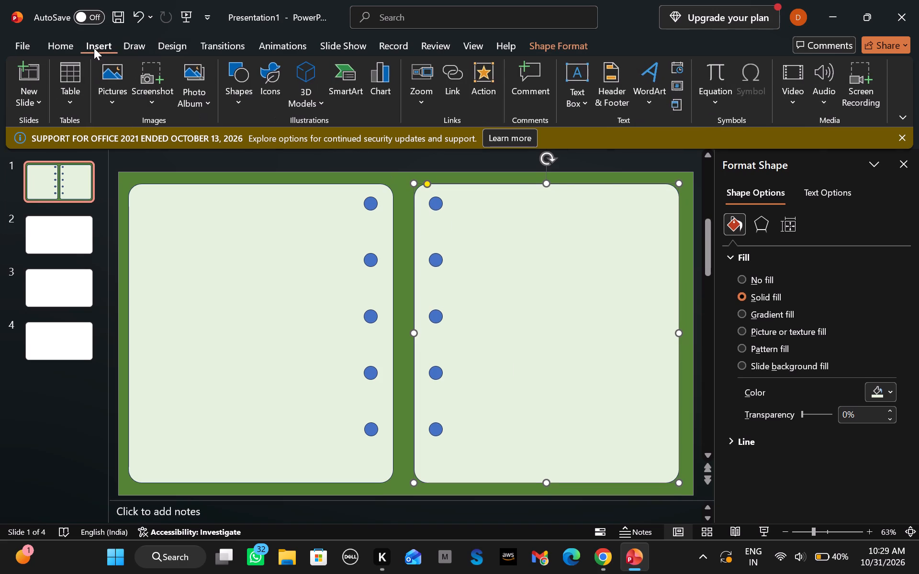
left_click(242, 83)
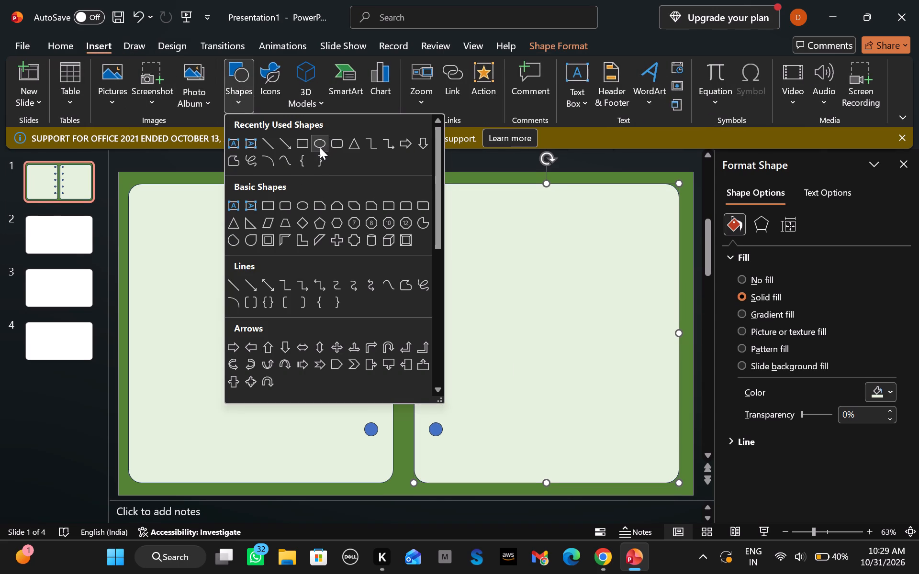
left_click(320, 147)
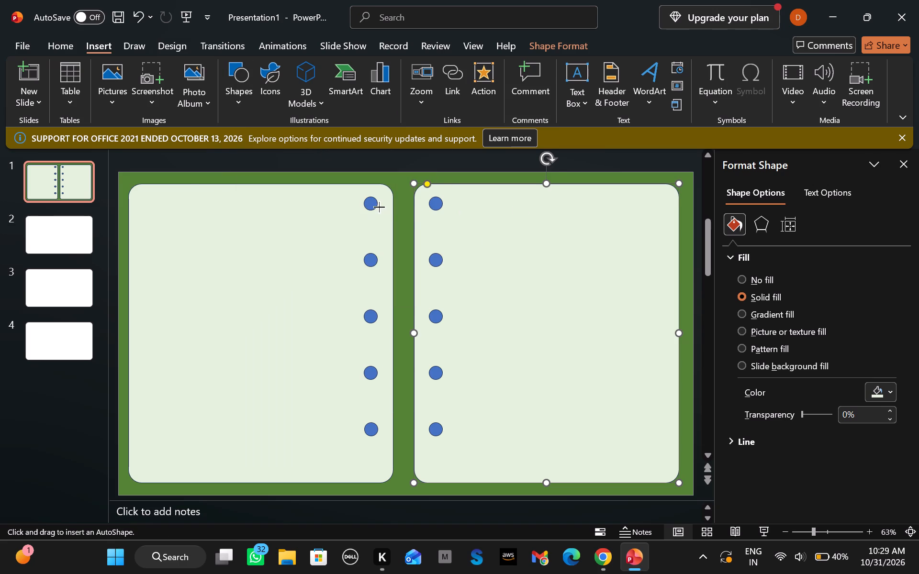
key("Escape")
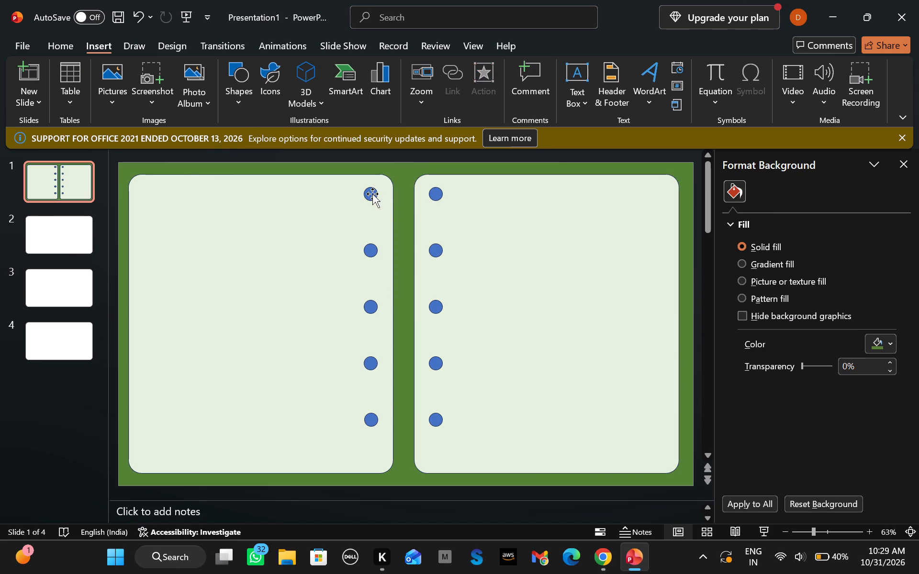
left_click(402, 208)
Fill the top circle of the left rectangle's column with the base green theme color.
left_click(369, 194)
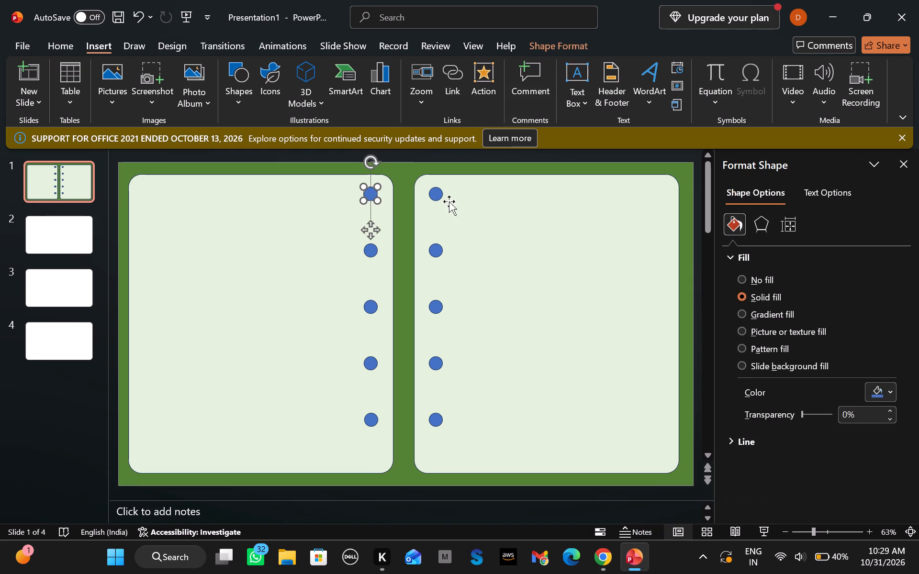
left_click(891, 392)
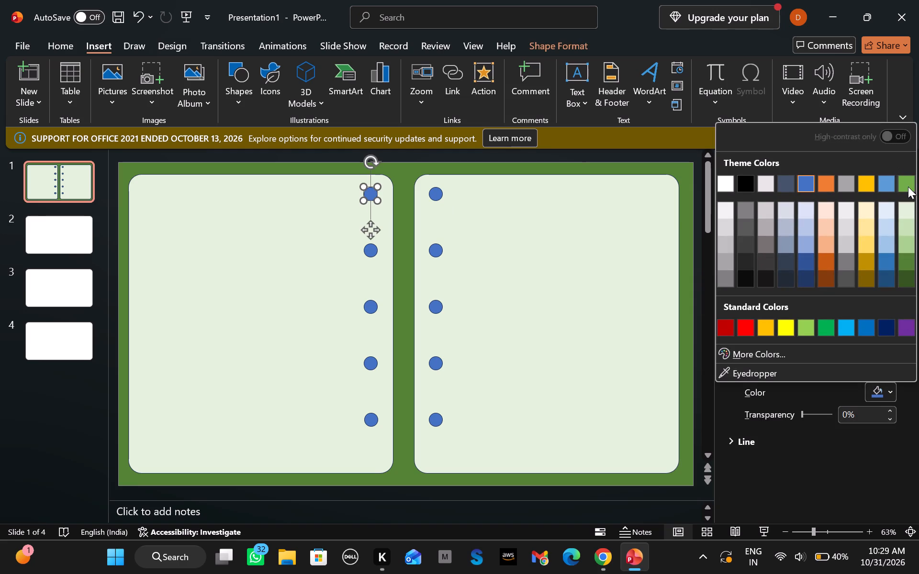
left_click(908, 186)
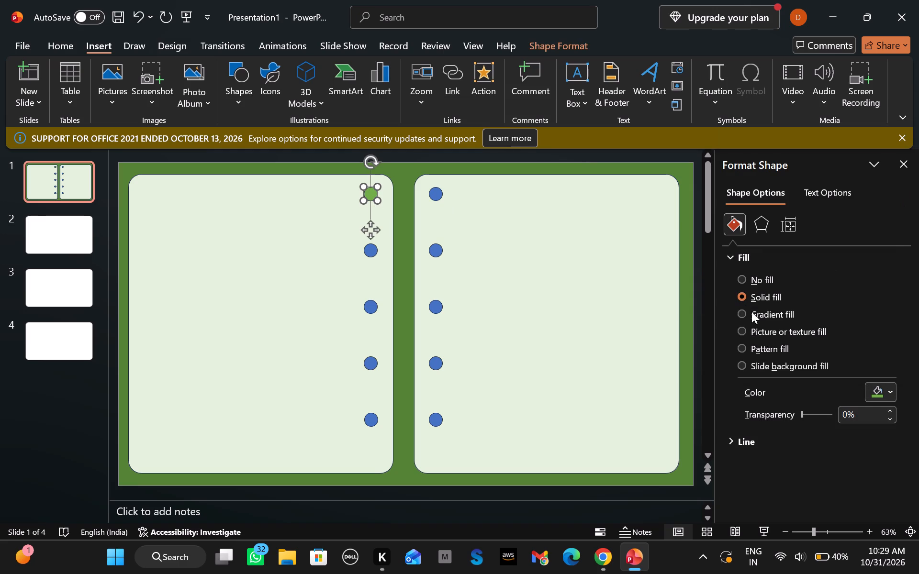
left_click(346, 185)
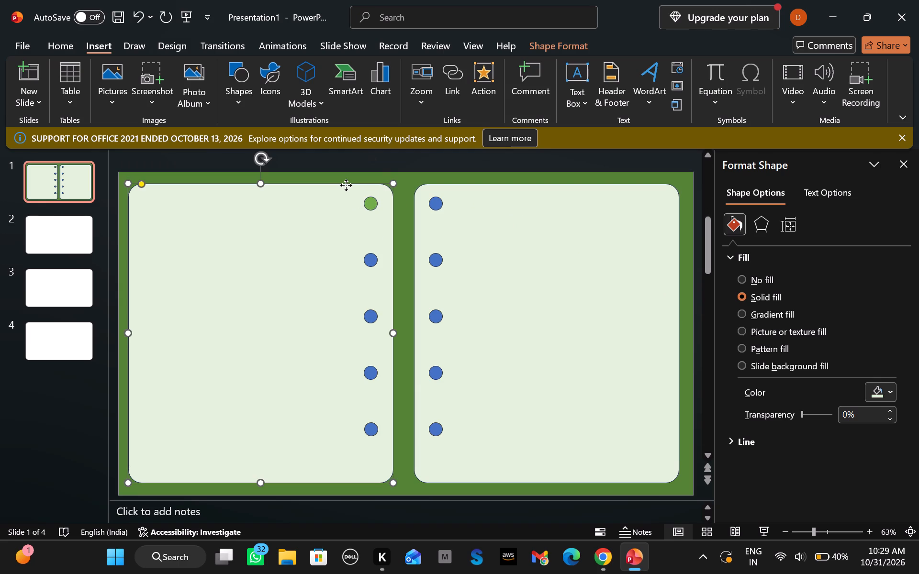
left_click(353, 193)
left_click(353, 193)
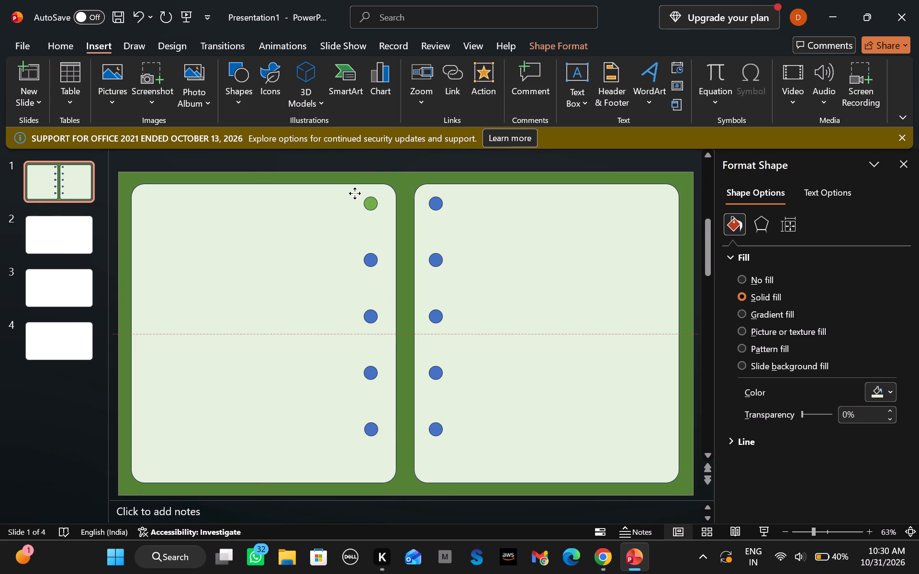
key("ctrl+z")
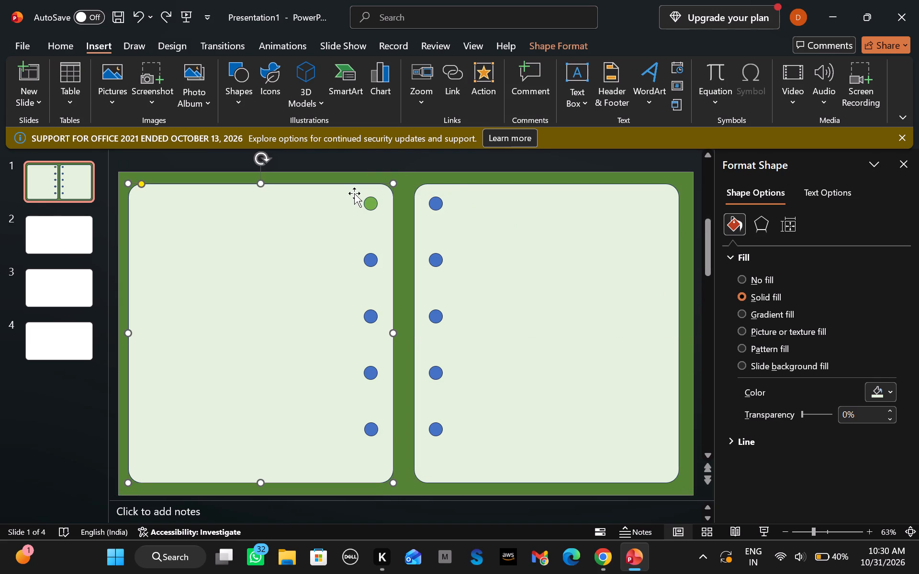
Fill the top circle of the right rectangle's column with the same base green theme color.
left_click(435, 202)
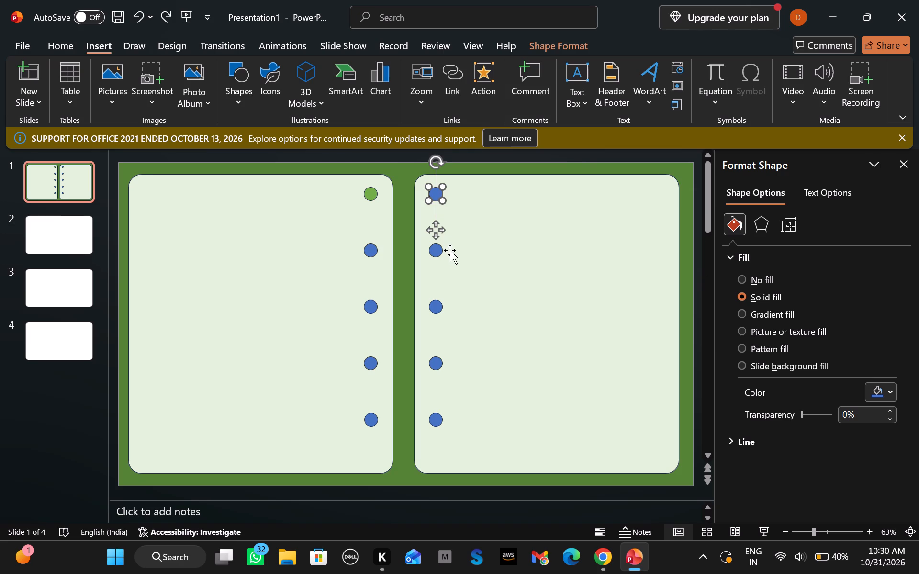
left_click(437, 251)
left_click(437, 197)
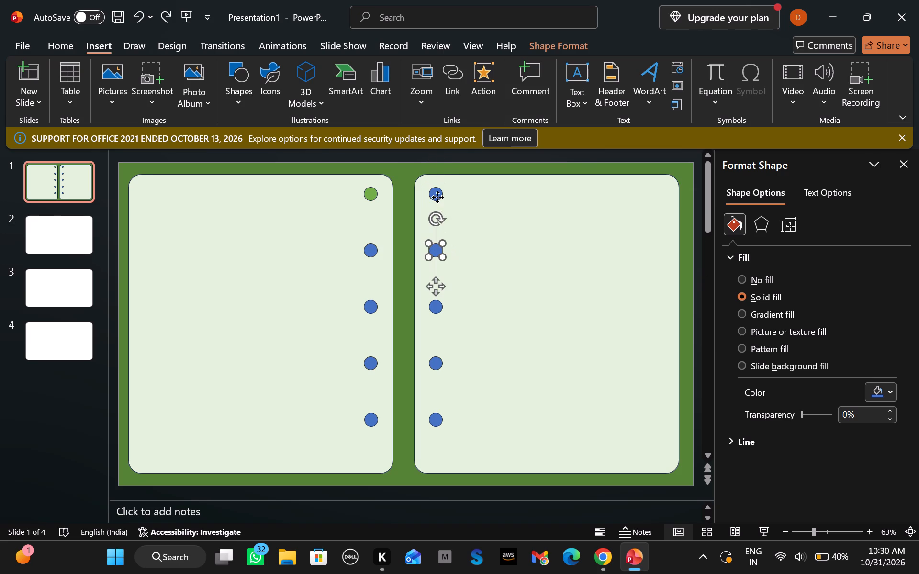
left_click(883, 391)
left_click(907, 189)
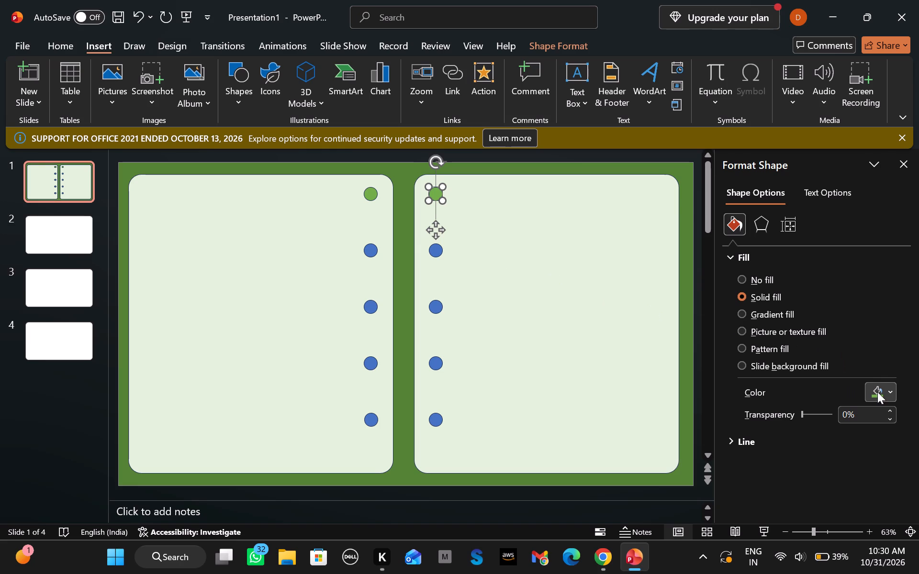
Fill the second circle in both the right and left columns with the base green theme color.
left_click(440, 247)
left_click(882, 393)
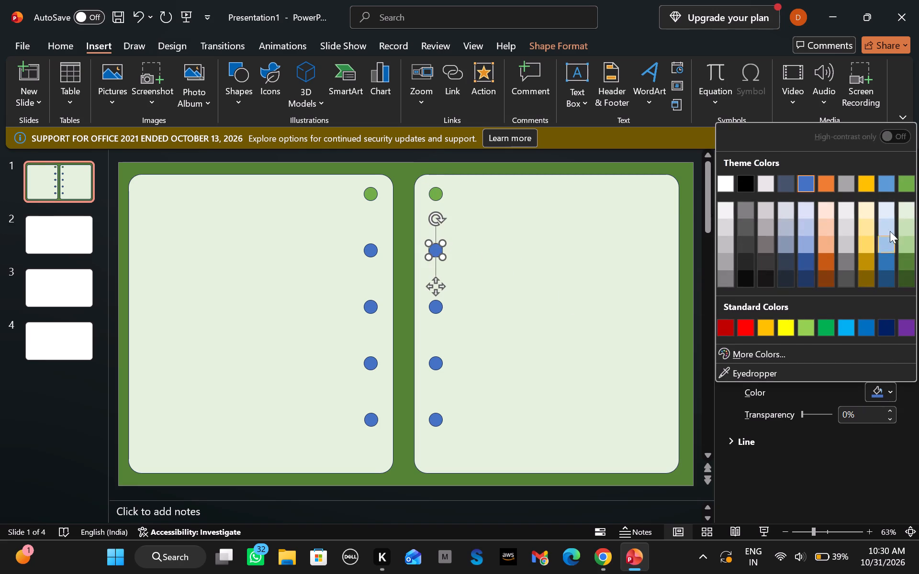
left_click(903, 188)
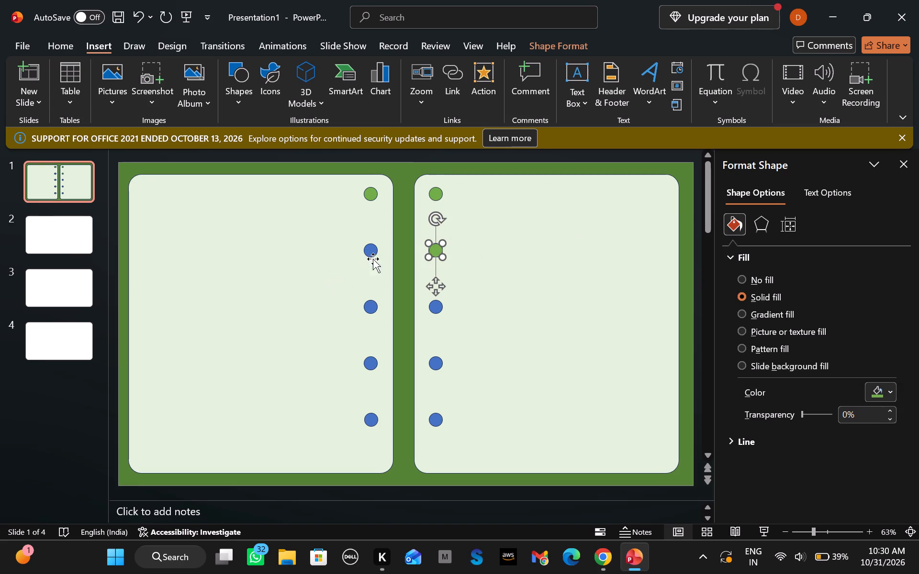
left_click(371, 253)
left_click(889, 388)
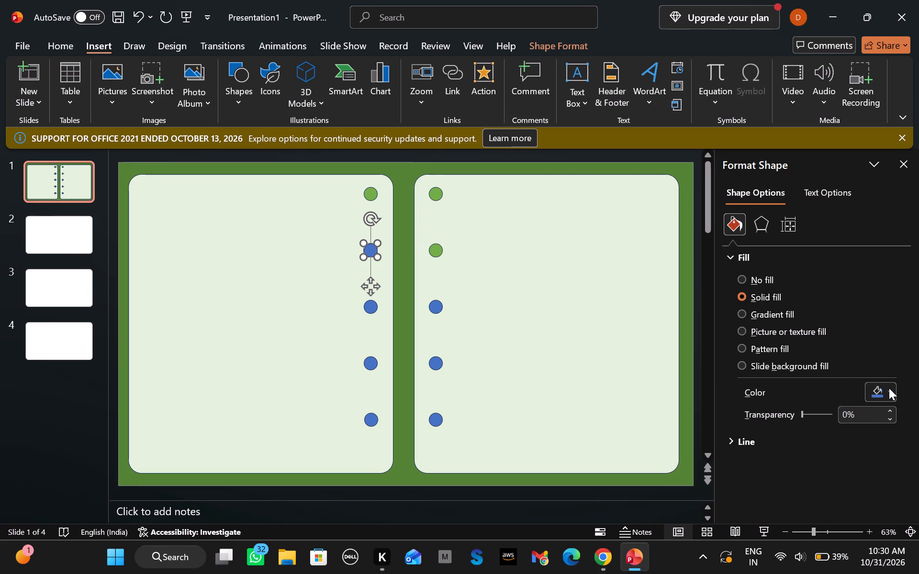
left_click(914, 186)
Fill the third circle in both the left and right columns with the base green theme color.
left_click(376, 302)
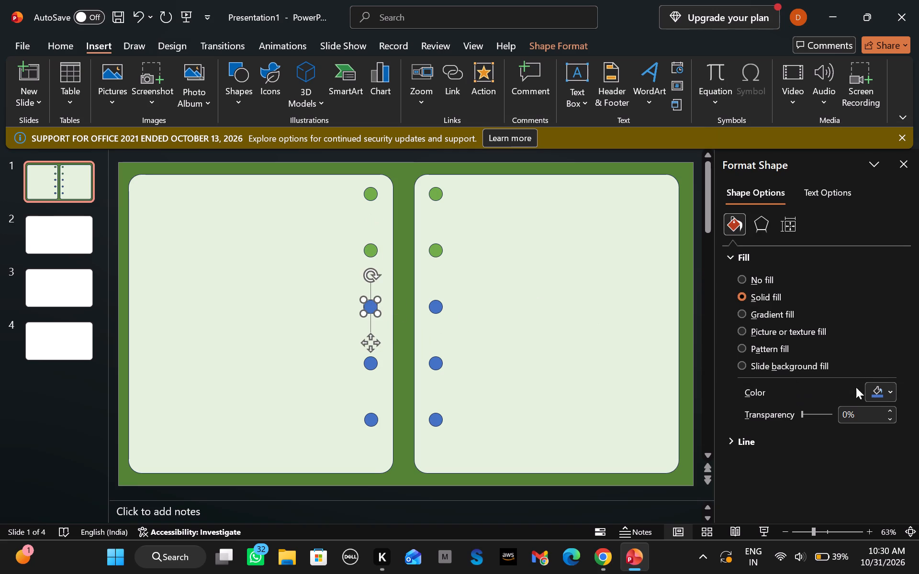
left_click(881, 389)
left_click(913, 177)
left_click(437, 304)
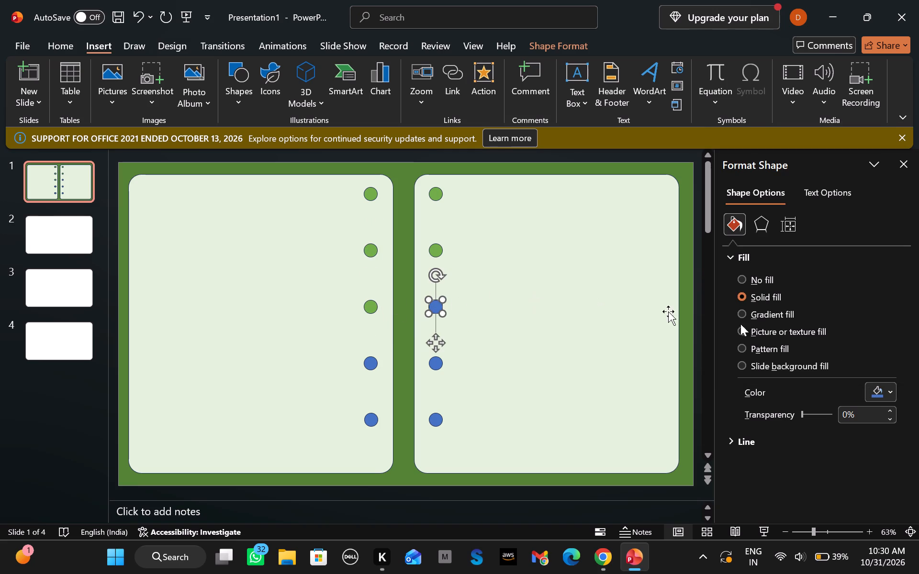
left_click(885, 387)
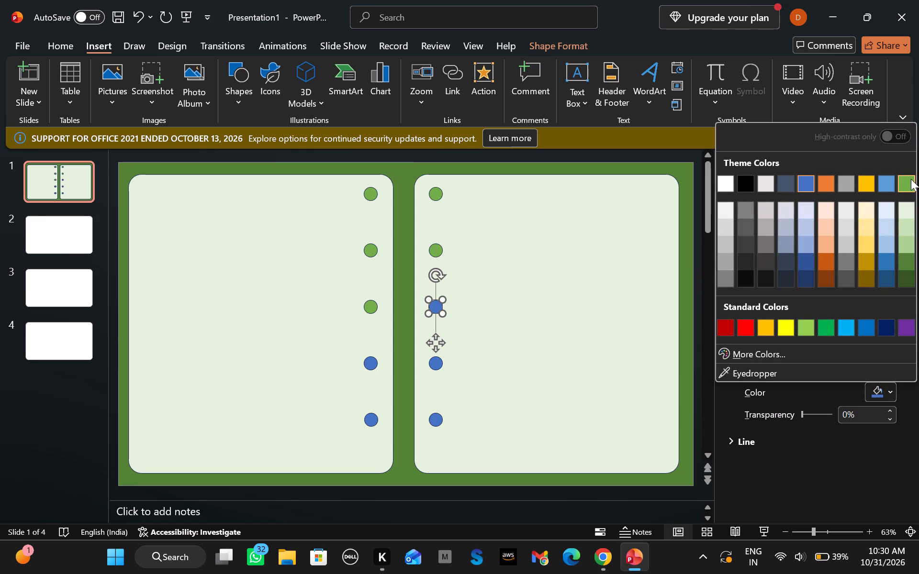
left_click(911, 179)
Fill the fourth circle in both the left and right columns with the base green theme color.
left_click(371, 365)
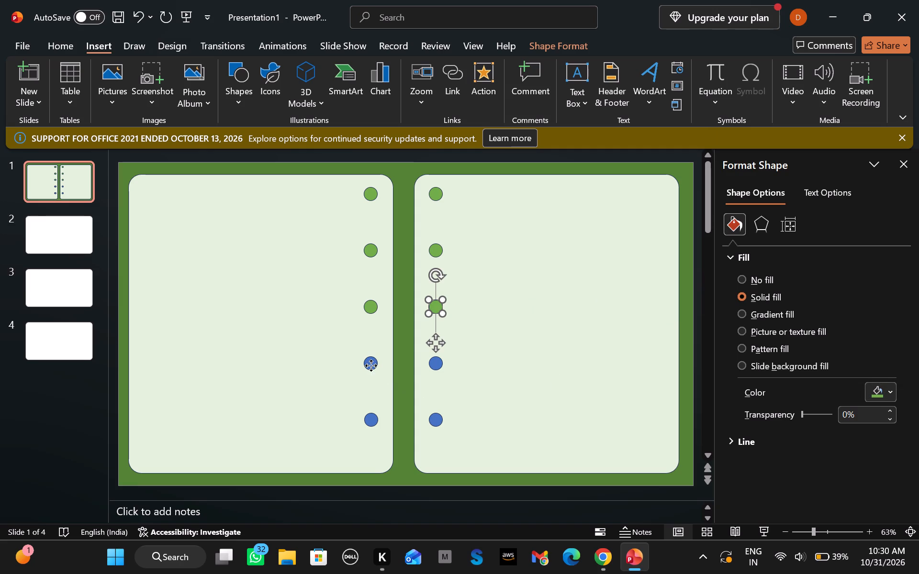
left_click(878, 388)
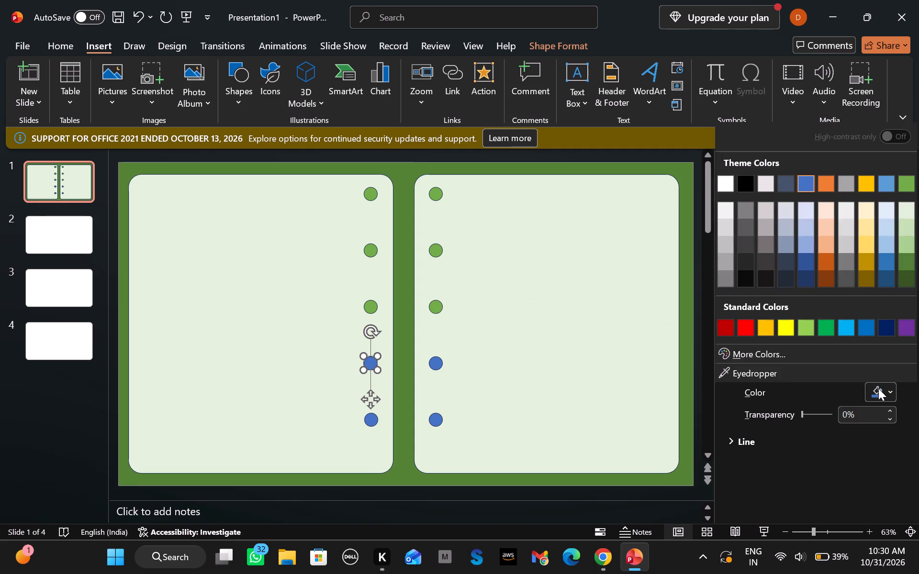
left_click(906, 184)
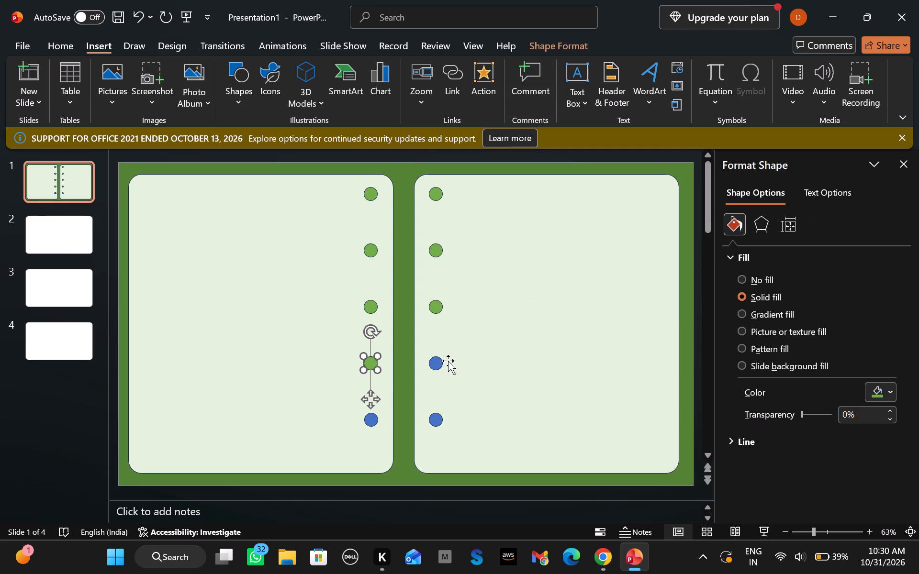
left_click(437, 364)
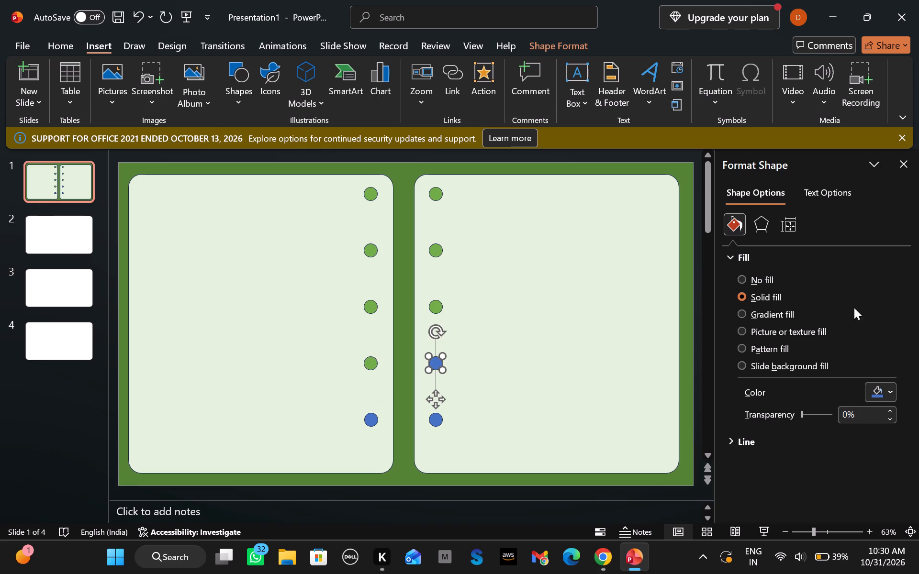
left_click(875, 395)
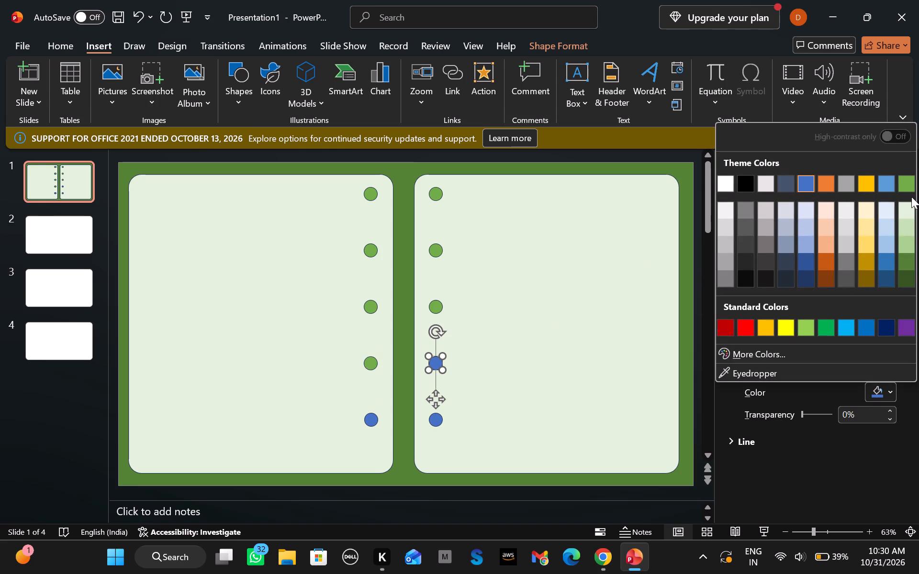
left_click(905, 186)
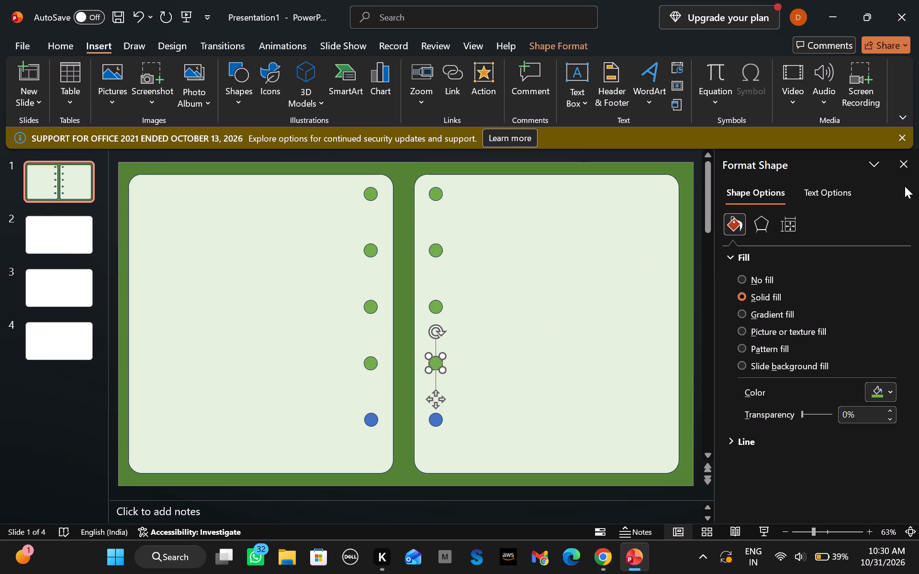
Fill the fifth circle in both the left and right columns with the base green theme color.
left_click(376, 422)
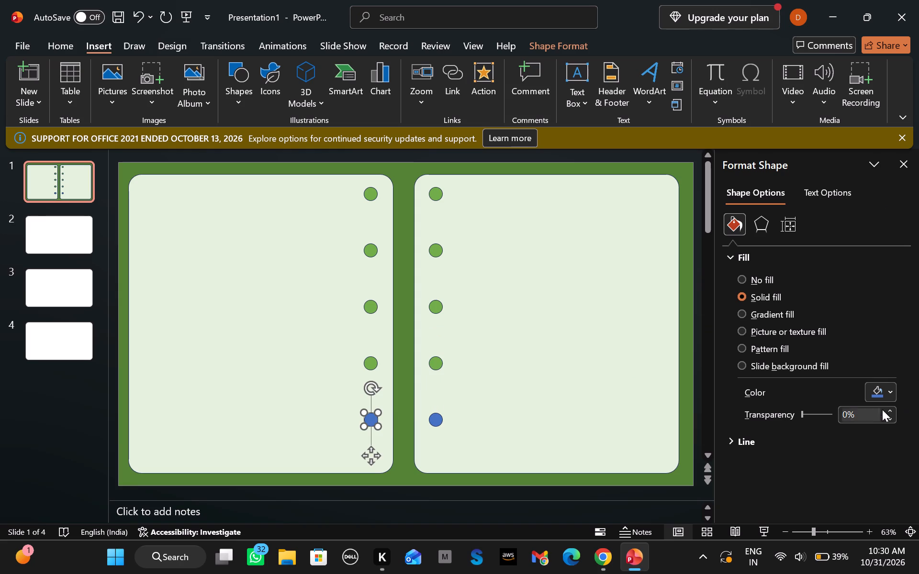
left_click(883, 391)
left_click(913, 177)
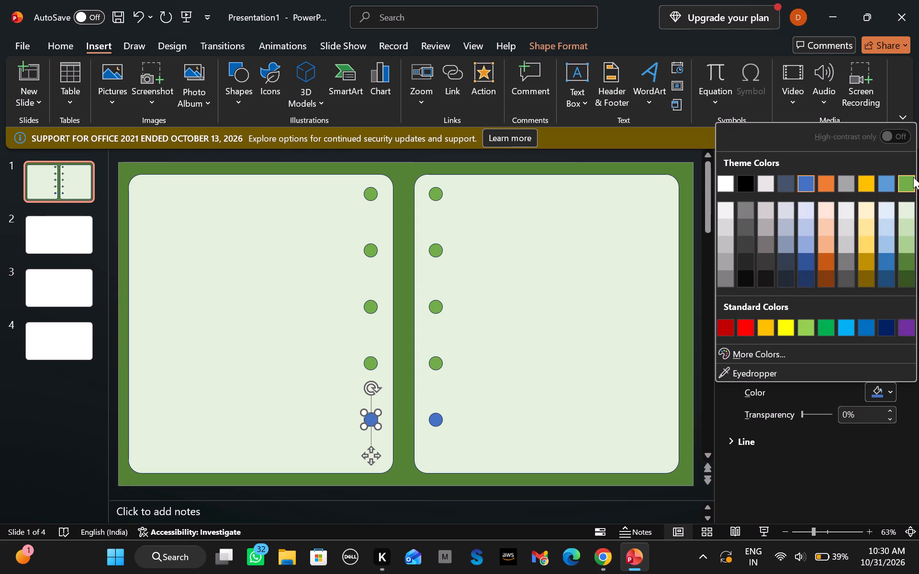
left_click(438, 418)
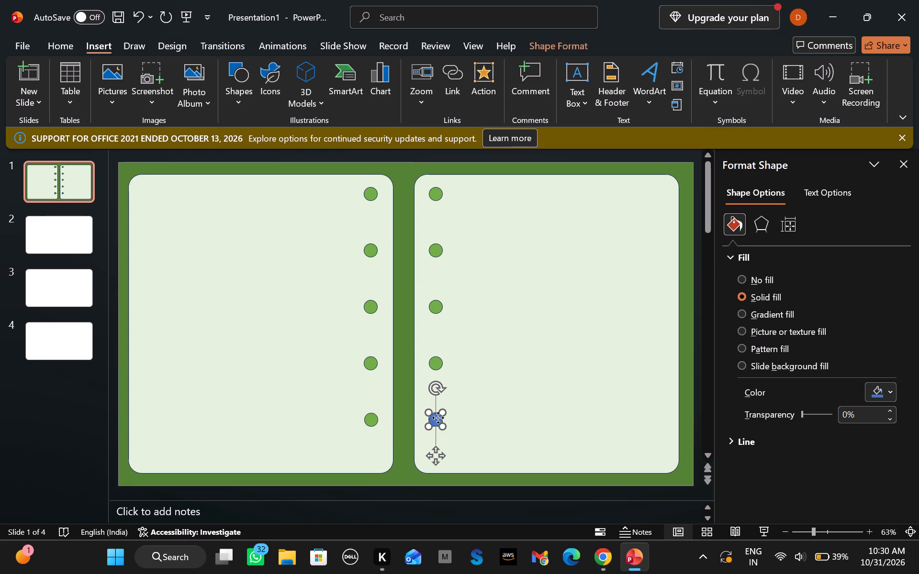
left_click(883, 393)
left_click(911, 179)
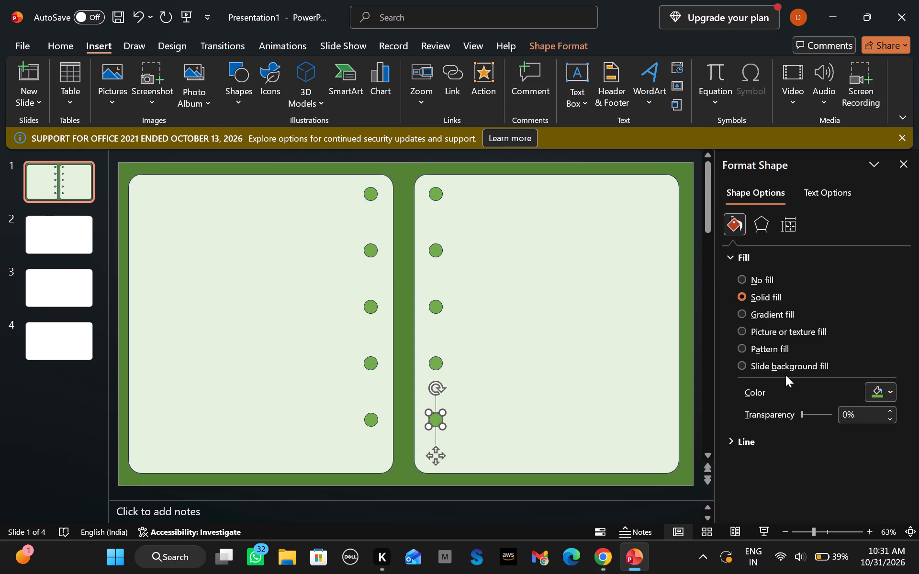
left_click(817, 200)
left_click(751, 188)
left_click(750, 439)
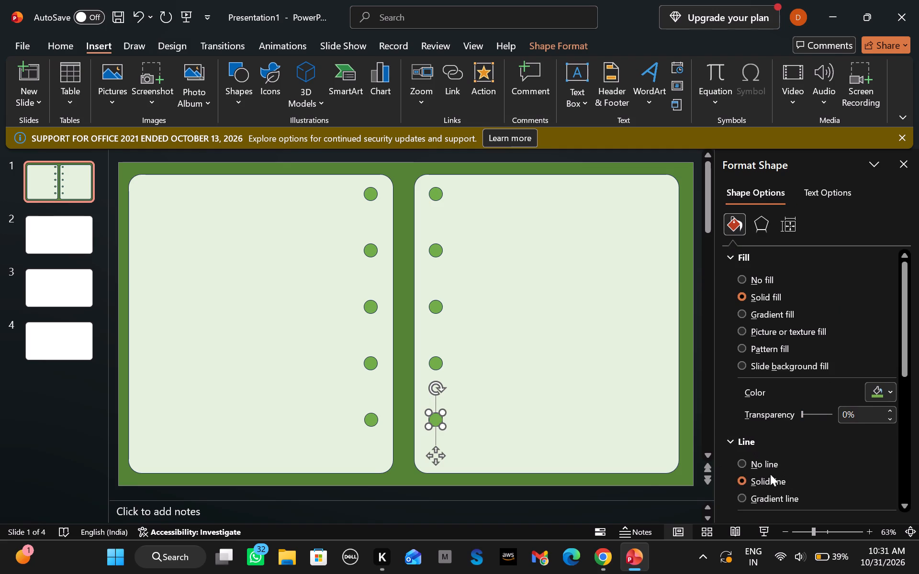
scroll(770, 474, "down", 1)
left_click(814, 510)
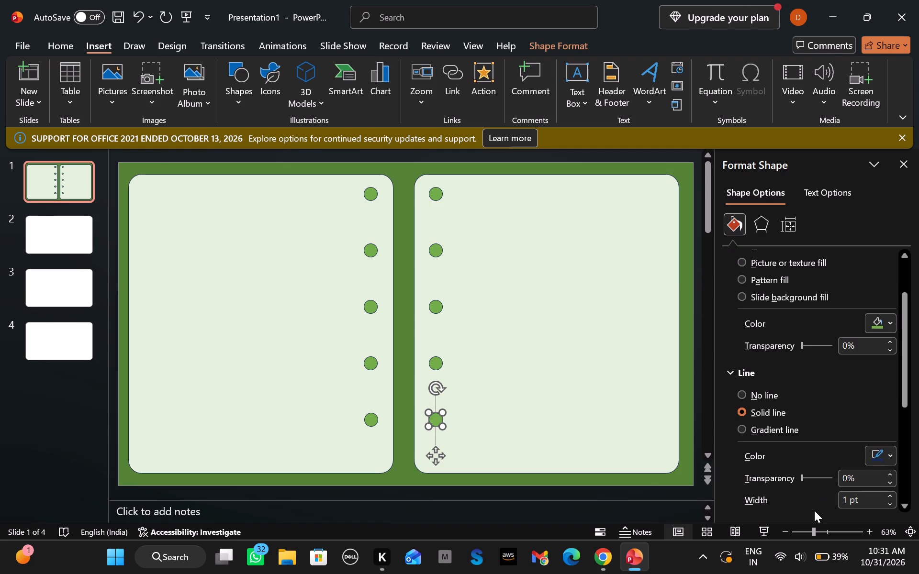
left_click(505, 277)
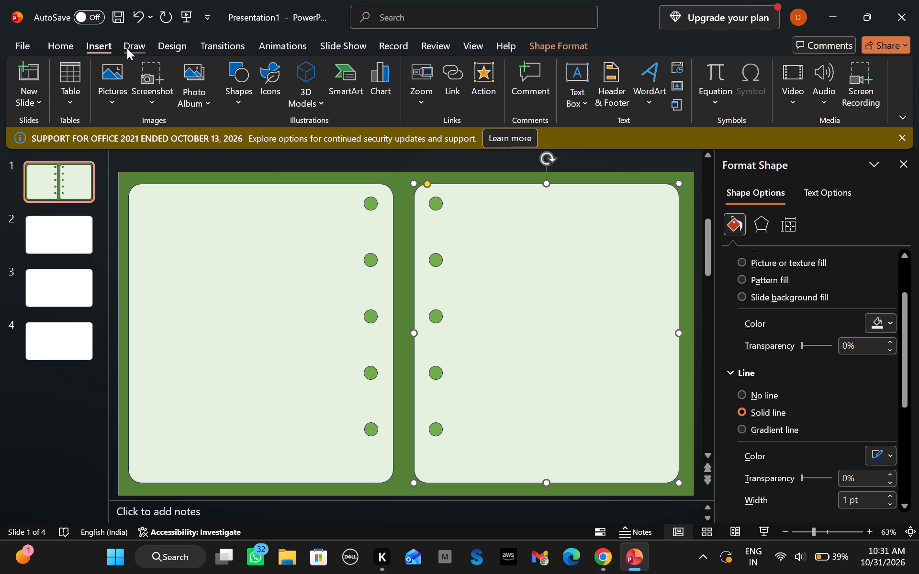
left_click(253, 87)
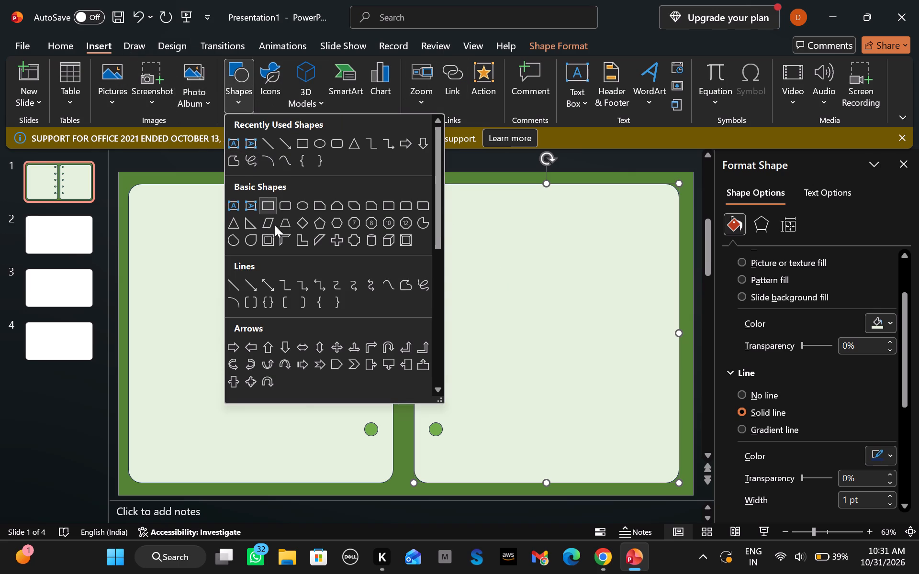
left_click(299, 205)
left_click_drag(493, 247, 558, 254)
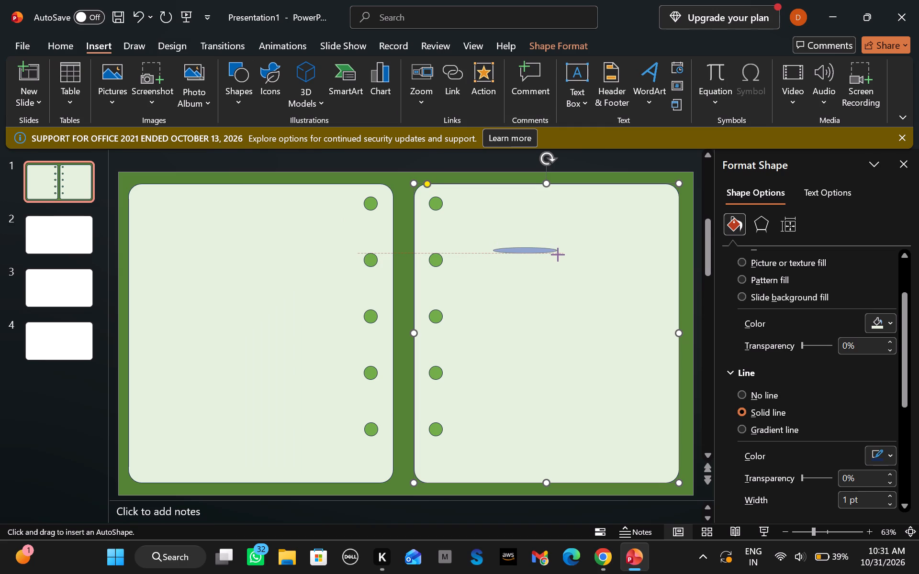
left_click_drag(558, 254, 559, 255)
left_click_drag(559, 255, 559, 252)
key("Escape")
Draw a rounded rectangle about 2.6" wide and 0.63" high near the top of the right page, beside its top circle.
left_click(234, 90)
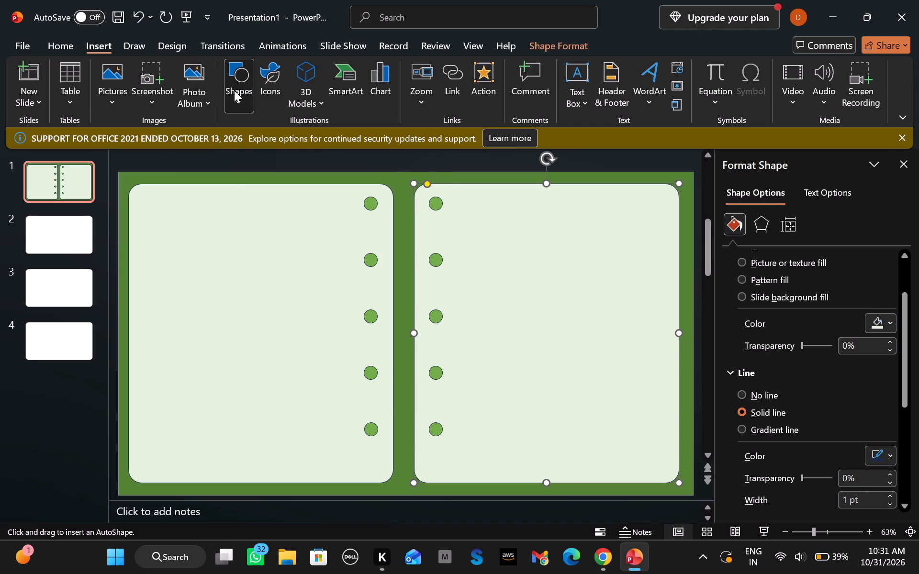
left_click(334, 142)
left_click_drag(509, 215, 570, 224)
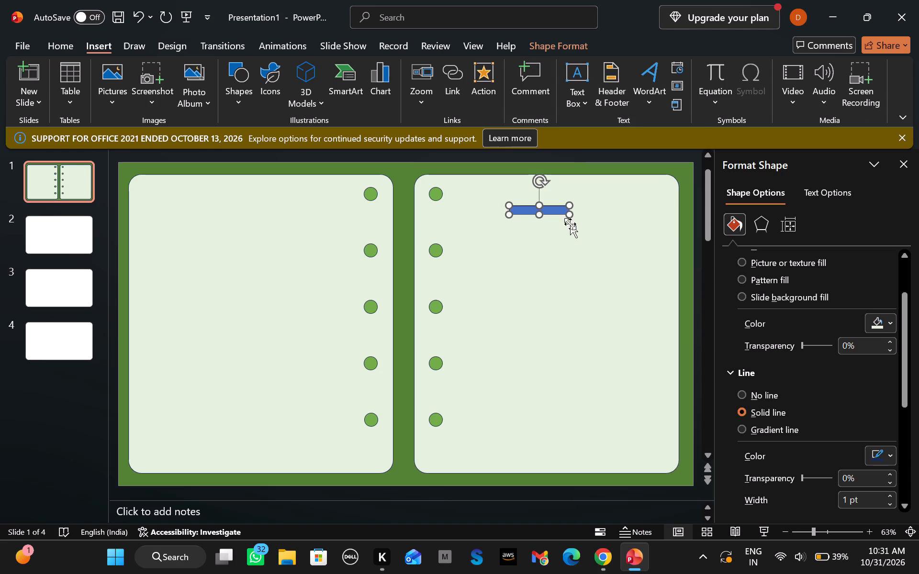
left_click_drag(507, 202, 511, 203)
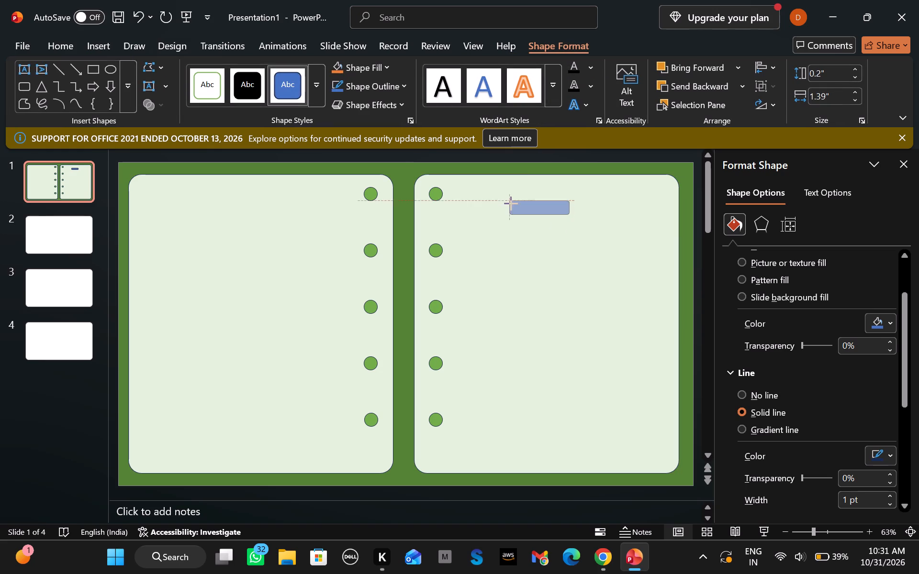
left_click_drag(511, 203, 454, 185)
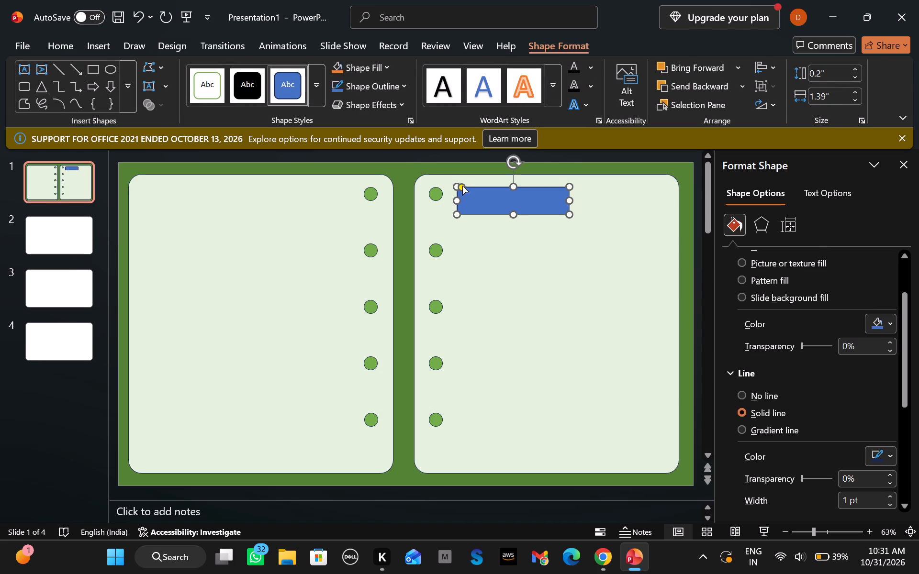
Round the new blue rectangle's corners to the maximum, giving it a pill shape.
left_click_drag(462, 186, 490, 204)
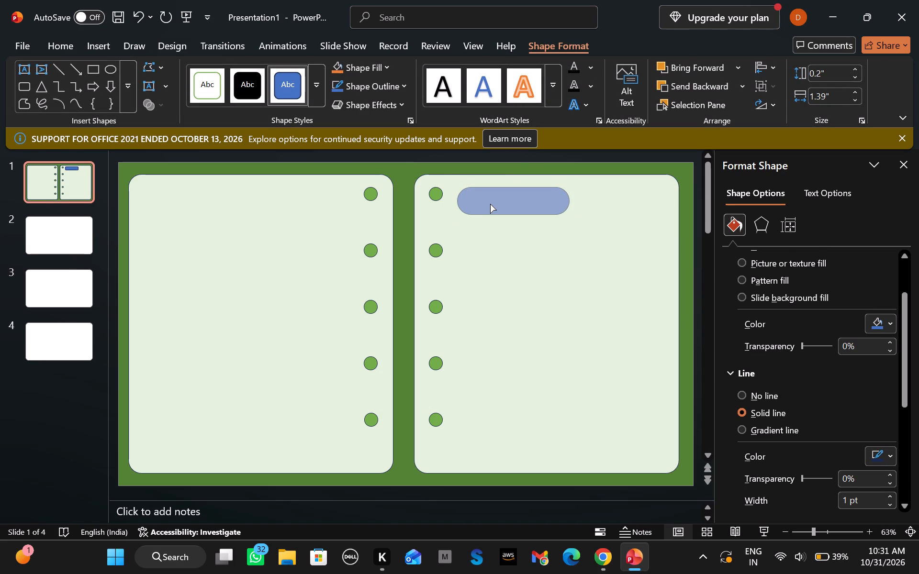
left_click_drag(490, 204, 501, 207)
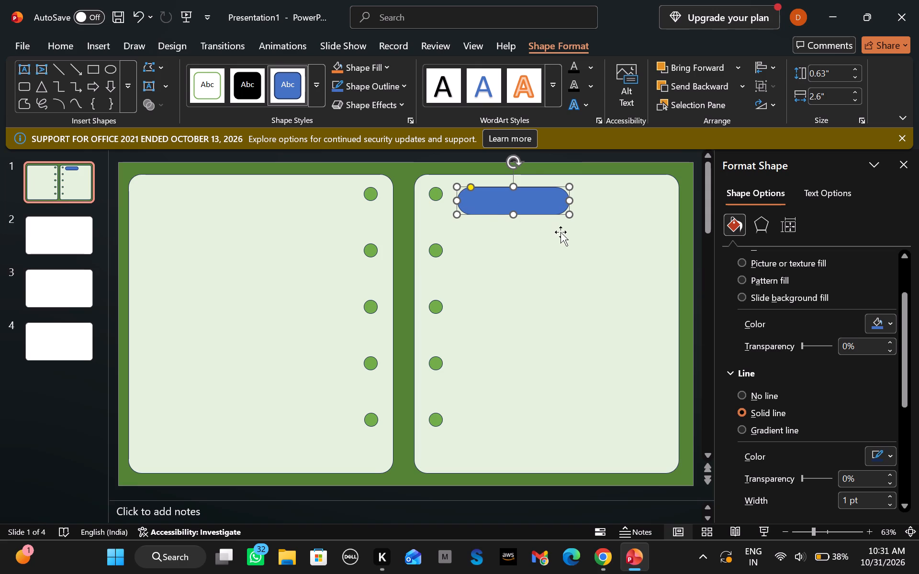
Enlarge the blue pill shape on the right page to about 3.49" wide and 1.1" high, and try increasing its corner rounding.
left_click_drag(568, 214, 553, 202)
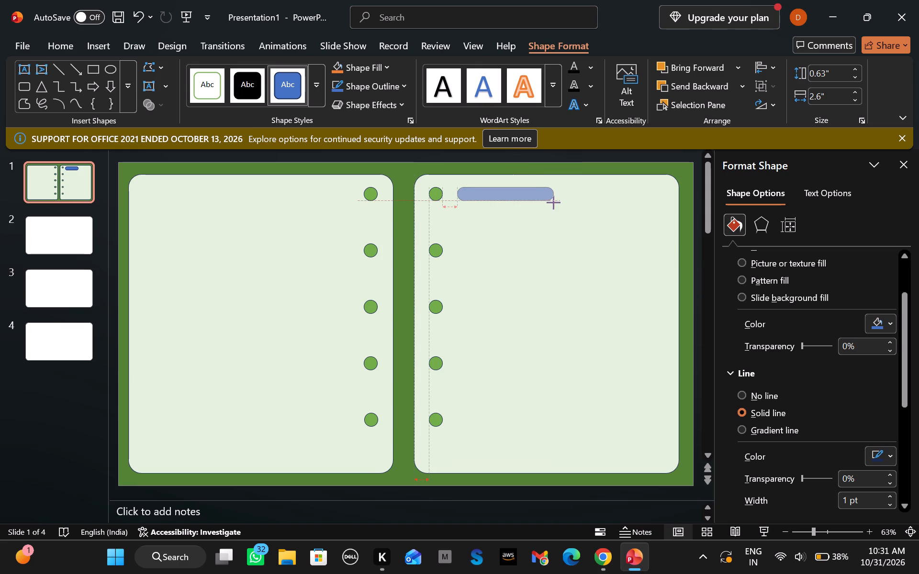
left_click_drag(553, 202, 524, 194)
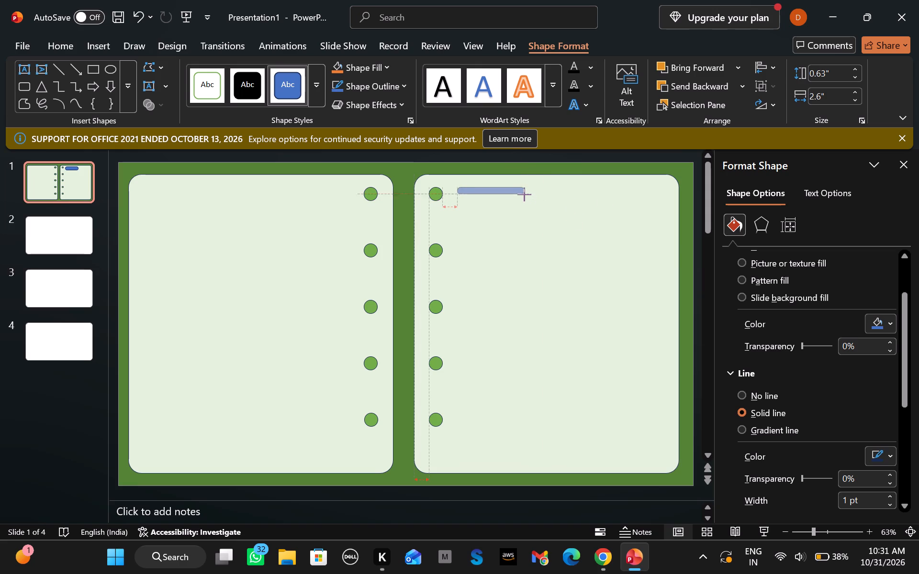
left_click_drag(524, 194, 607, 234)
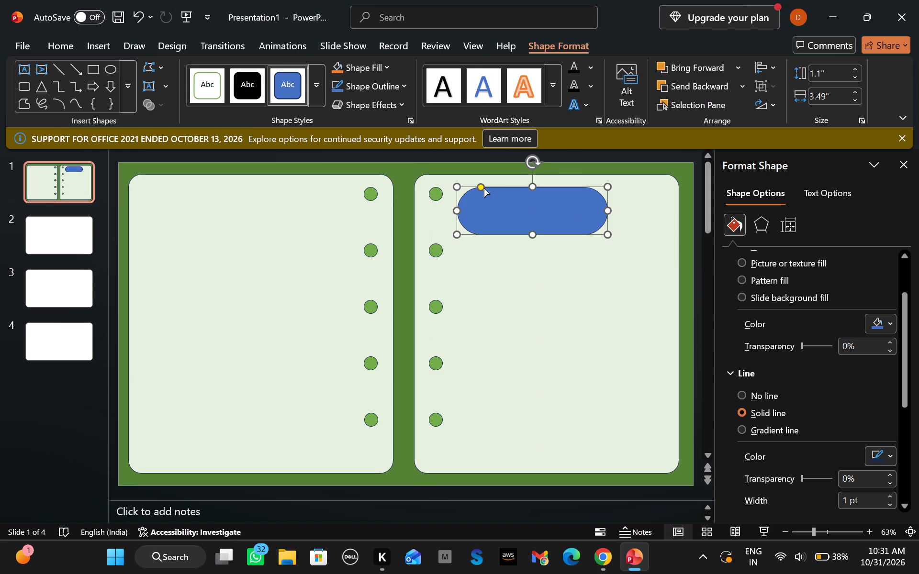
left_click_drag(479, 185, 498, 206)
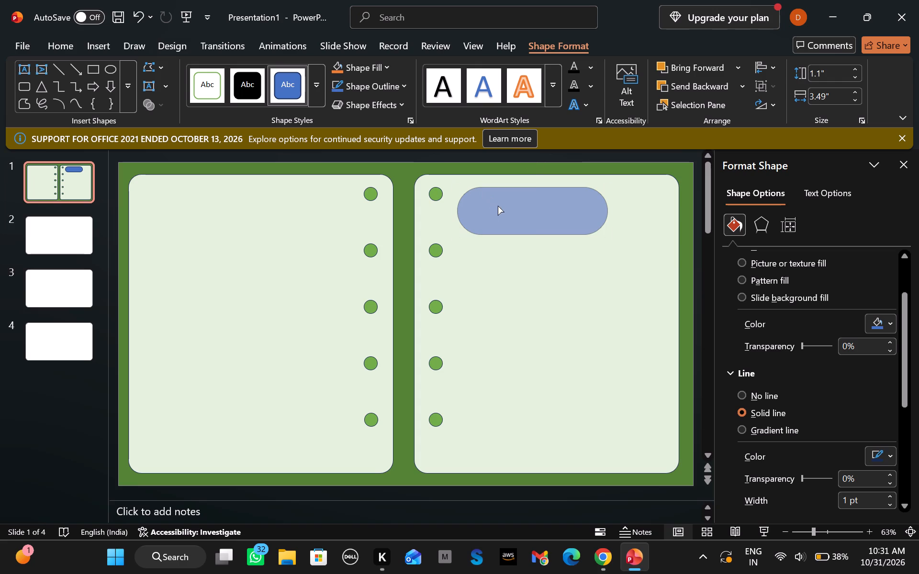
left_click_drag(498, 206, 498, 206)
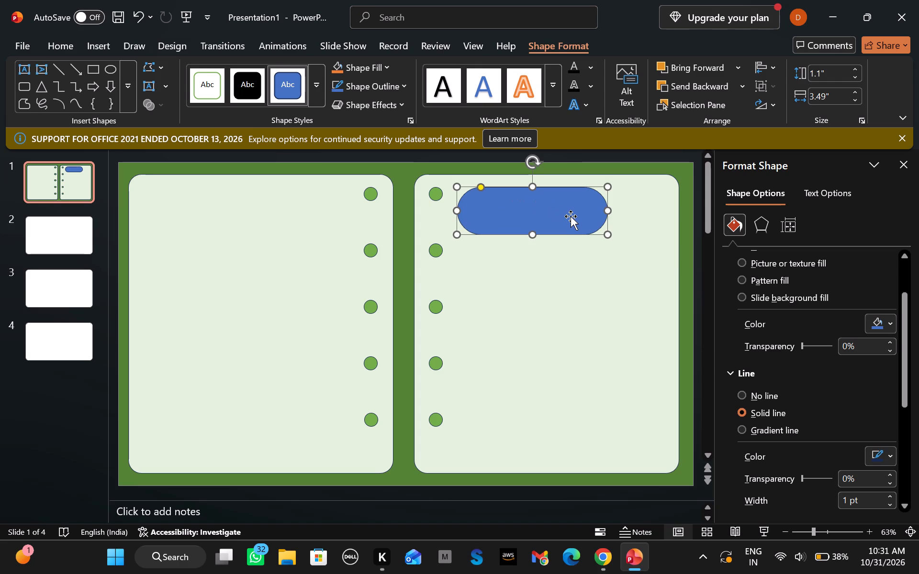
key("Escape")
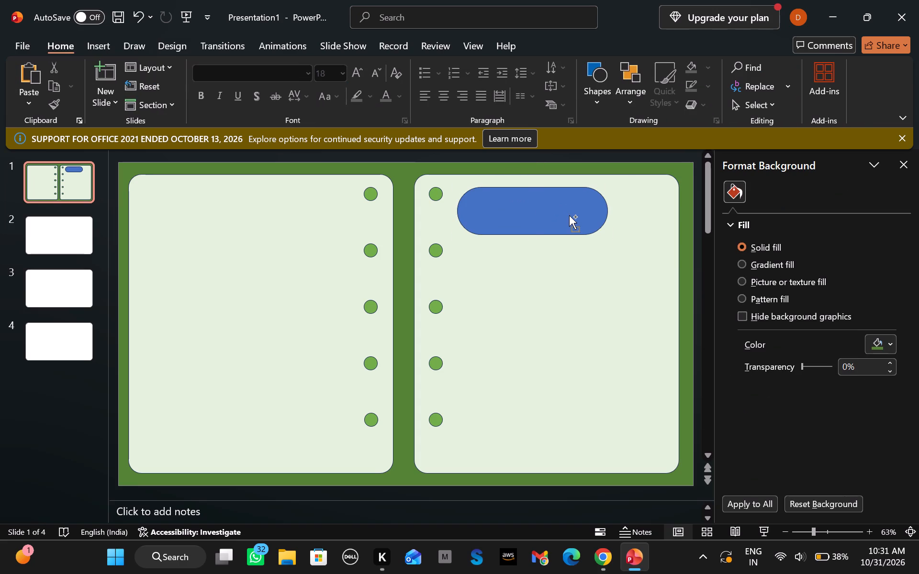
Undo the edits to the blue rounded rectangle back through its drawing, removing it from the right page.
key("ctrl+z")
key("ctrl+z")
key("ctrl+z")
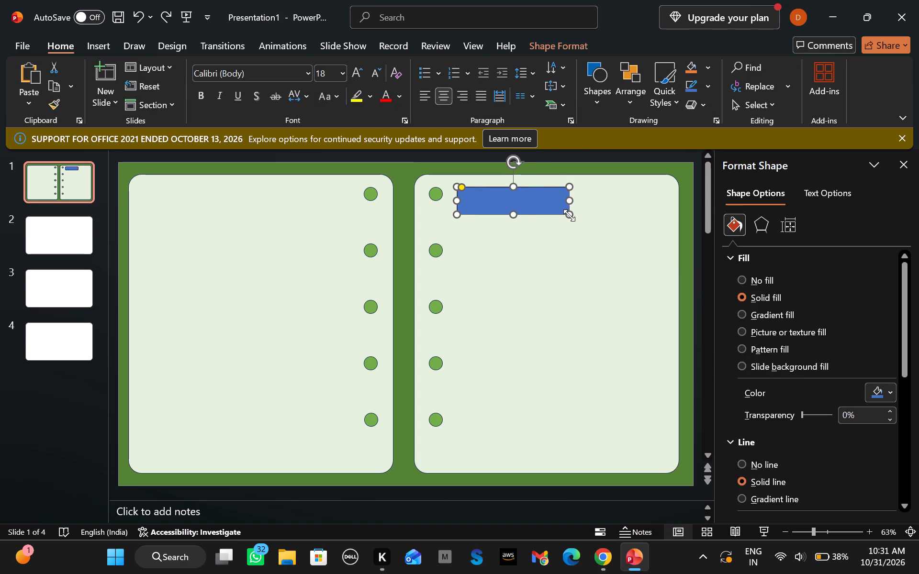
key("ctrl+z")
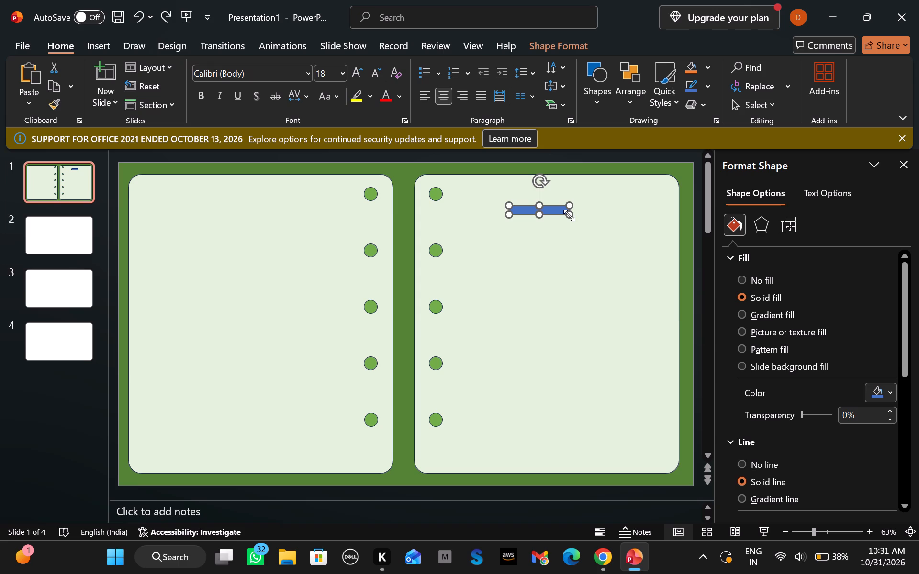
key("ctrl+z")
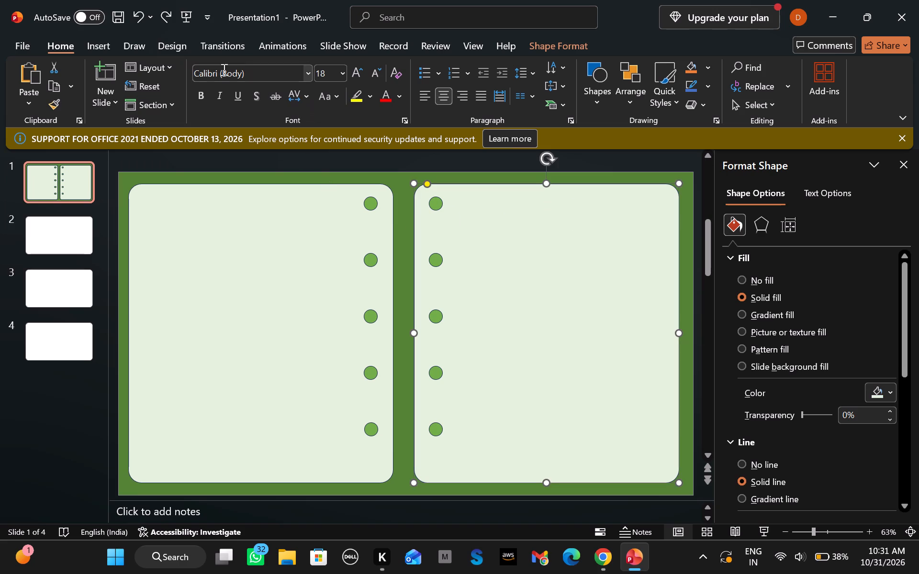
Draw a Flowchart: Terminator shape about 4" wide and 1.3" high in the lower middle of the left page.
left_click(101, 42)
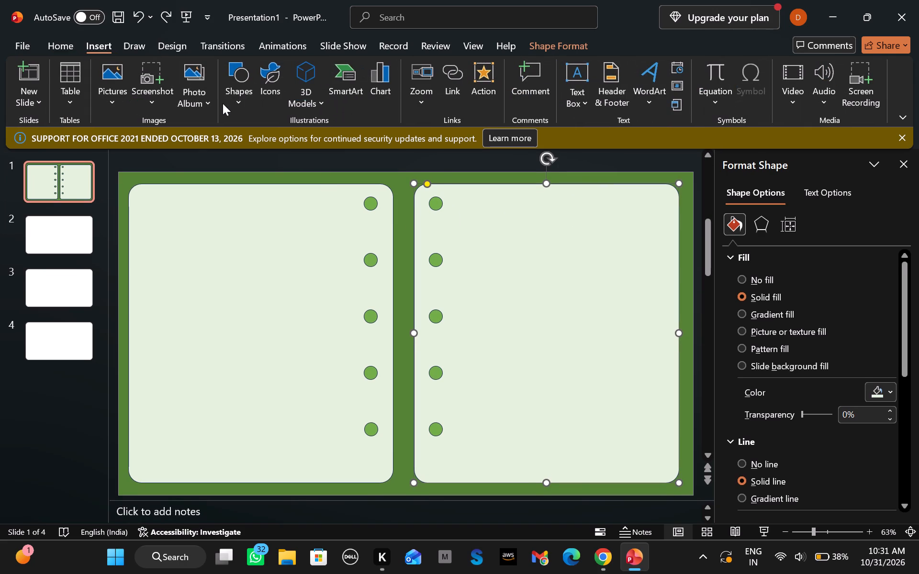
left_click(228, 103)
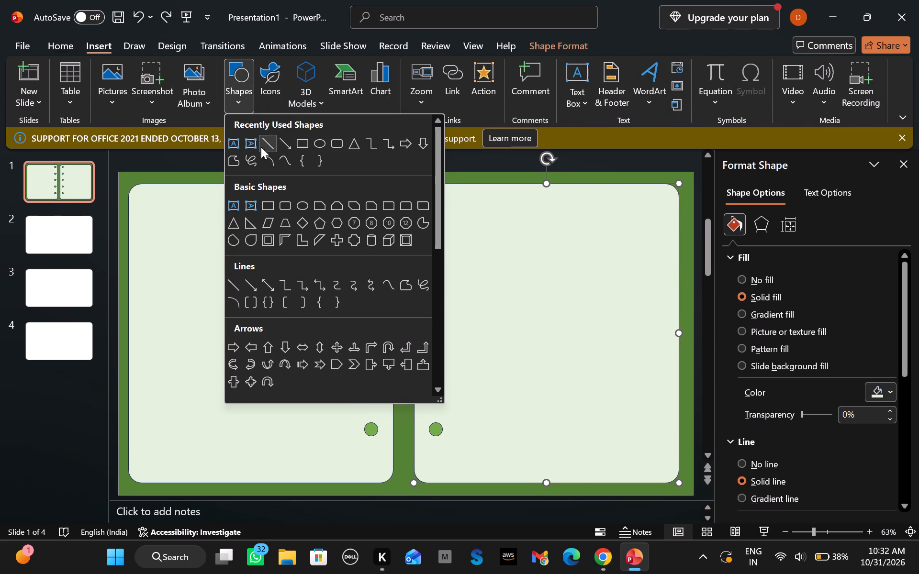
left_click(438, 383)
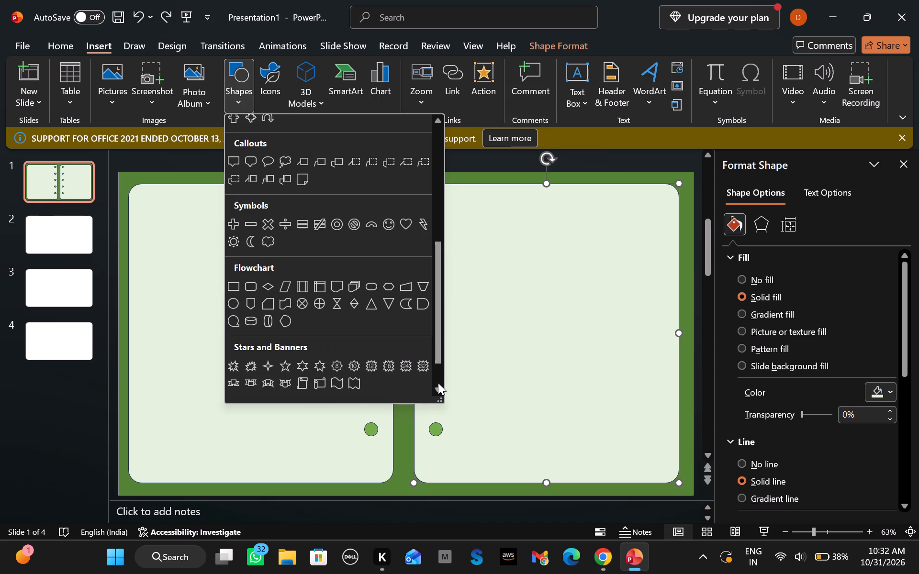
left_click(367, 287)
left_click_drag(176, 301, 350, 356)
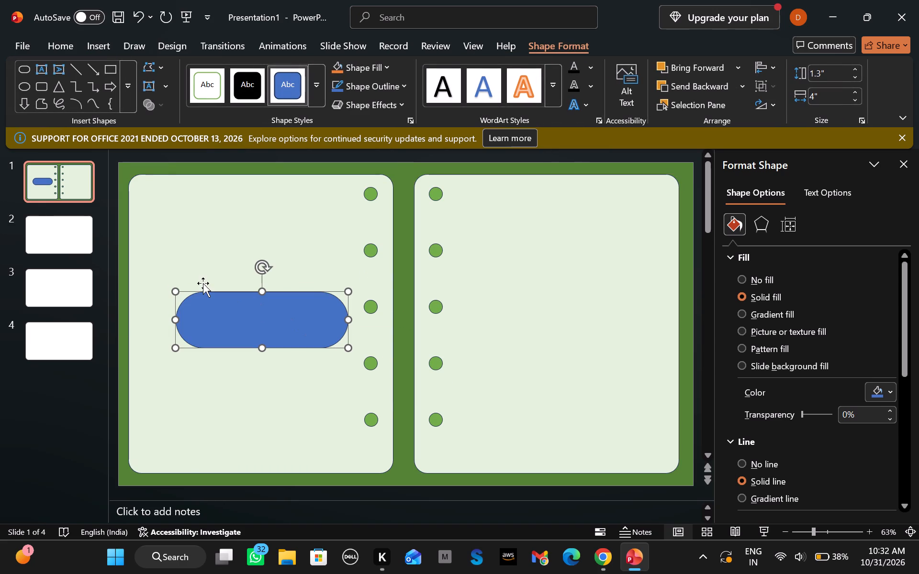
Shrink the blue terminator shape to a thin bar about 1.86" wide and 0.2" high.
left_click_drag(175, 291, 183, 296)
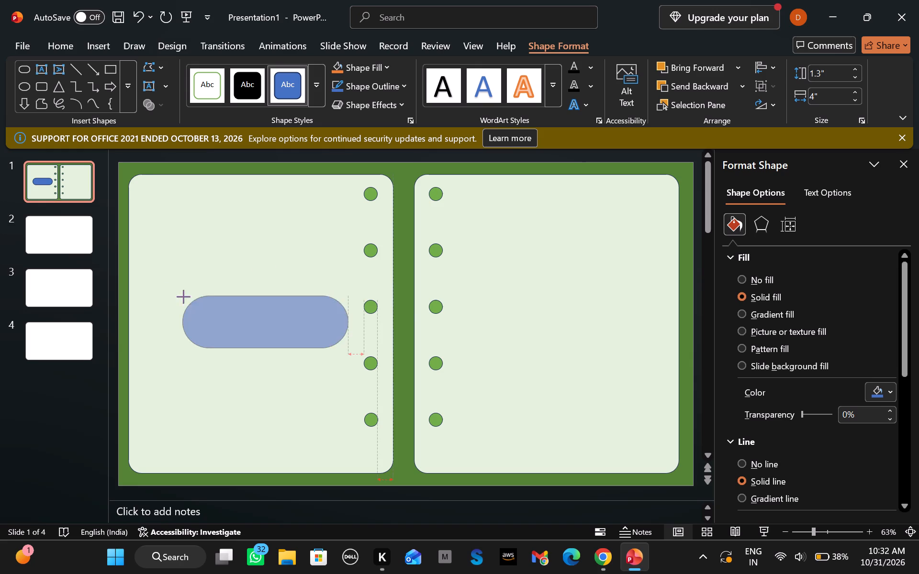
left_click_drag(183, 296, 161, 353)
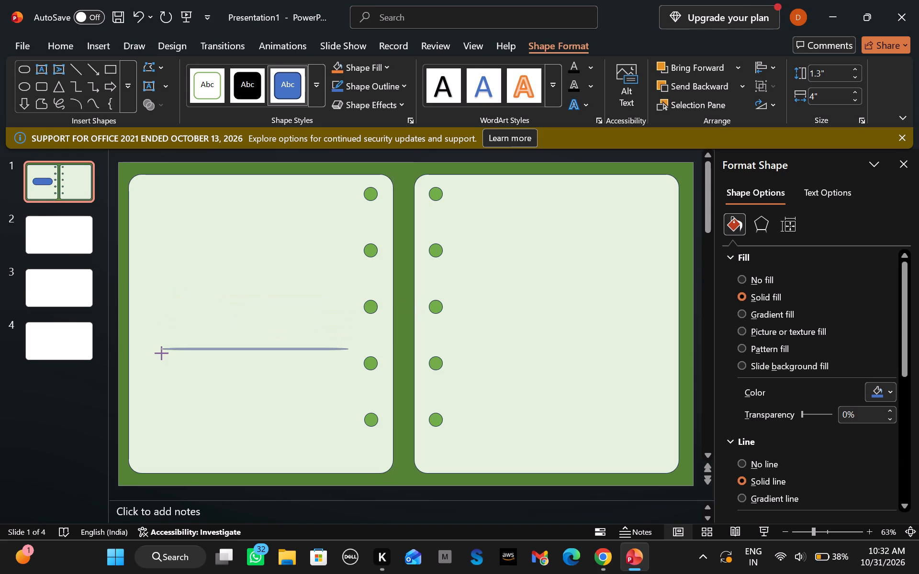
left_click_drag(161, 353, 219, 329)
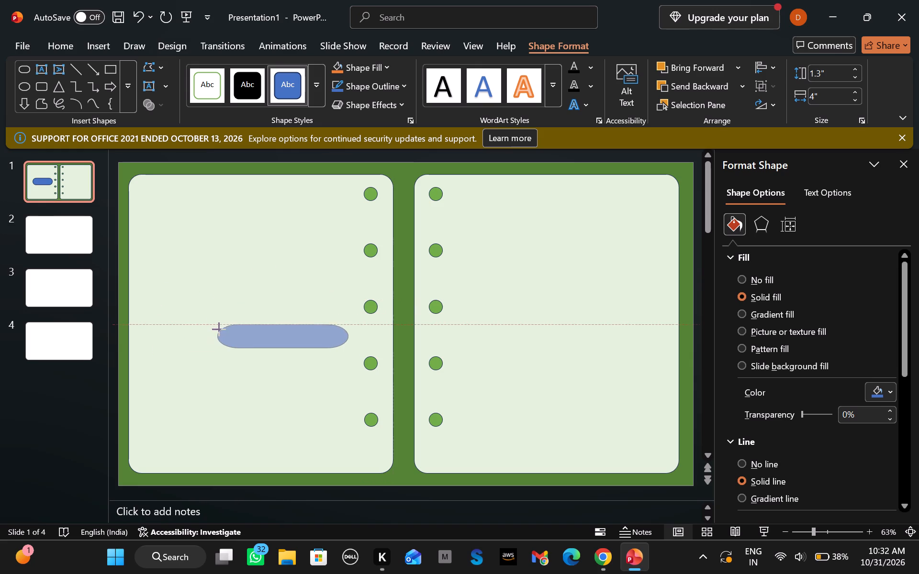
left_click_drag(219, 329, 258, 338)
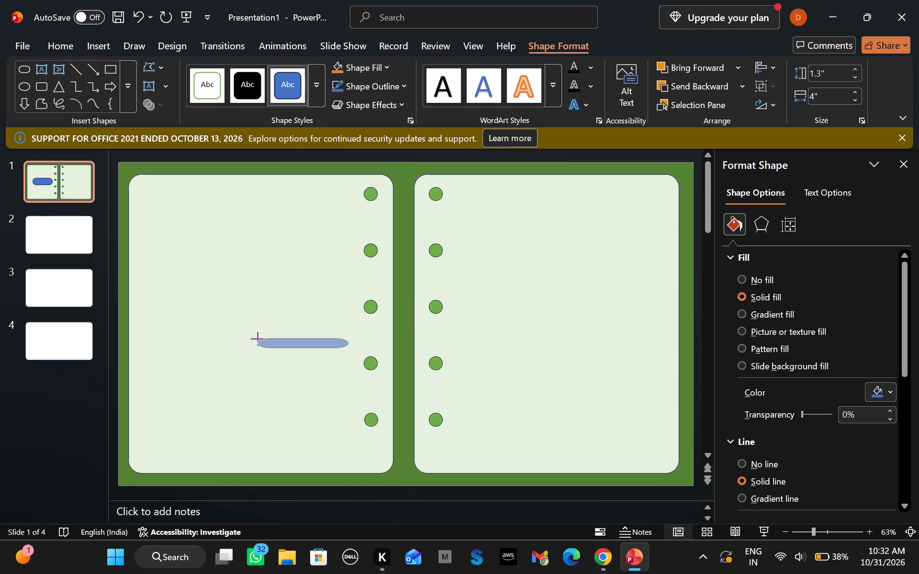
left_click_drag(258, 338, 268, 339)
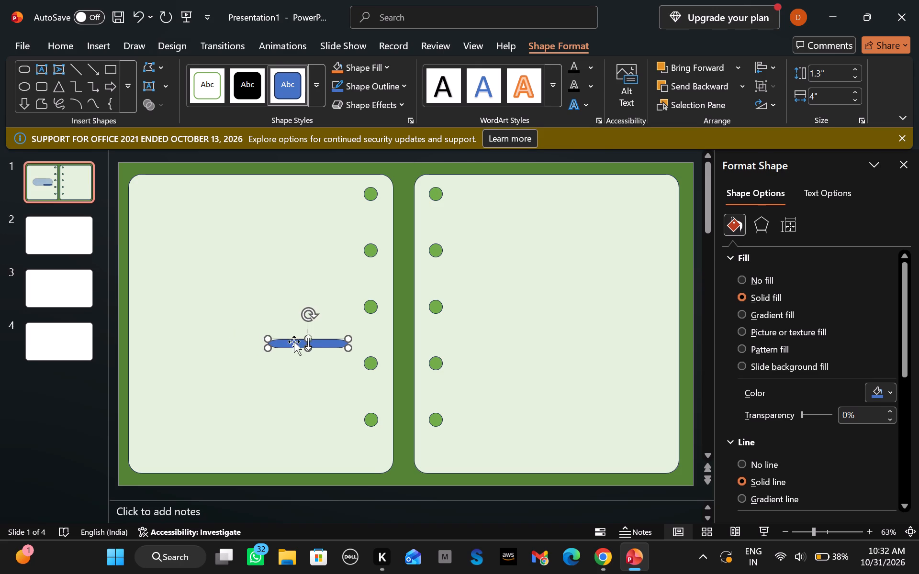
Move the blue bar across the gap between the pages at the top pair of circles, and trim it to about 1.36" by 0.15".
left_click_drag(319, 342, 421, 192)
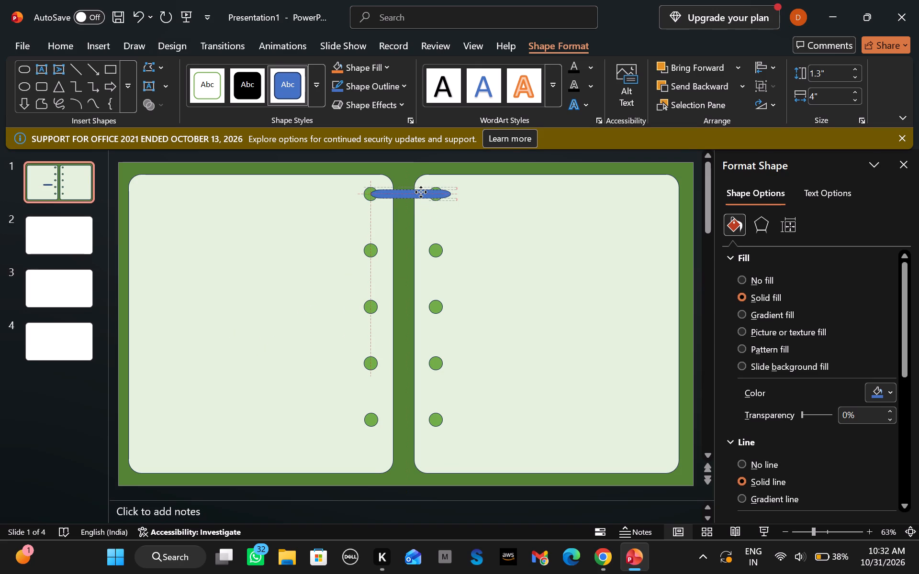
left_click_drag(421, 192, 415, 192)
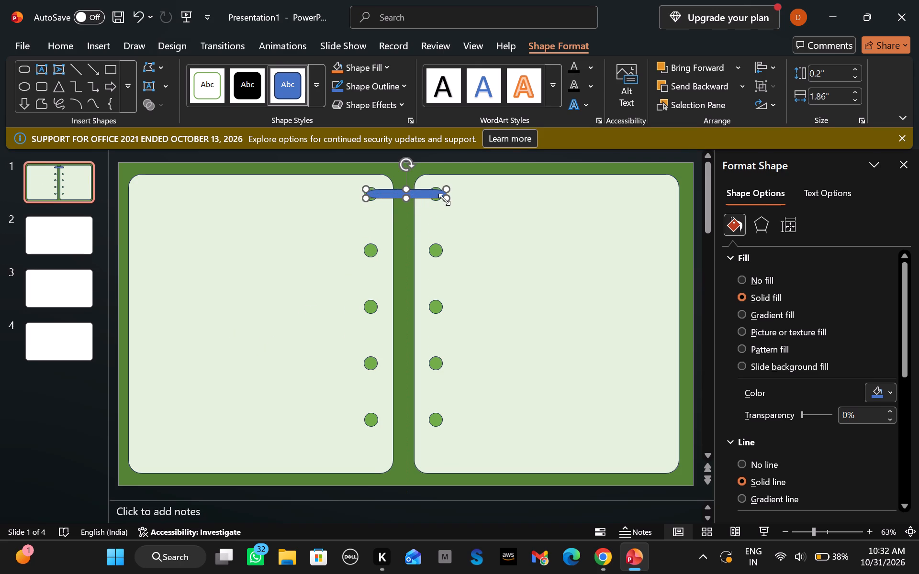
left_click_drag(445, 198, 436, 197)
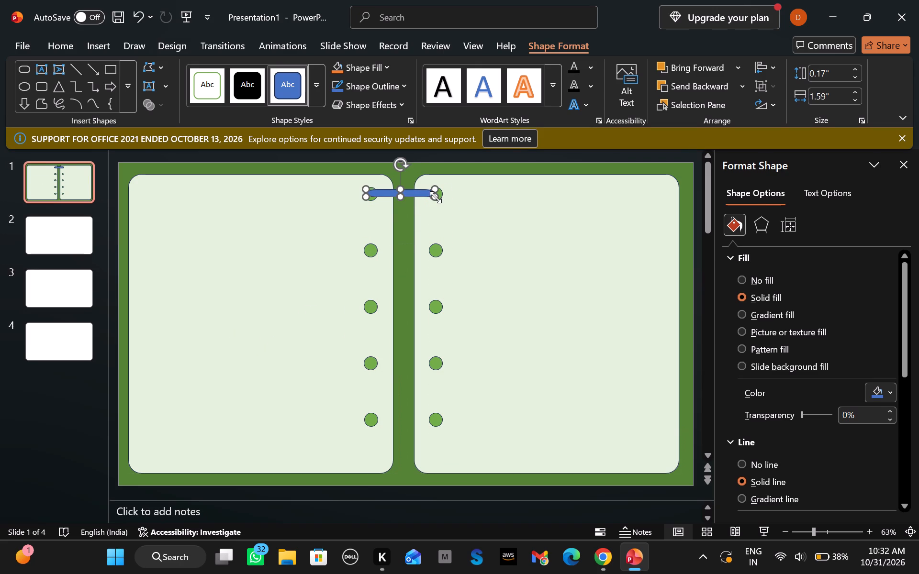
left_click_drag(405, 197, 408, 197)
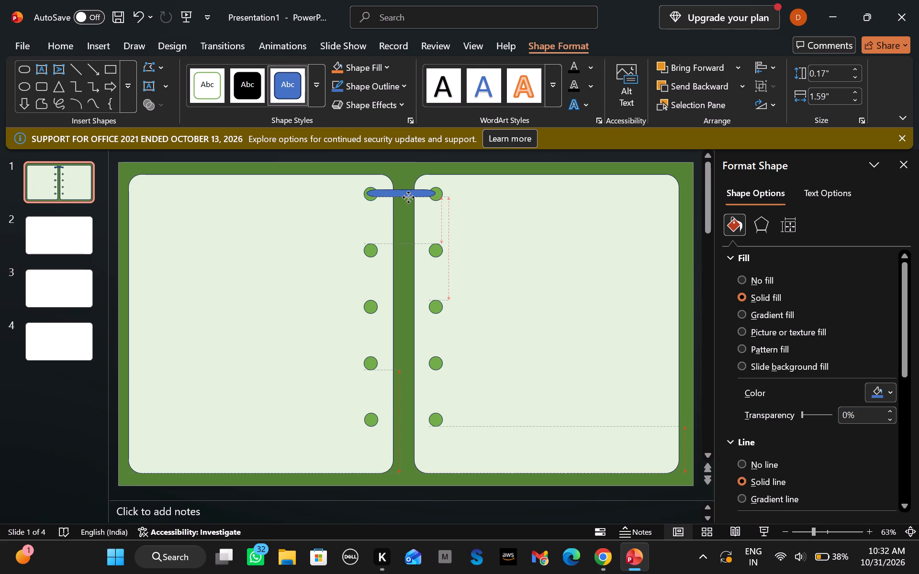
left_click_drag(408, 197, 410, 199)
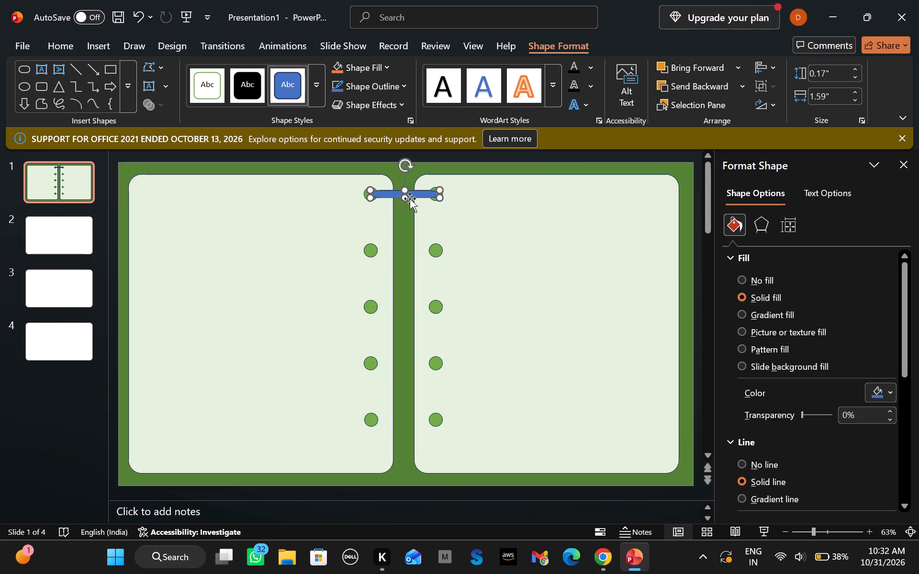
left_click_drag(437, 195, 436, 195)
left_click_drag(436, 195, 428, 196)
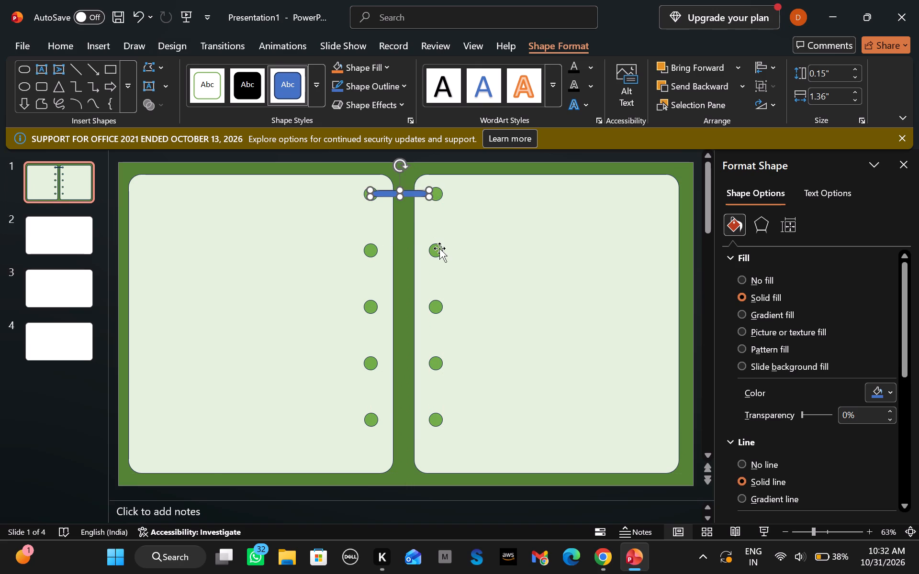
left_click(439, 248)
left_click(409, 195)
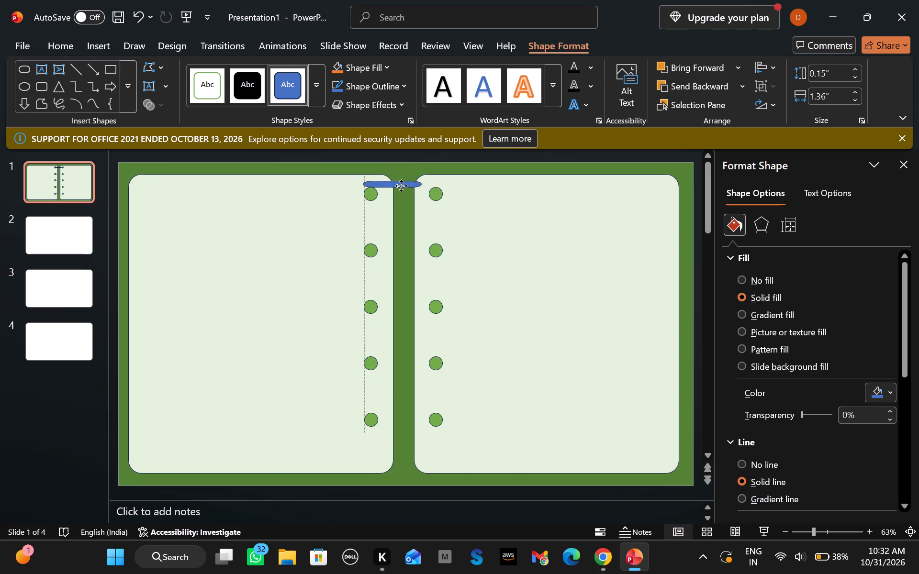
left_click(406, 196)
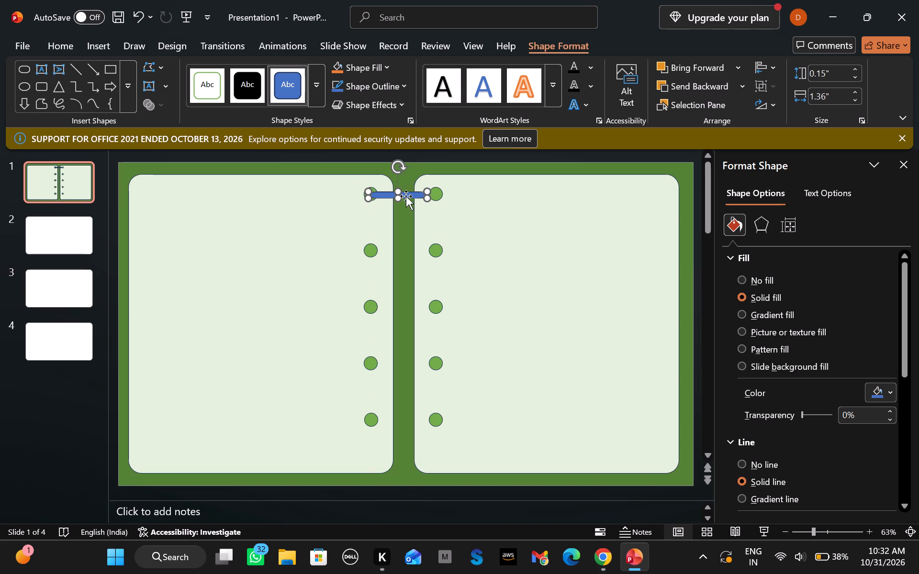
Resize the blue bar to about 1.71" wide and 0.12" high, aligned to bridge the top pair of circles.
left_click_drag(428, 199, 439, 193)
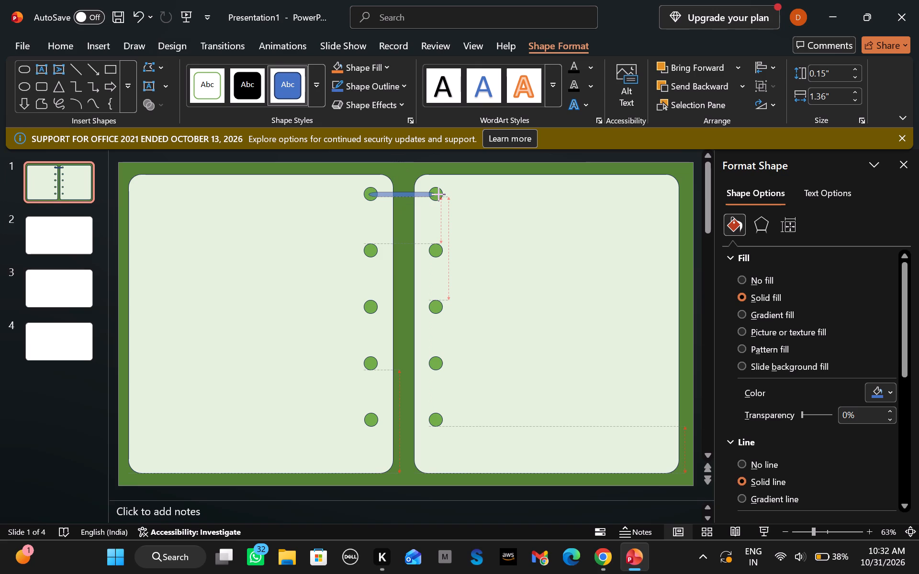
left_click_drag(439, 193, 440, 193)
left_click(465, 222)
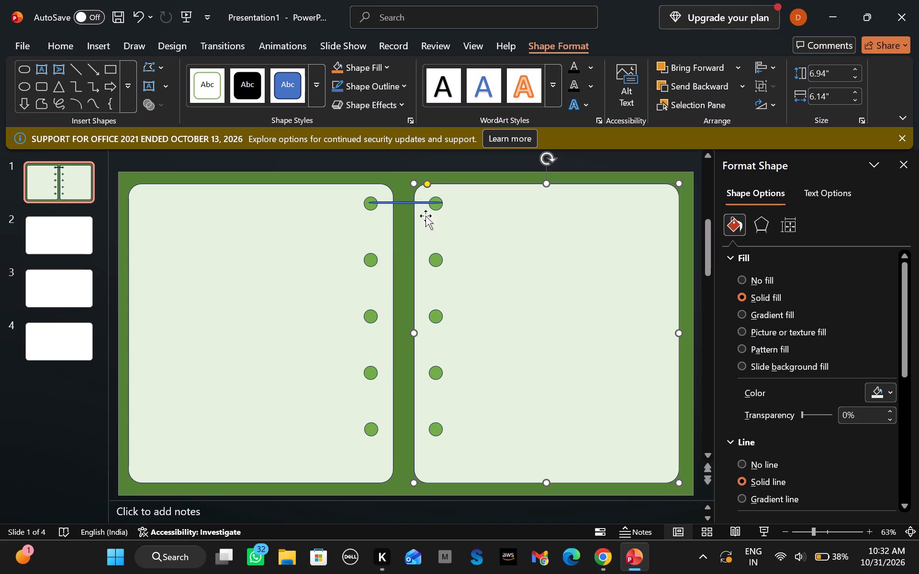
left_click(411, 199)
left_click(417, 205)
left_click(430, 204)
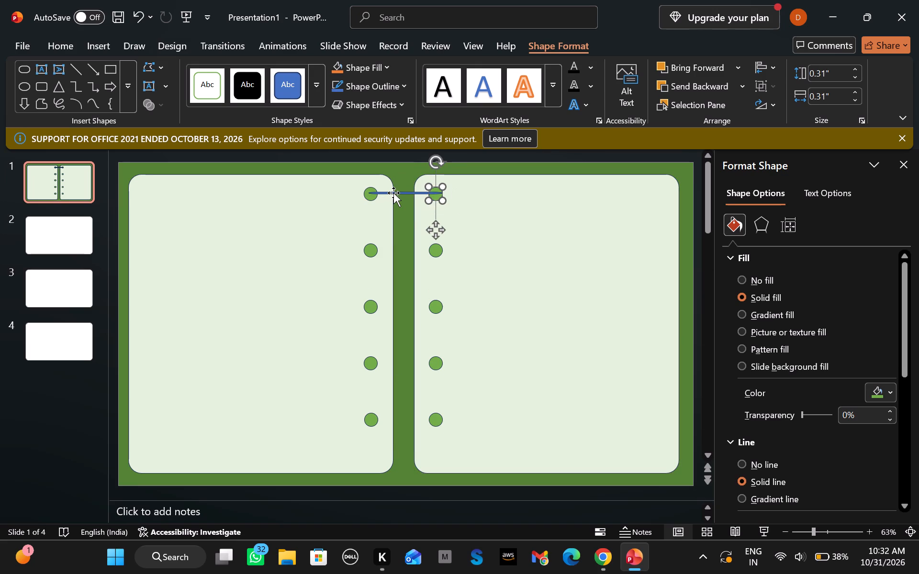
left_click(394, 193)
left_click(405, 194)
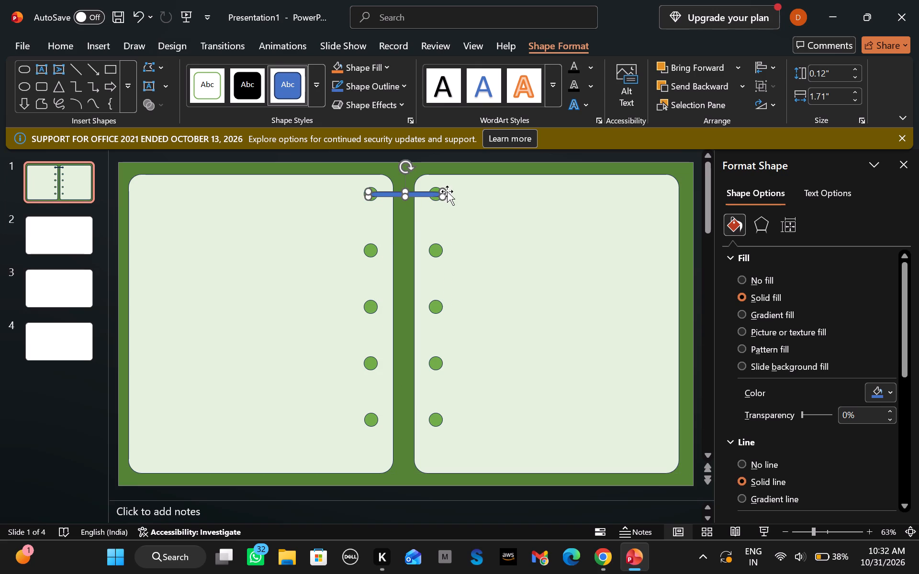
left_click(418, 194)
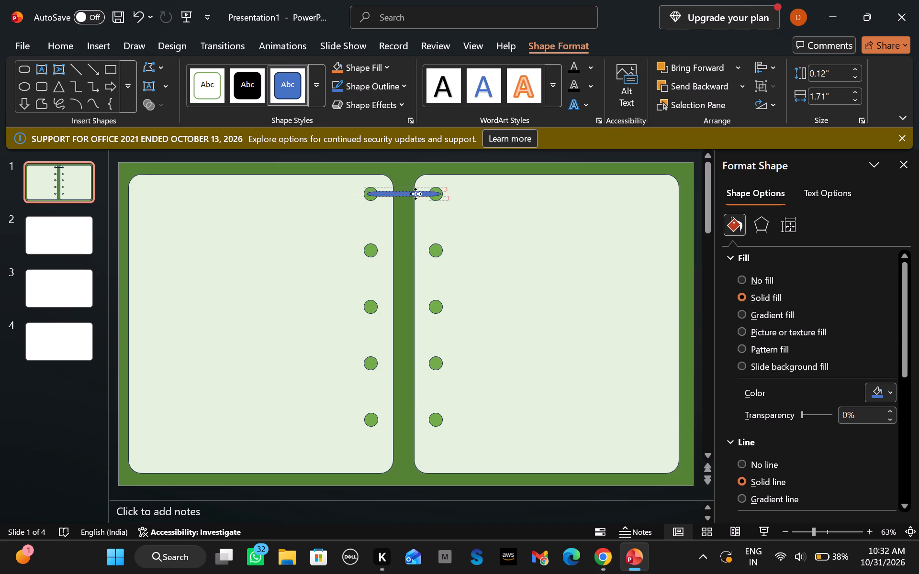
left_click(488, 218)
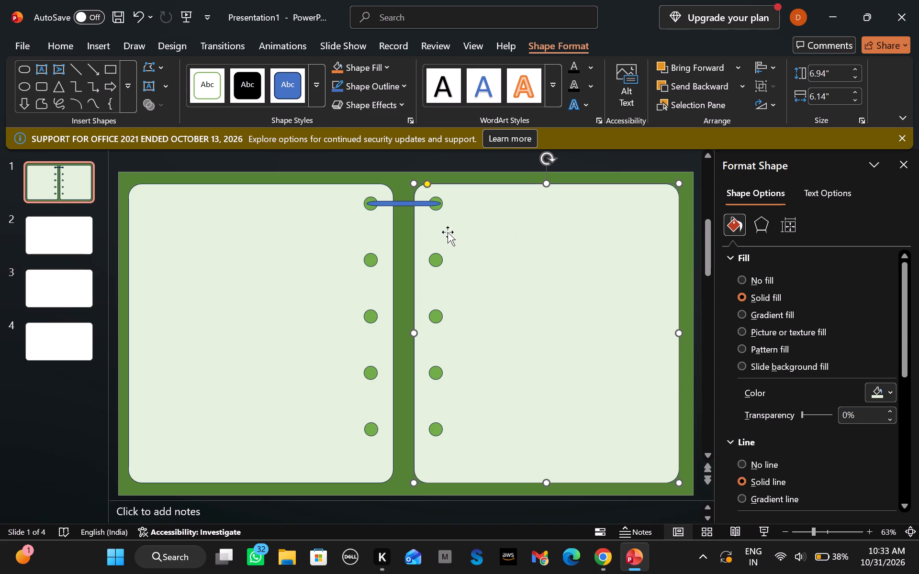
left_click(408, 202)
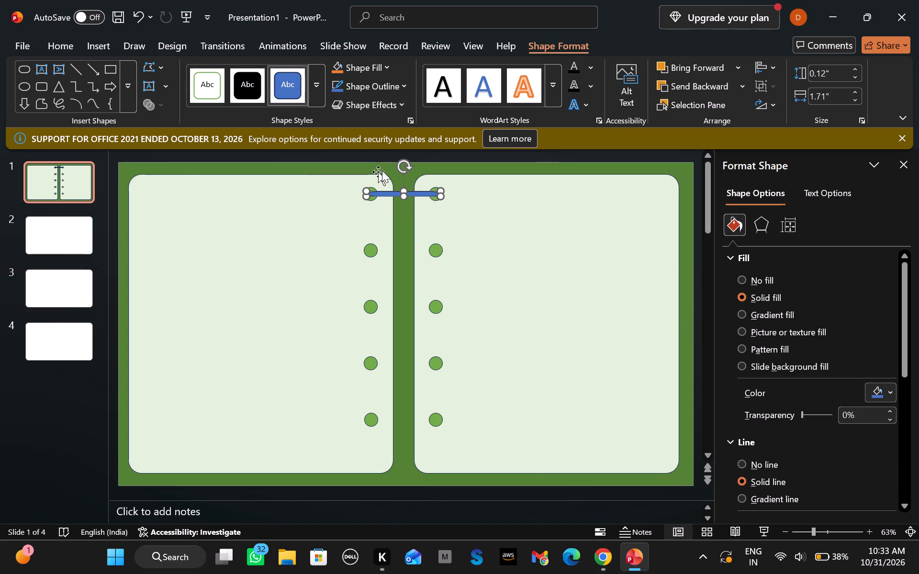
Move the blue bar onto the upper part of the right page and slim it to about 0.12" high.
key("Escape")
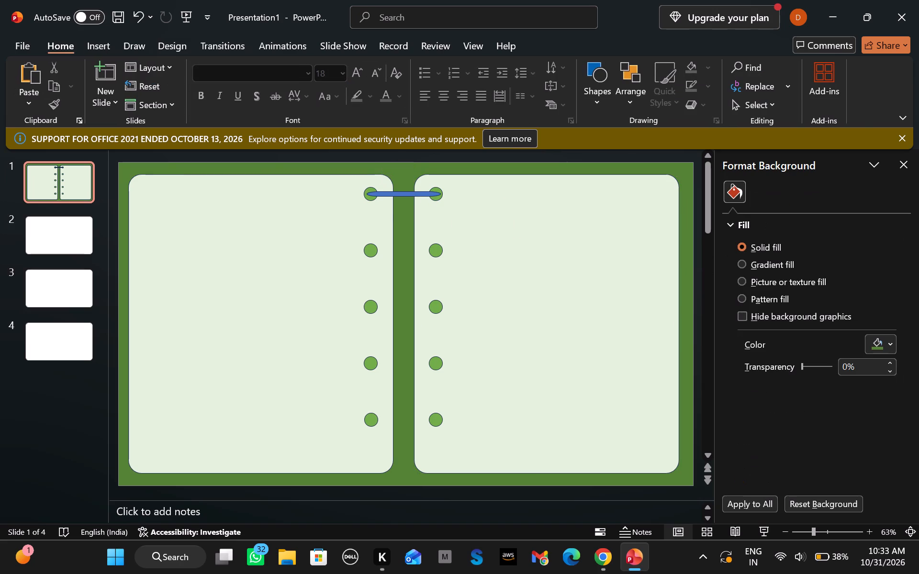
left_click(411, 196)
left_click(411, 196)
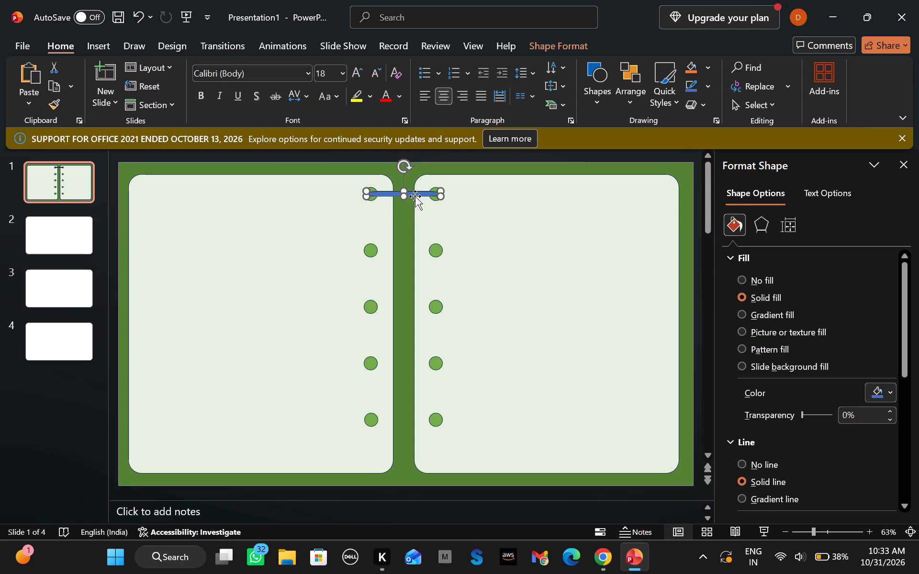
left_click(440, 196)
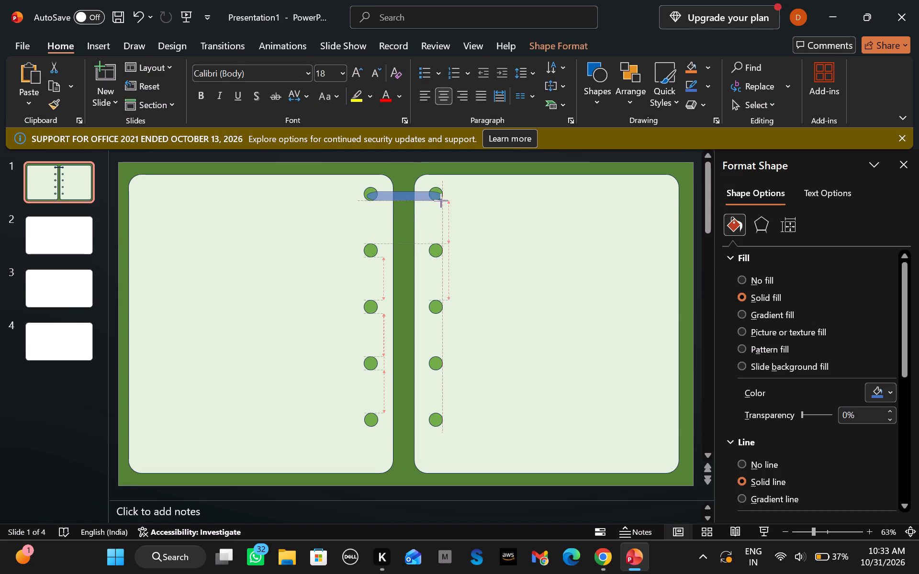
left_click(425, 197)
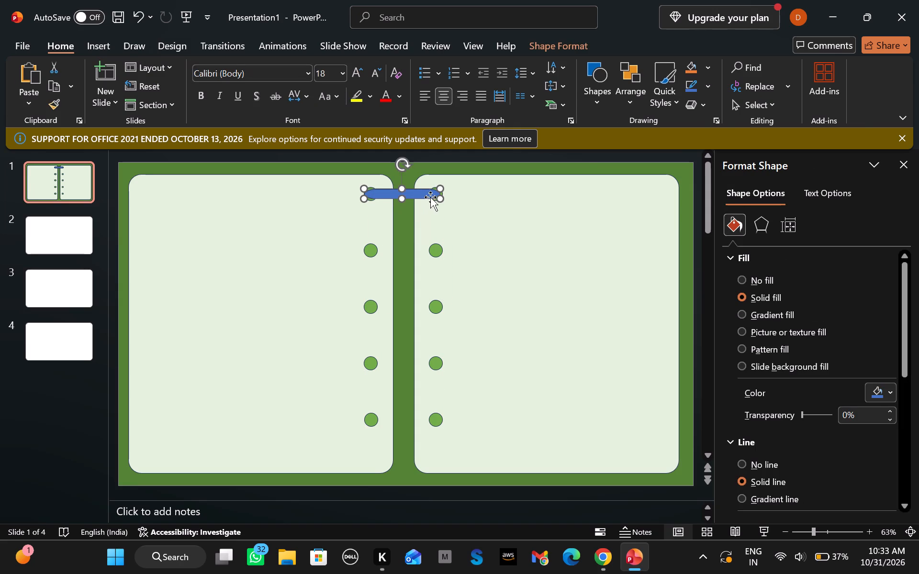
left_click(438, 188)
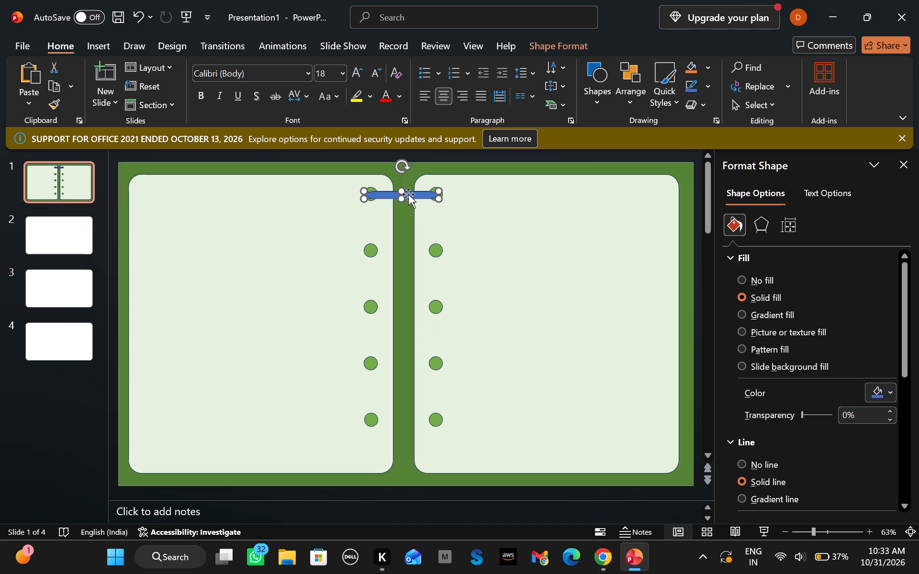
left_click_drag(408, 194, 505, 208)
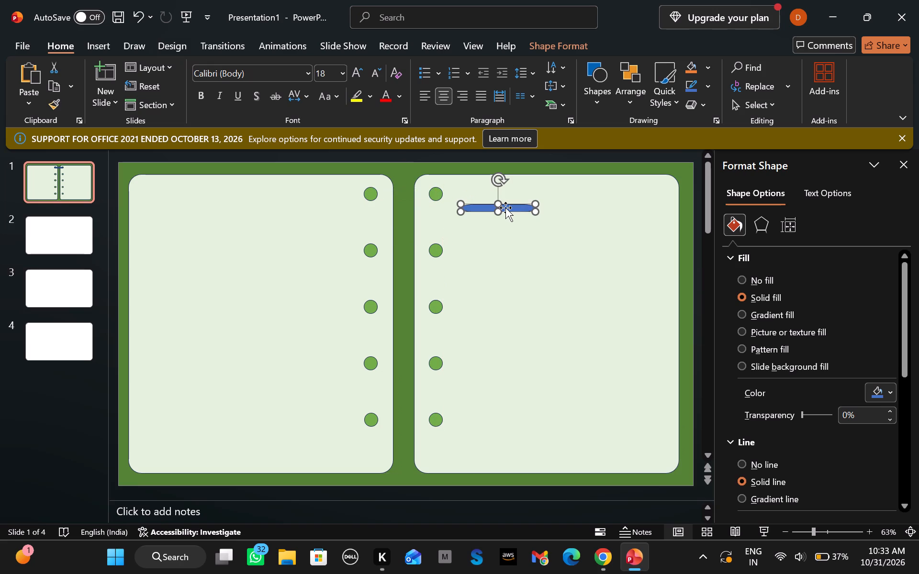
left_click(577, 243)
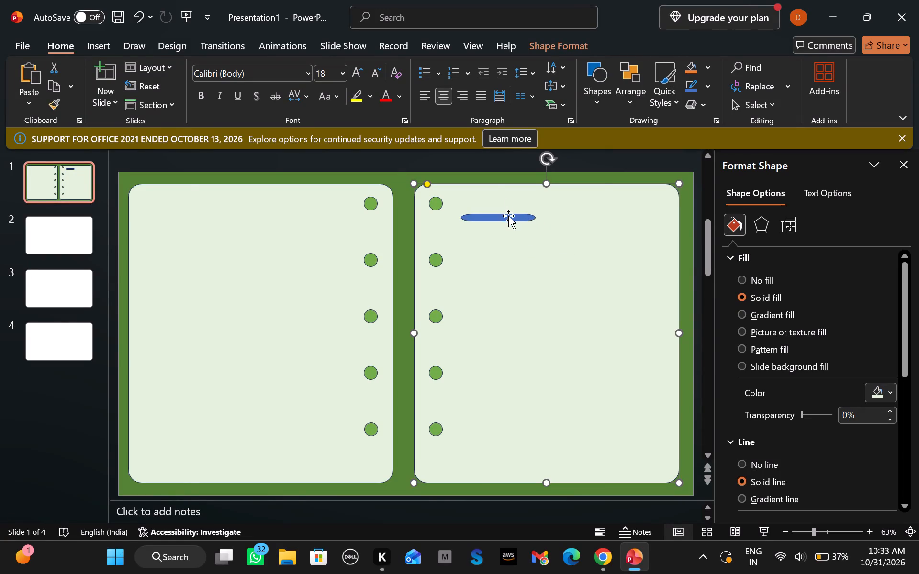
left_click(508, 216)
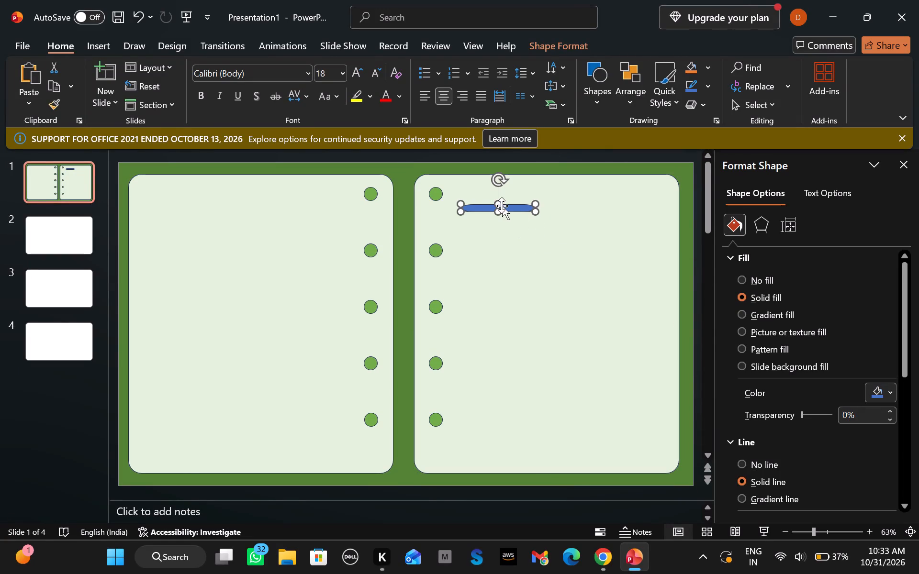
left_click(497, 203)
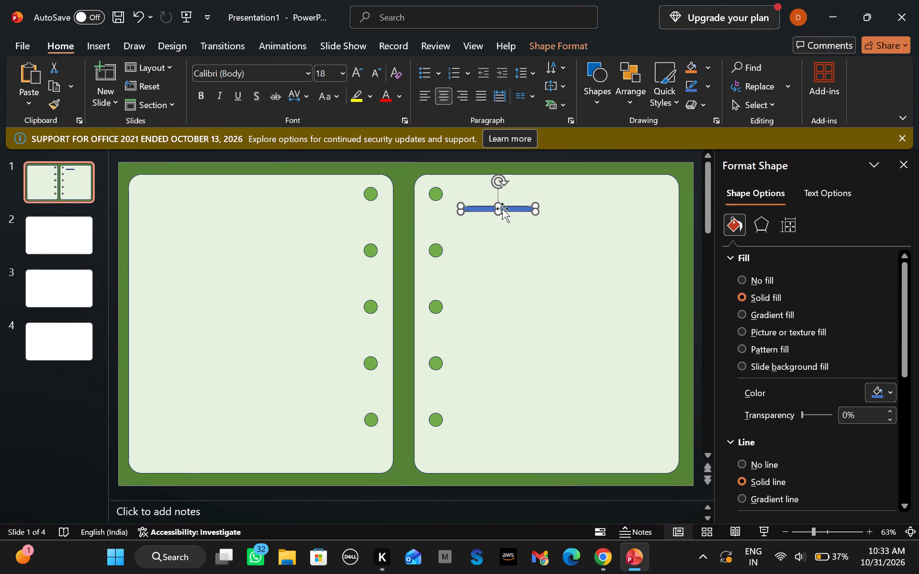
Move the blue bar back across the top pair of circles and trim its width to about 1.67".
left_click_drag(509, 209, 418, 193)
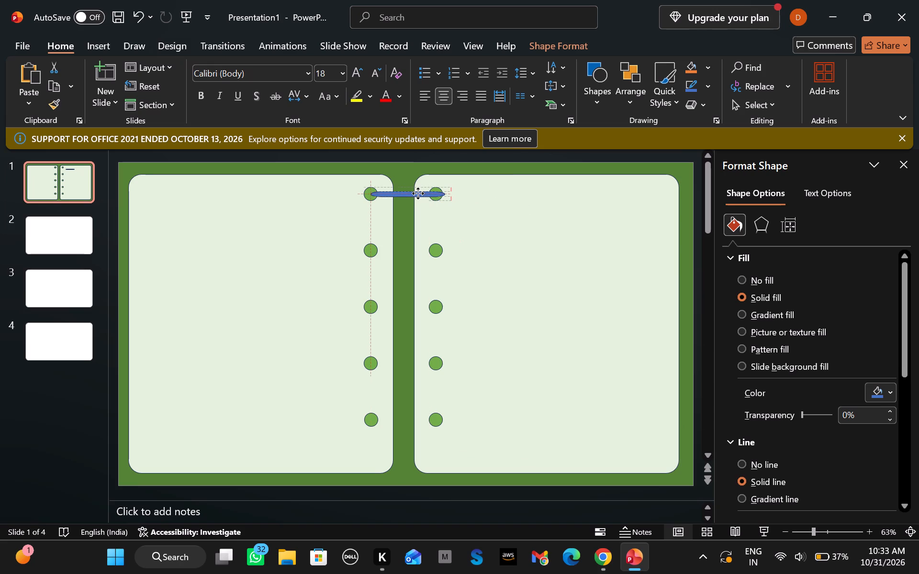
left_click_drag(418, 193, 411, 192)
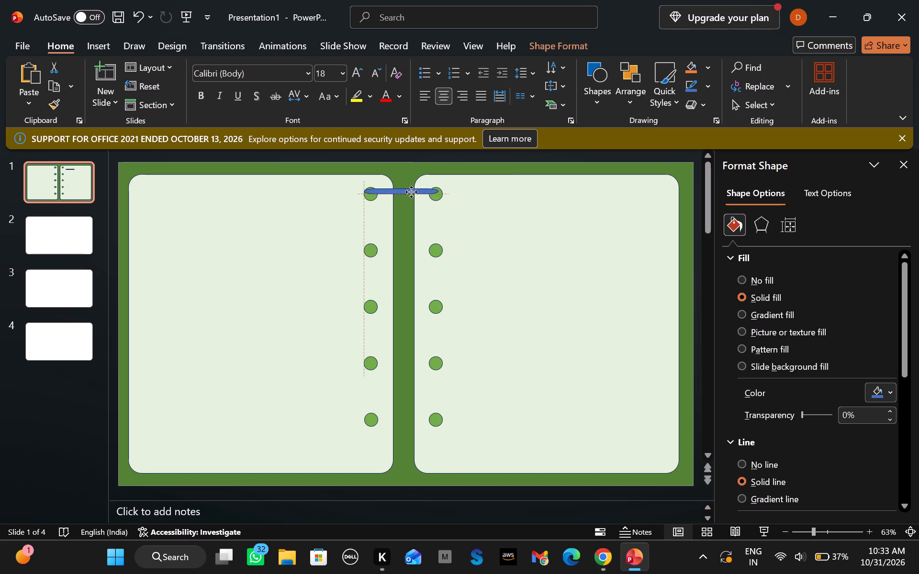
left_click_drag(411, 192, 414, 193)
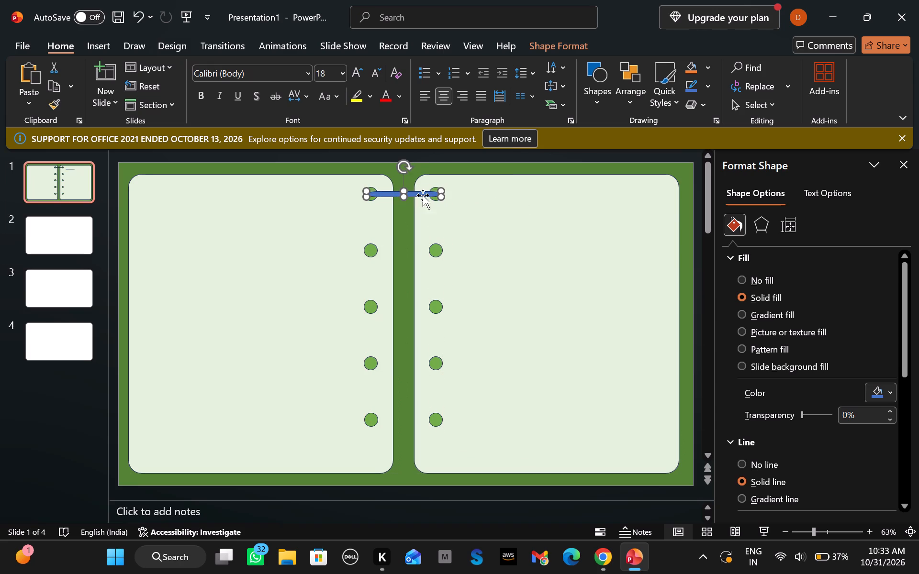
left_click(440, 193)
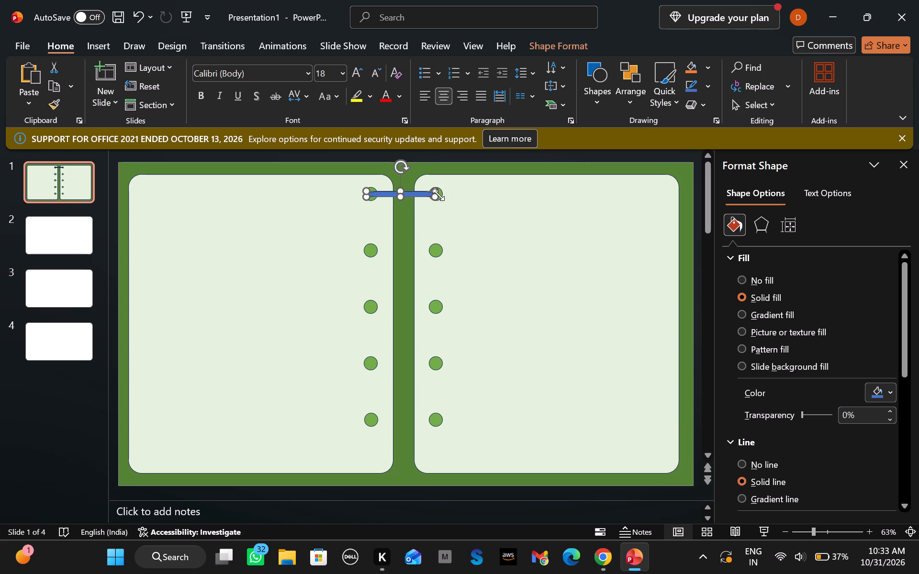
left_click(410, 195)
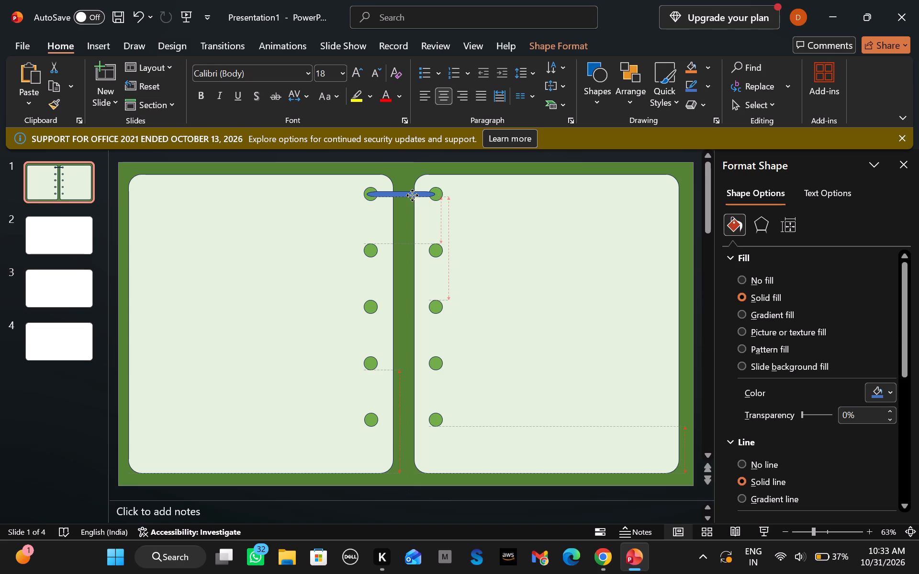
left_click(435, 198)
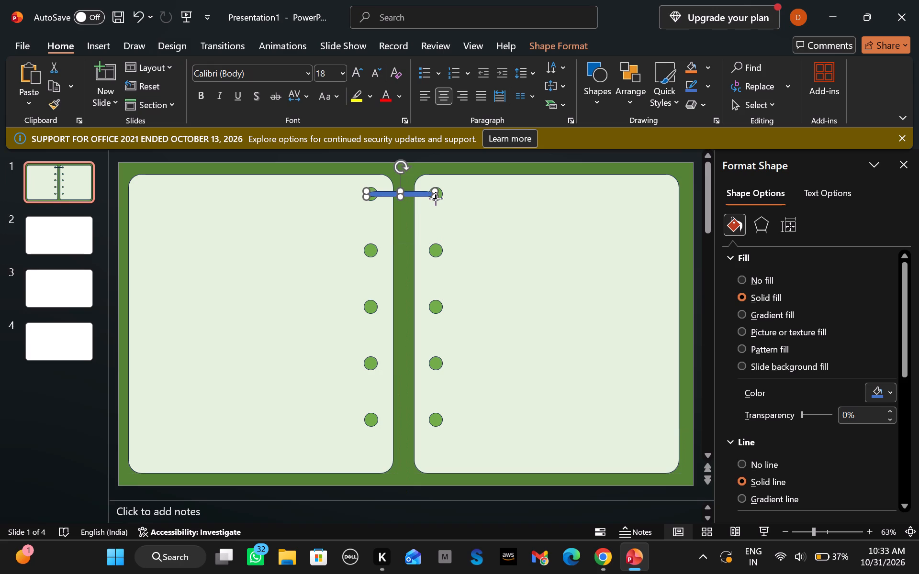
left_click(490, 199)
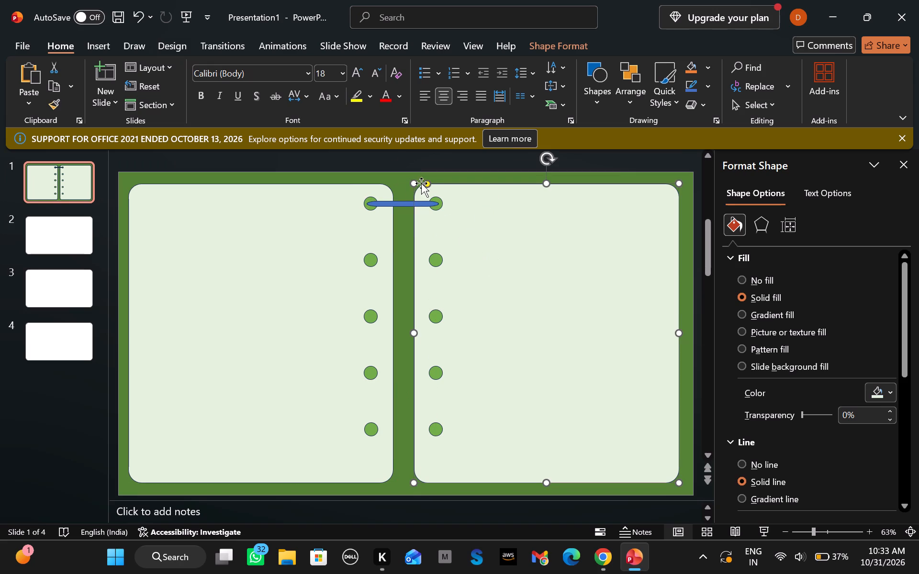
left_click(399, 204)
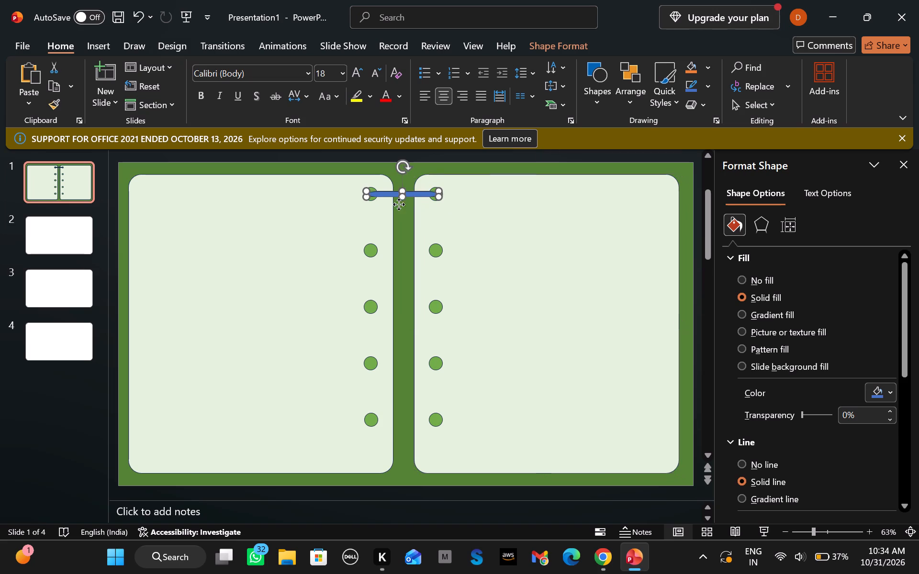
Fill the blue bar with a solid medium-light green, the third tint down from the green theme colour's lightest shades.
left_click(888, 386)
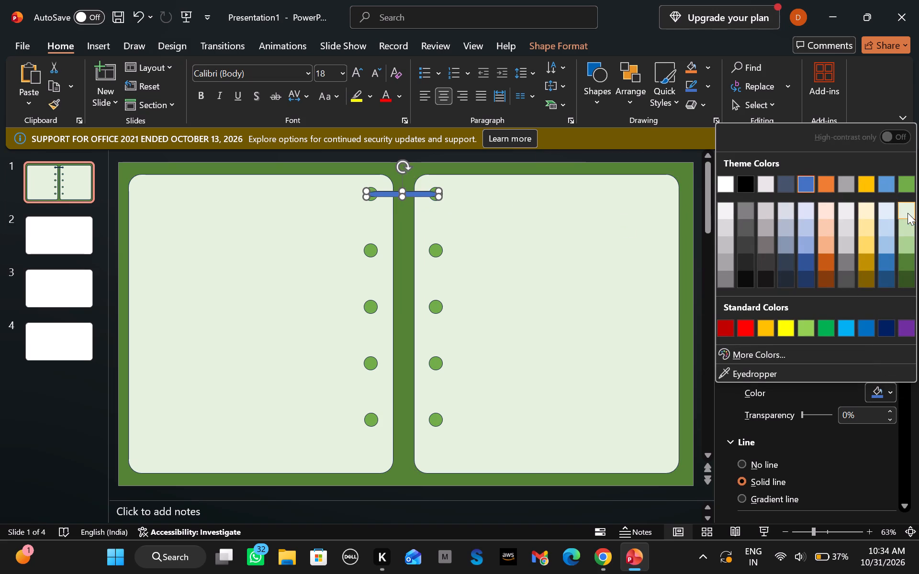
left_click(911, 225)
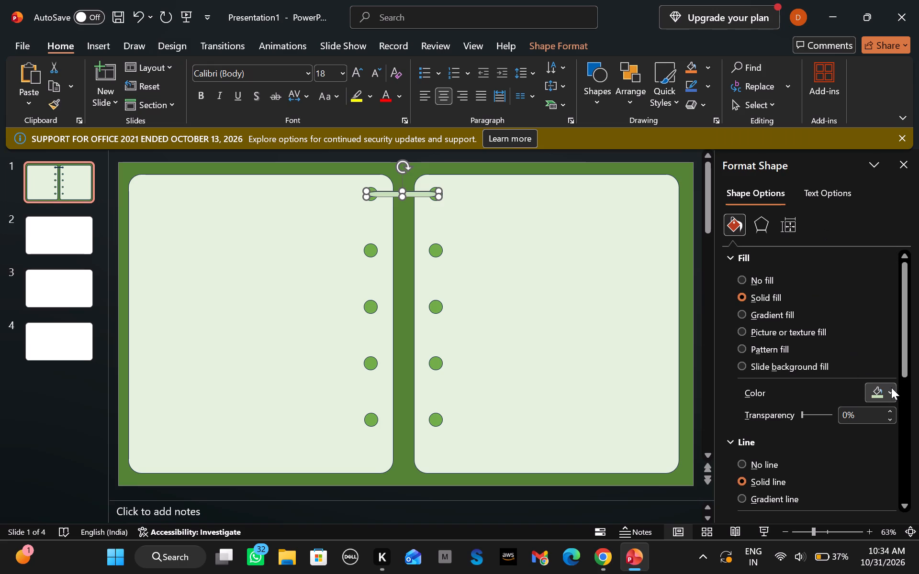
left_click(890, 387)
left_click(905, 242)
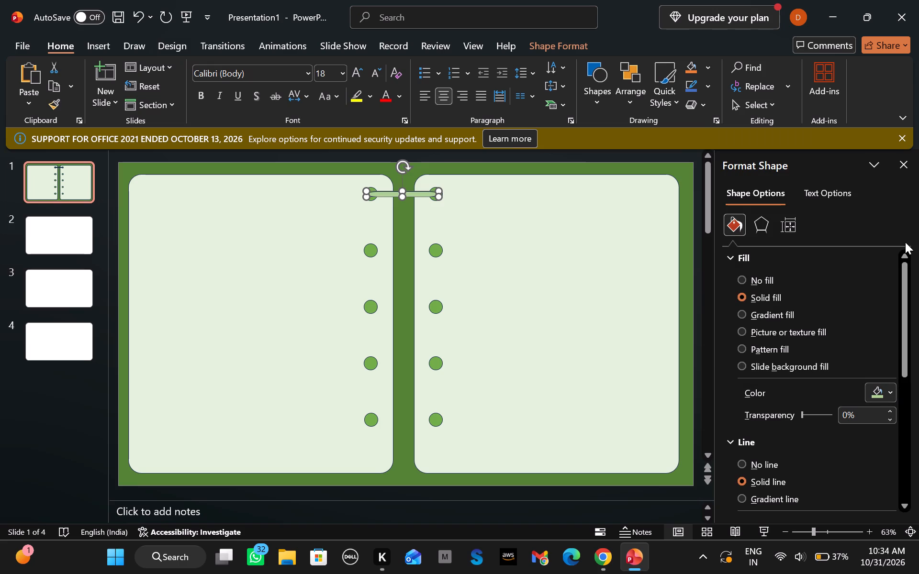
left_click(717, 282)
left_click(592, 309)
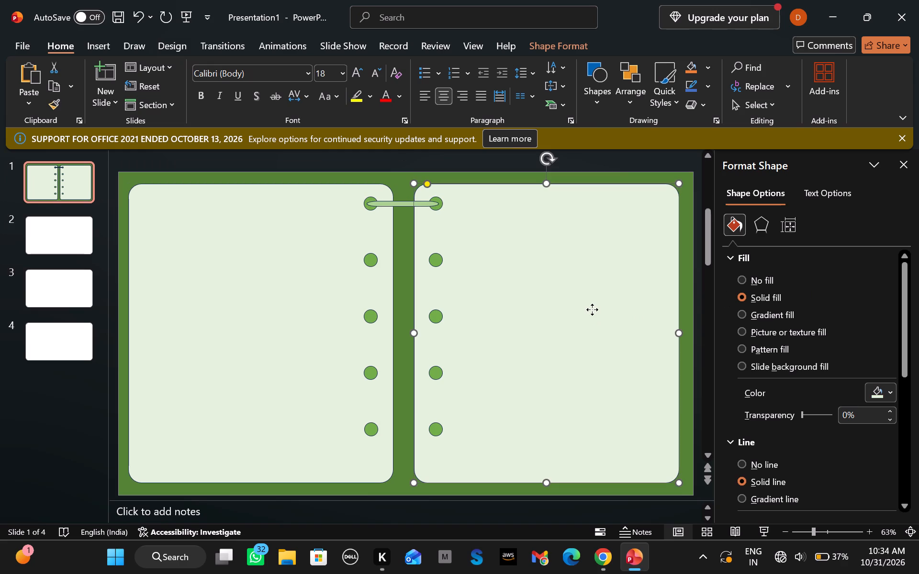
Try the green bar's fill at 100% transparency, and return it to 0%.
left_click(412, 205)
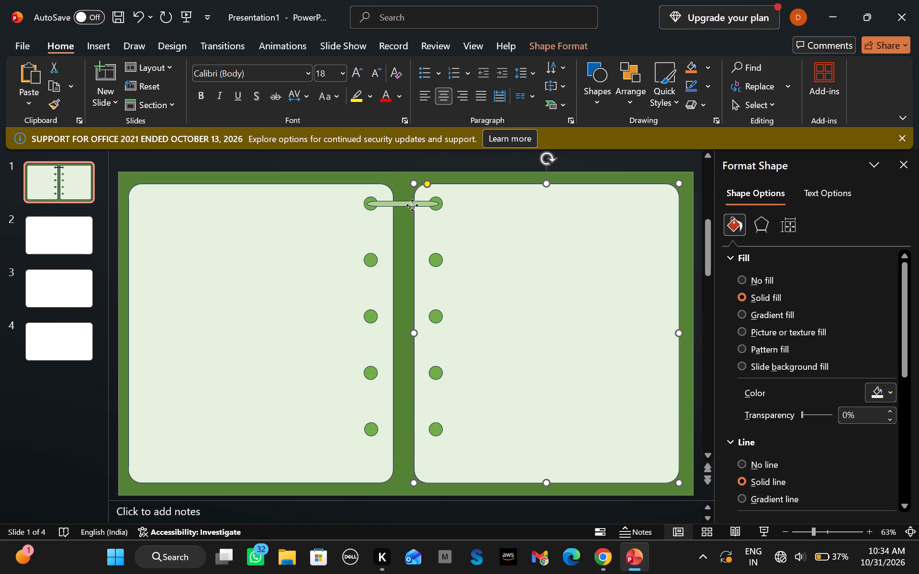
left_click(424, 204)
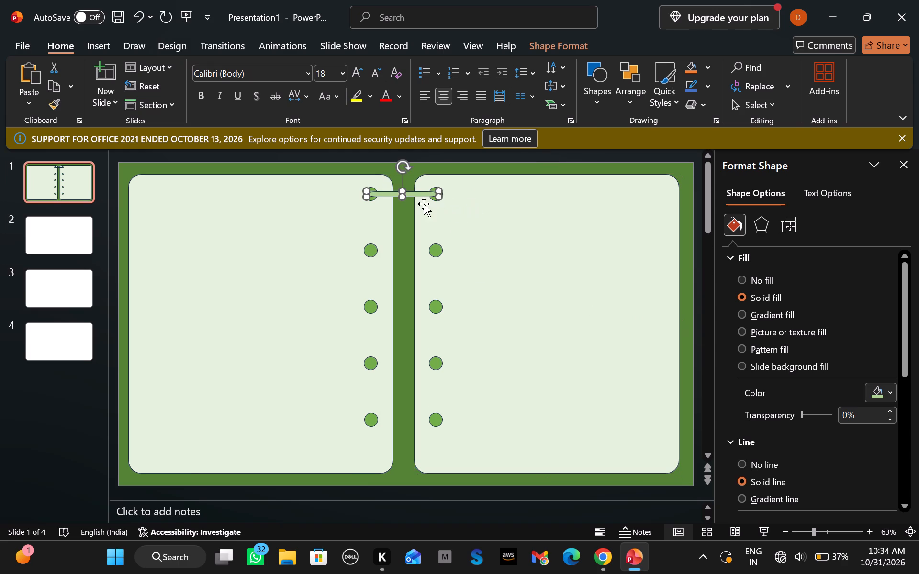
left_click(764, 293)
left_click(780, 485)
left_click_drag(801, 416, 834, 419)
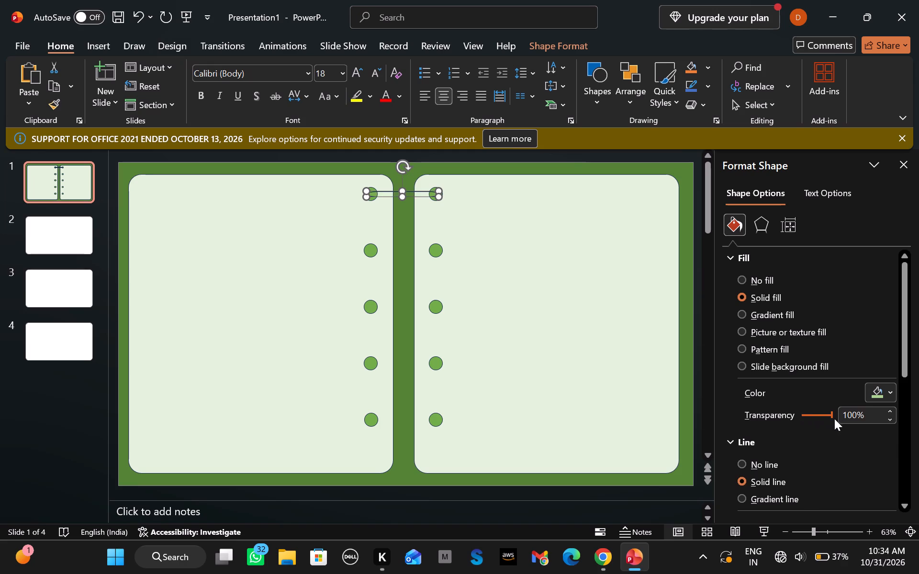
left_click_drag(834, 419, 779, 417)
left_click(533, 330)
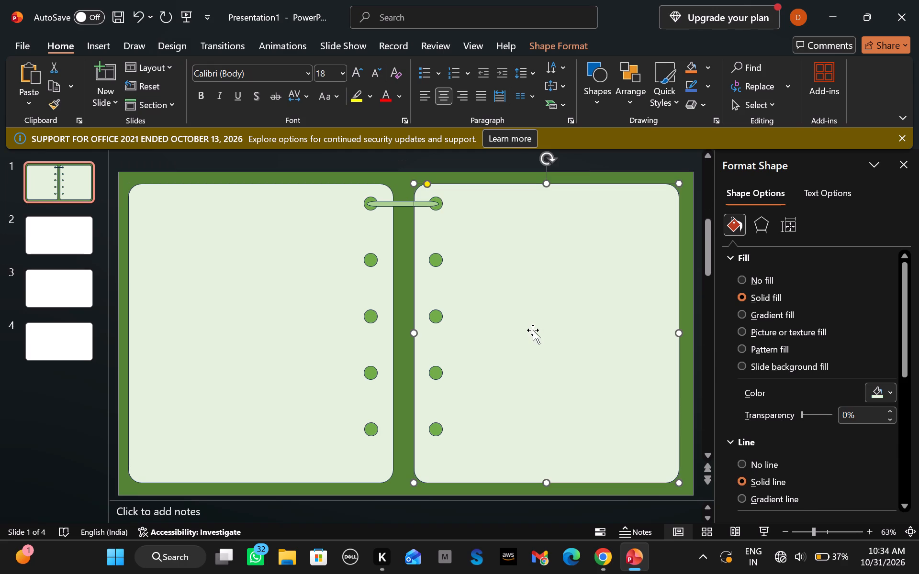
Nudge the light green bar so it sits centred between the top pair of circles.
left_click_drag(401, 203, 401, 194)
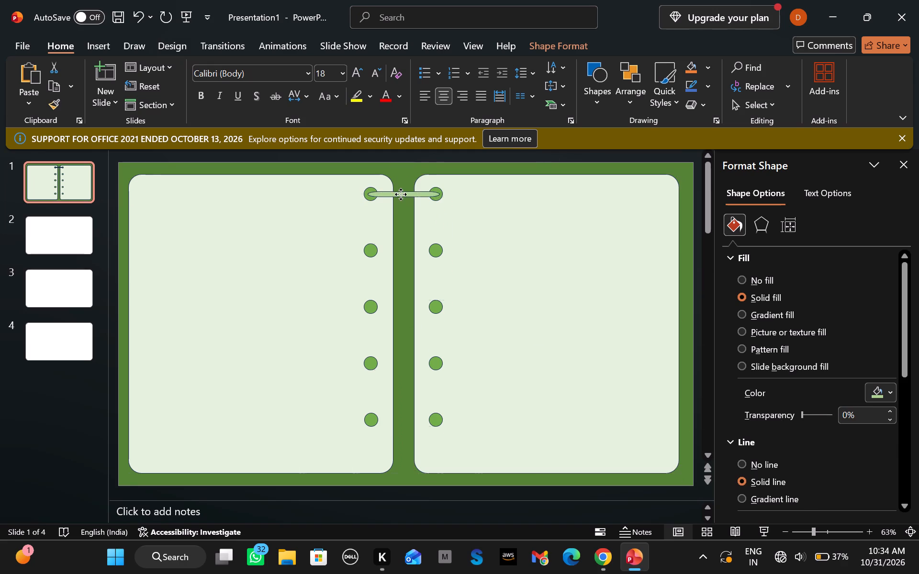
left_click_drag(401, 194, 401, 194)
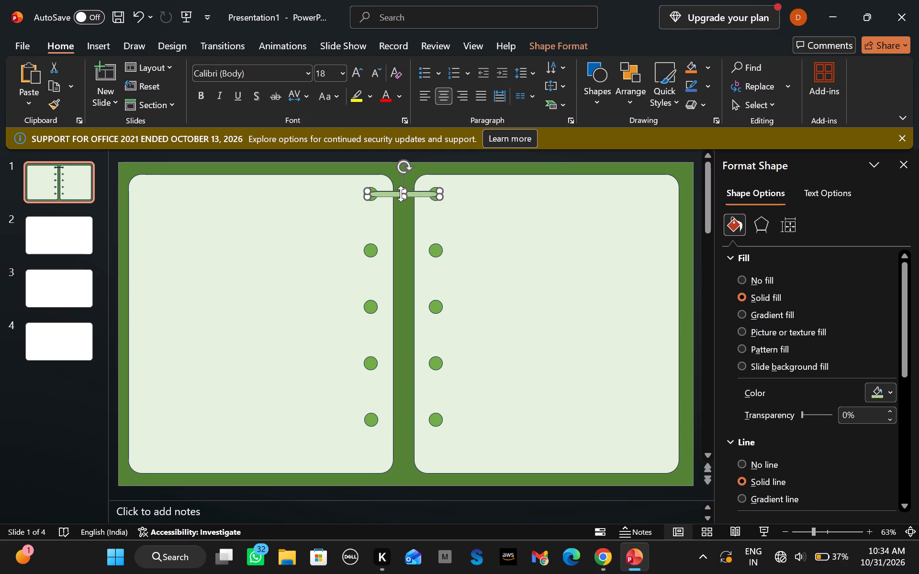
left_click(474, 219)
left_click(496, 224)
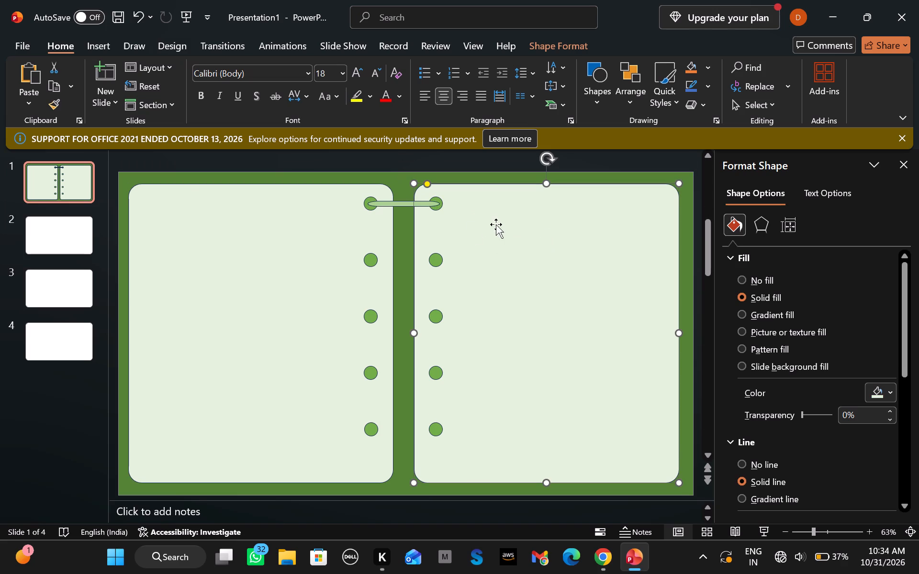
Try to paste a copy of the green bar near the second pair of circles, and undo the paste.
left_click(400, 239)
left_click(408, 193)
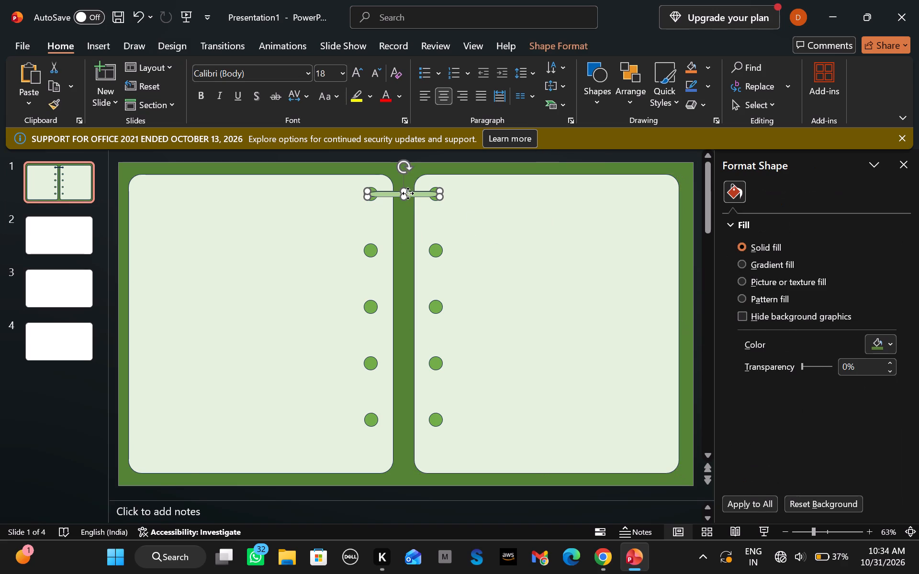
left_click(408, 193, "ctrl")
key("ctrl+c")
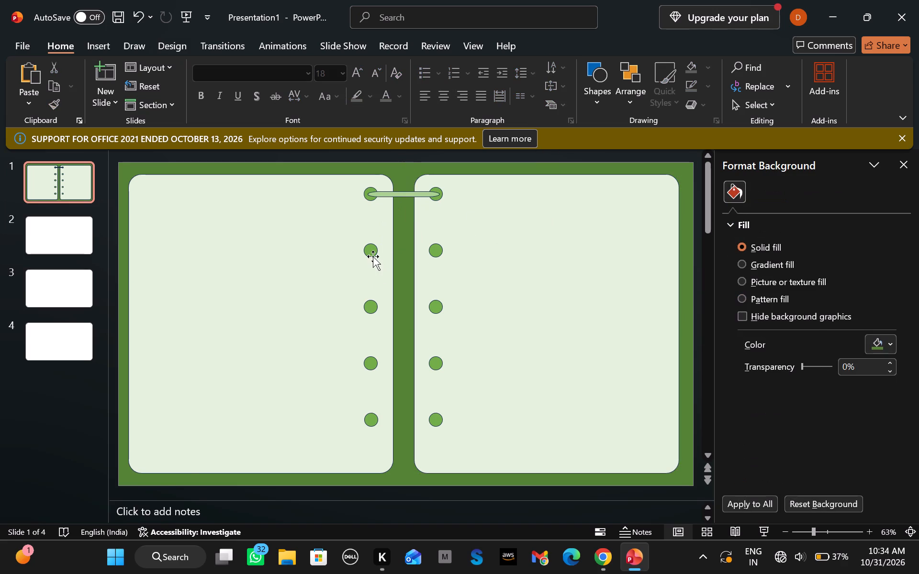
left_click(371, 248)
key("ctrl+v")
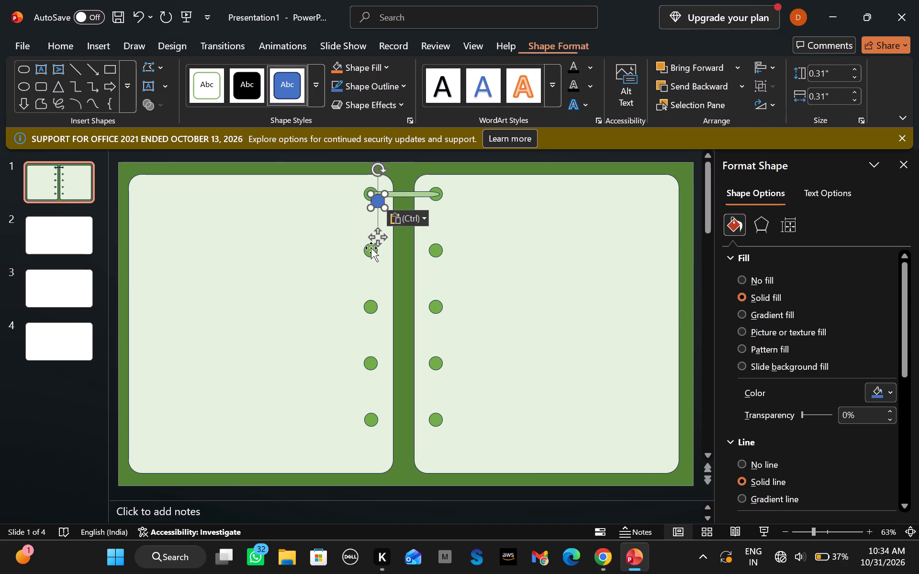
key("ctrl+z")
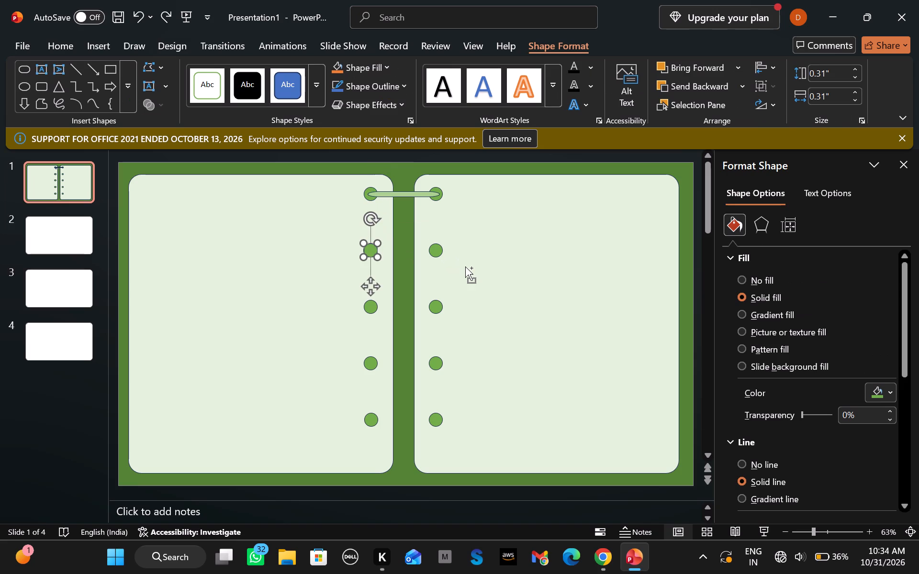
Copy the light green bar joining the top circle pair and paste three duplicates onto slide 1.
left_click(410, 193)
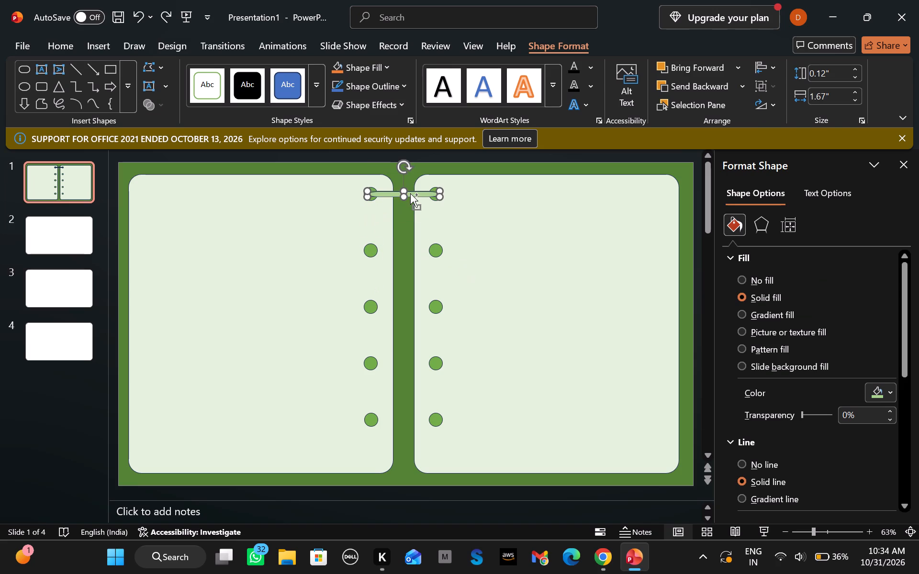
key("ctrl+c")
left_click(397, 237)
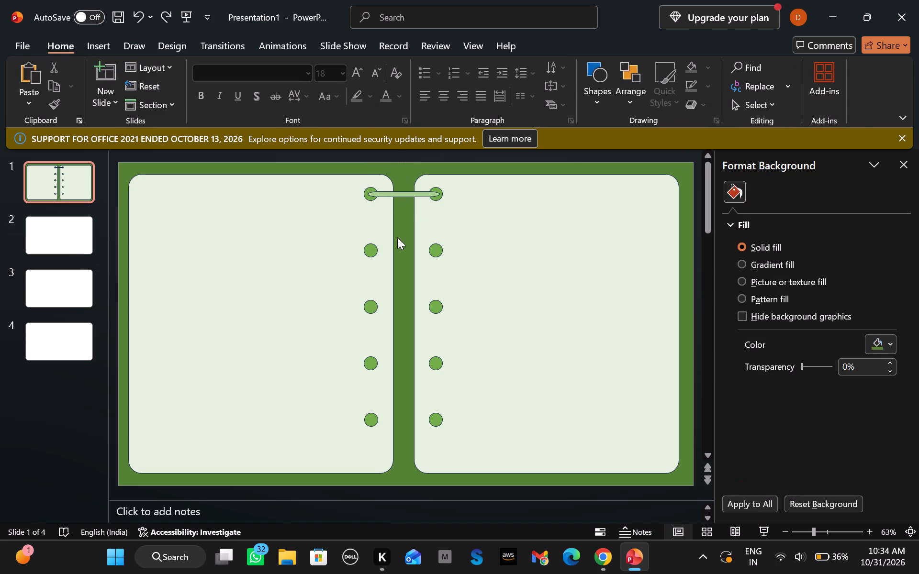
key("ctrl+v")
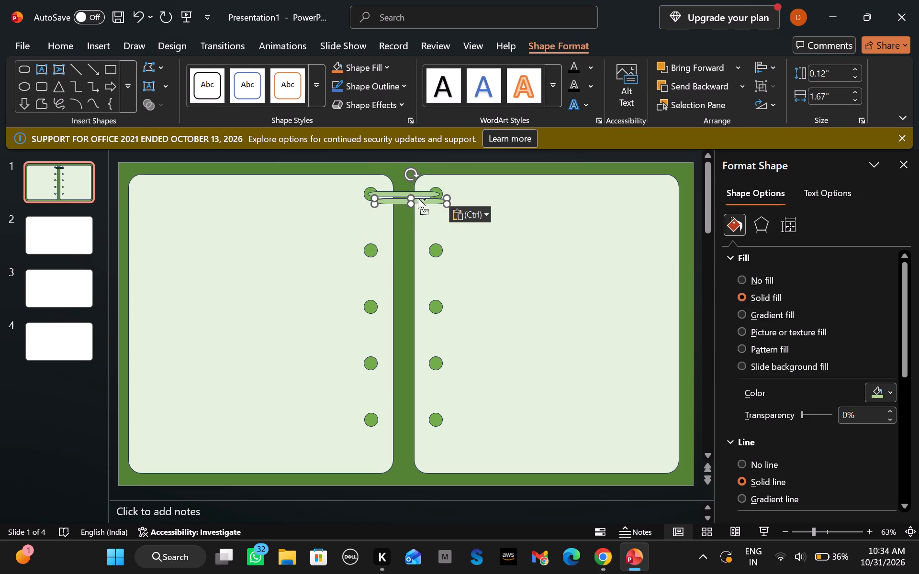
key("ctrl+v")
key("ctrl+v")
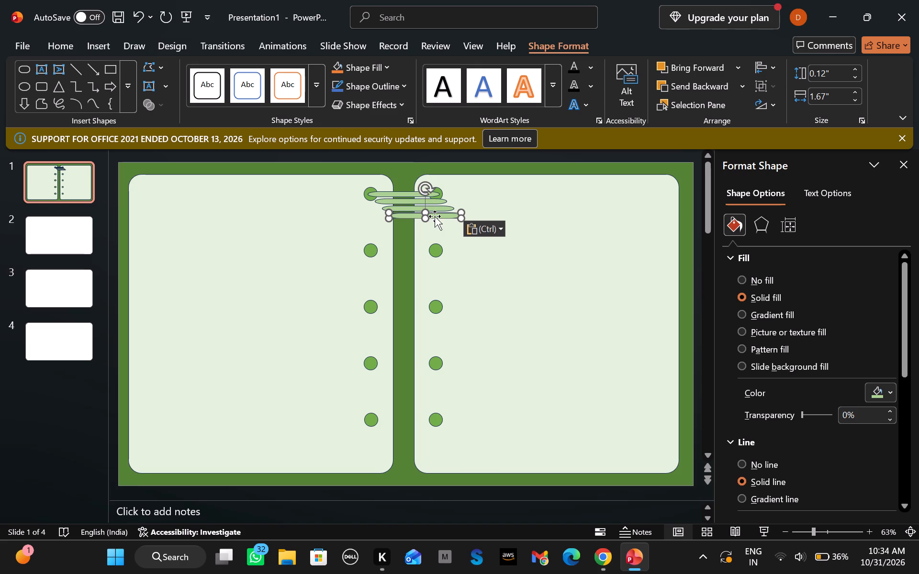
Position the three pasted bars across the second, third and fourth circle pairs, one bar joining each pair.
left_click_drag(435, 216, 414, 252)
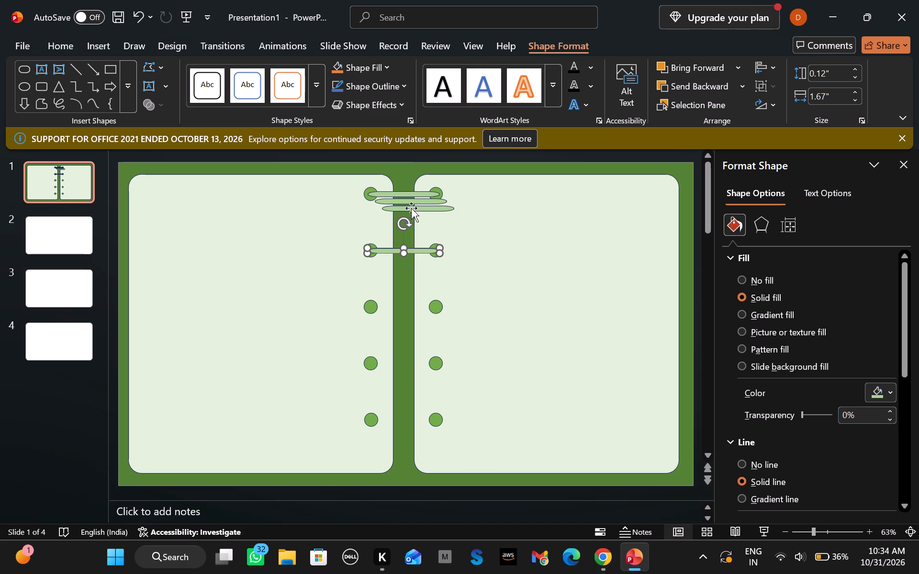
left_click_drag(411, 208, 401, 301)
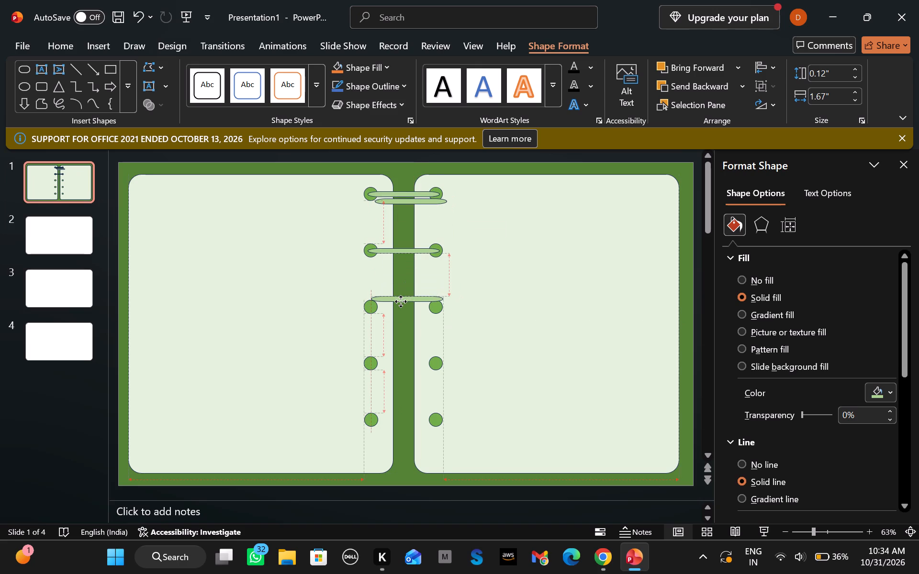
left_click_drag(401, 301, 396, 307)
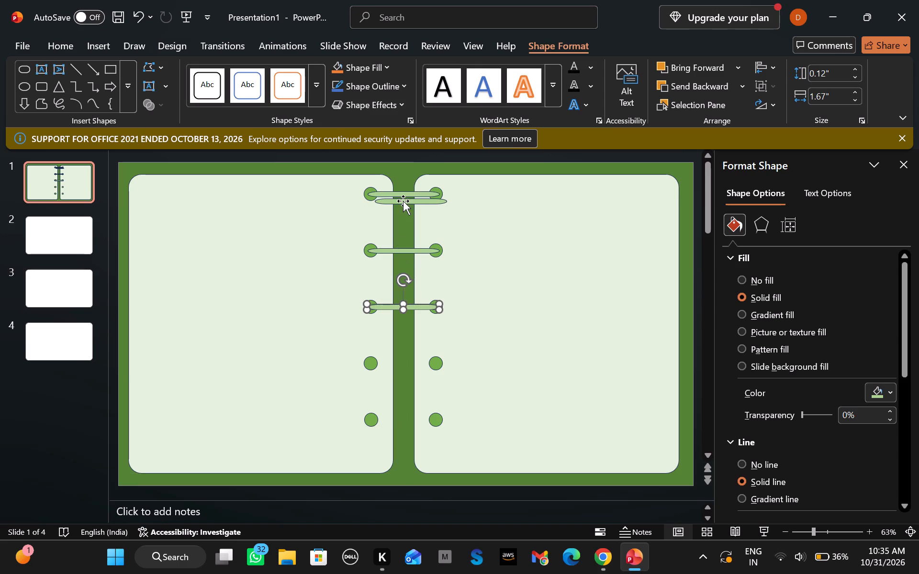
left_click_drag(403, 201, 394, 362)
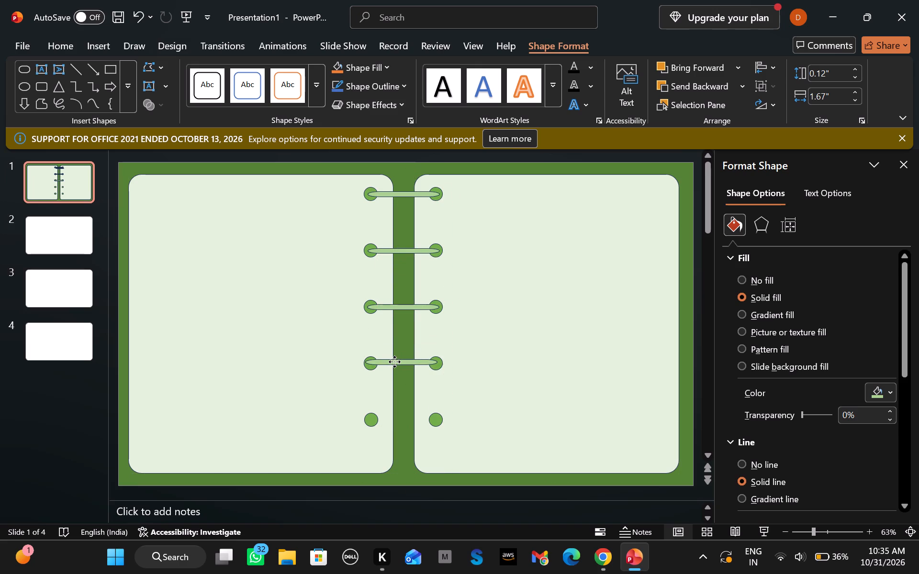
left_click_drag(394, 362, 396, 362)
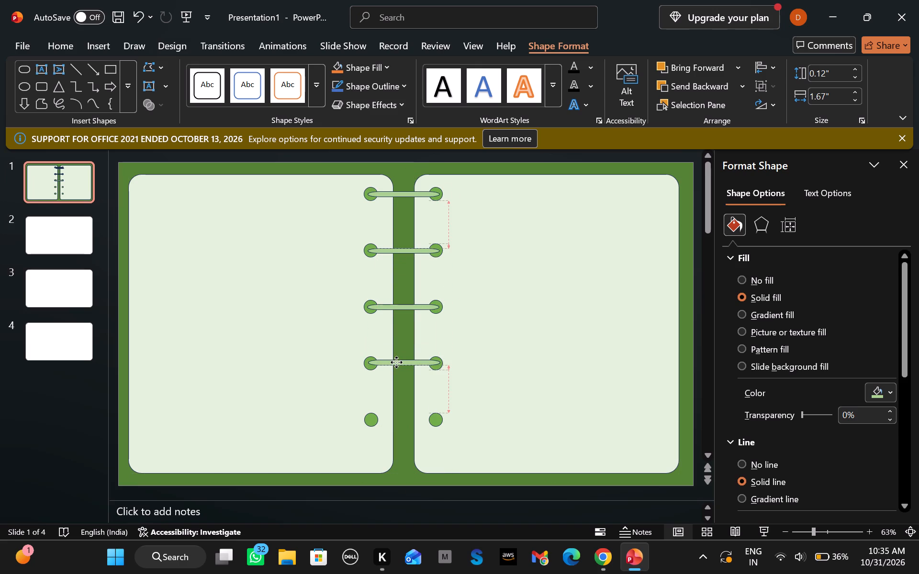
left_click_drag(396, 362, 393, 361)
left_click(393, 361)
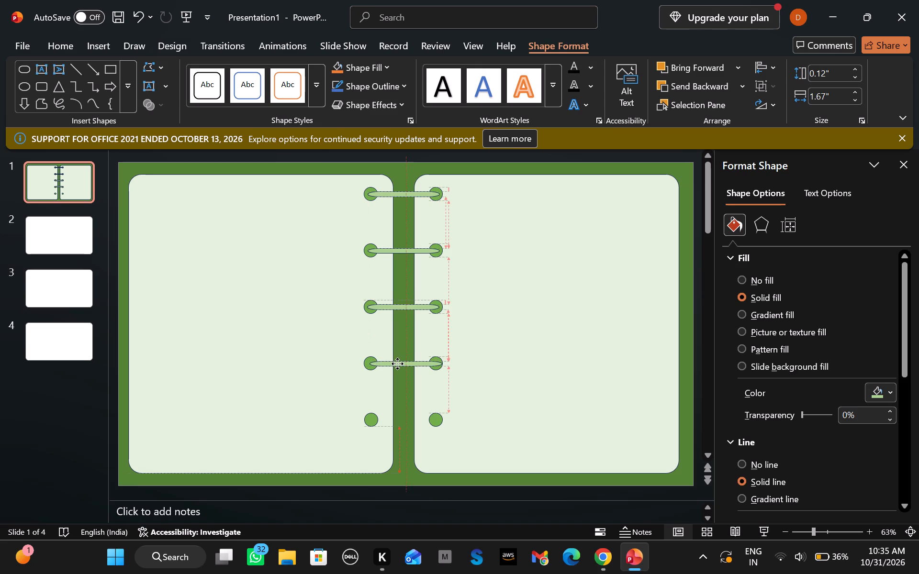
left_click(459, 343)
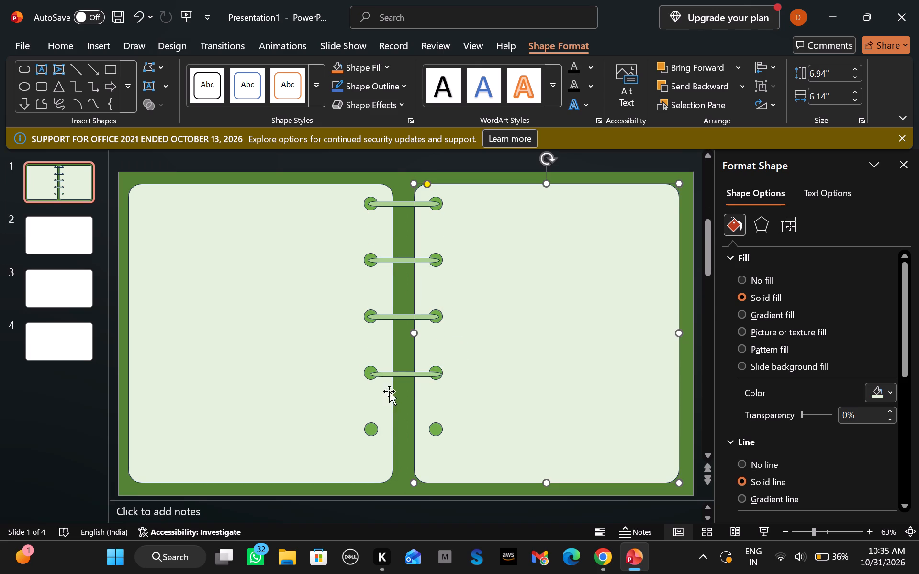
Fine-tune the fourth bar's position so it sits centred between its two circles and lines up with the bars above.
left_click_drag(399, 377, 398, 371)
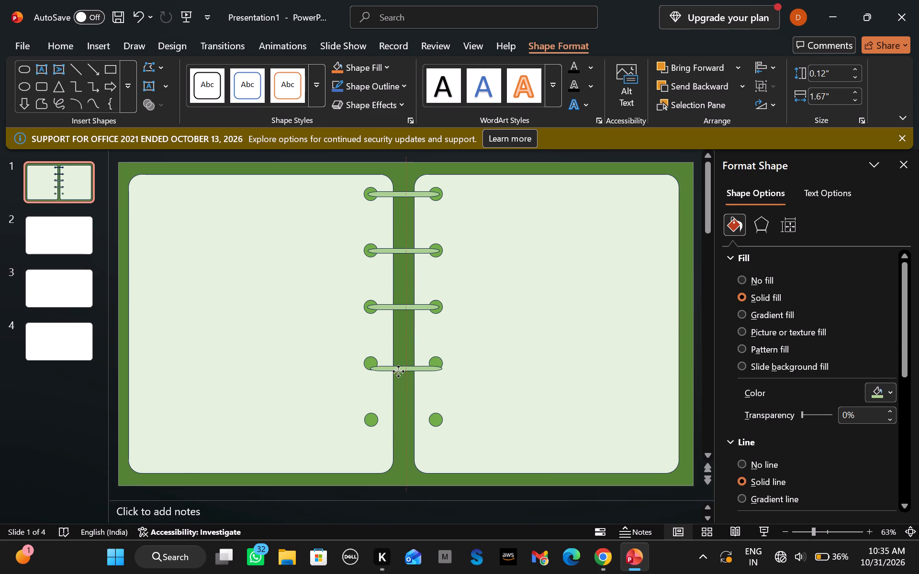
left_click_drag(398, 371, 396, 367)
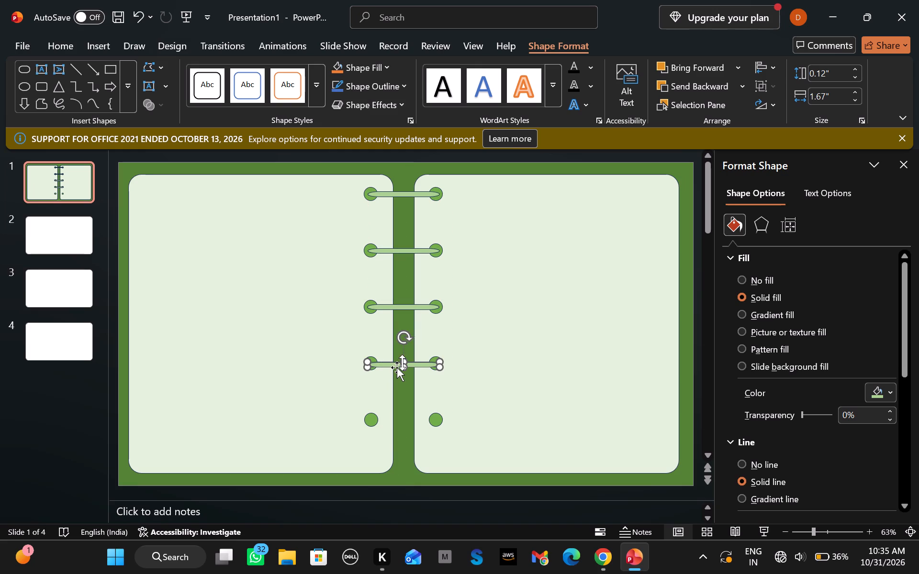
left_click(472, 378)
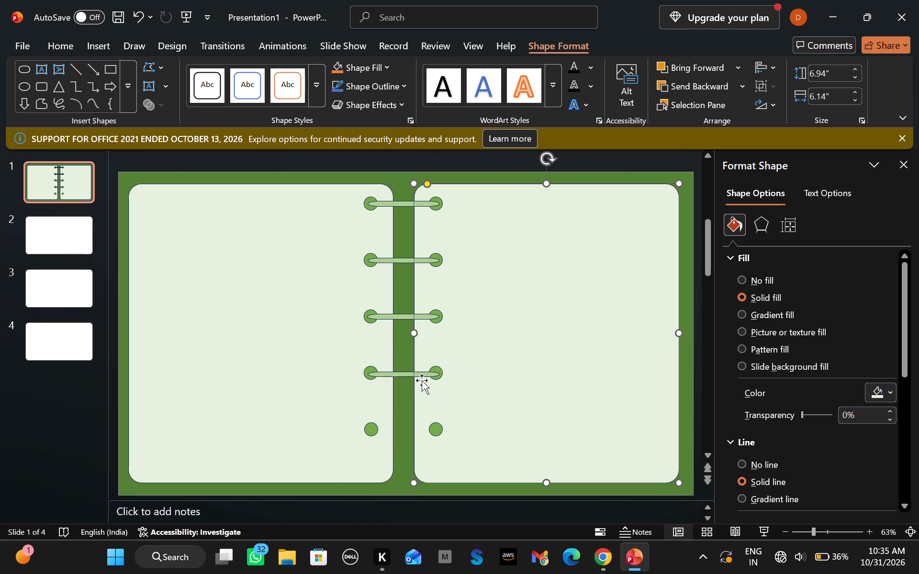
left_click_drag(418, 373, 417, 371)
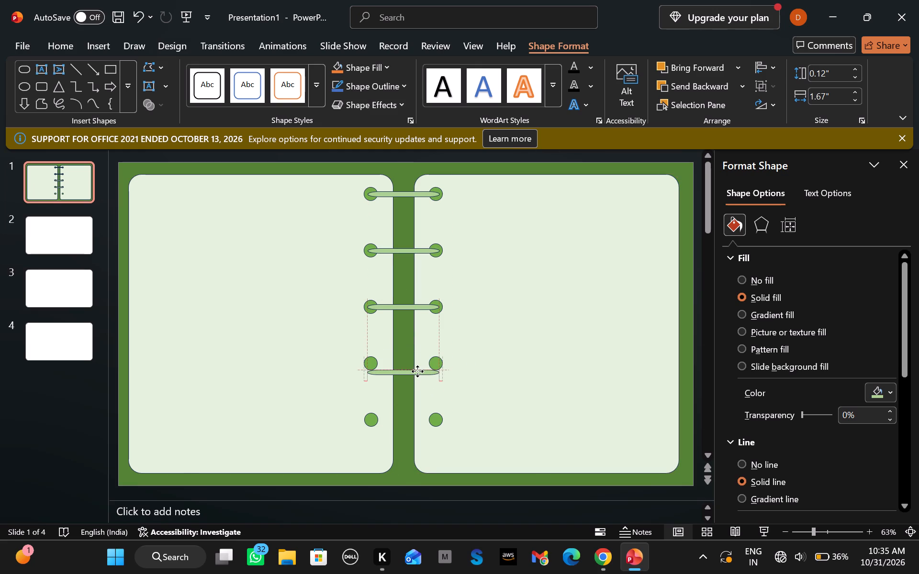
left_click_drag(417, 371, 414, 364)
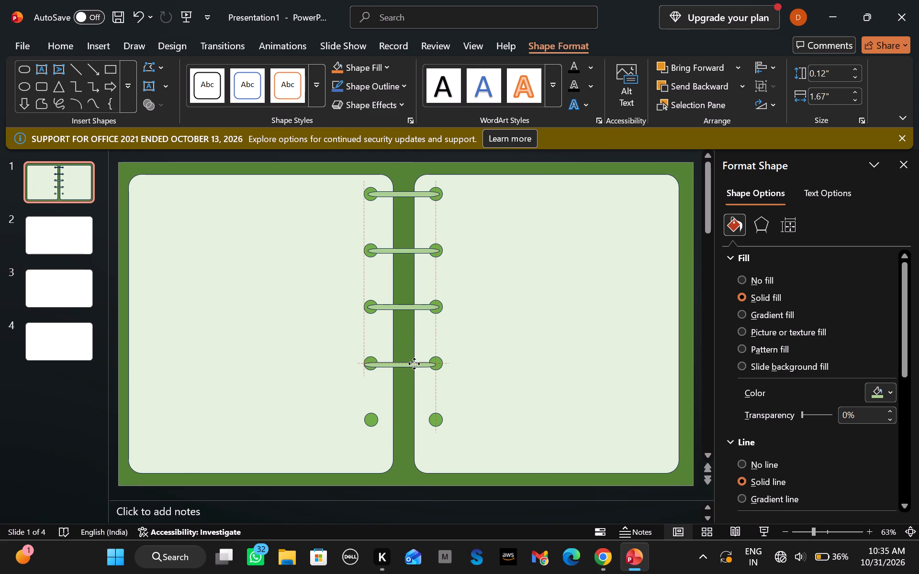
left_click_drag(414, 364, 418, 362)
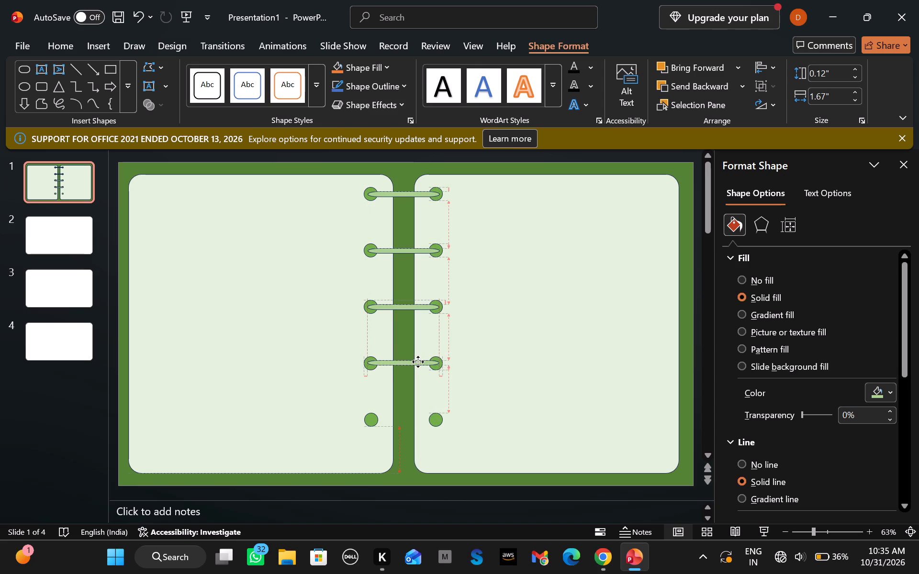
left_click_drag(418, 362, 418, 361)
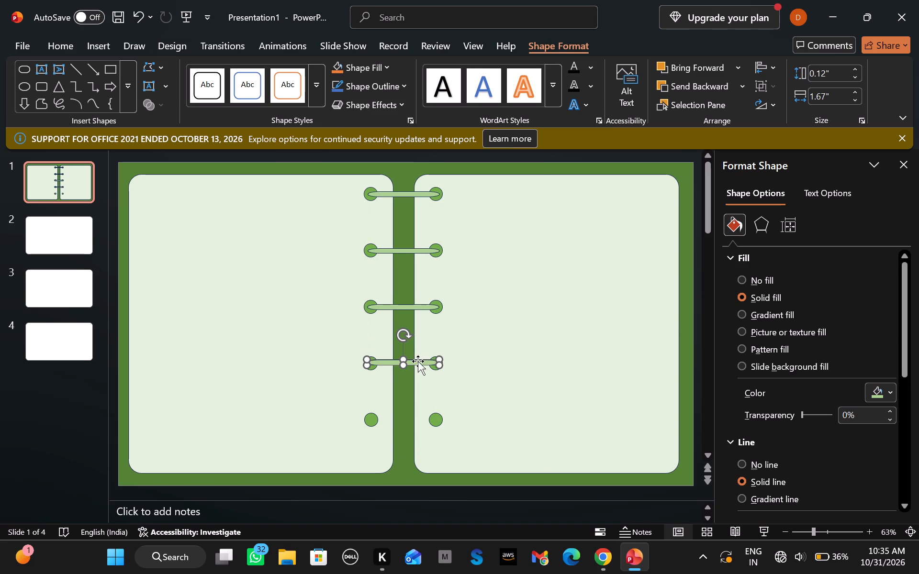
left_click(494, 360)
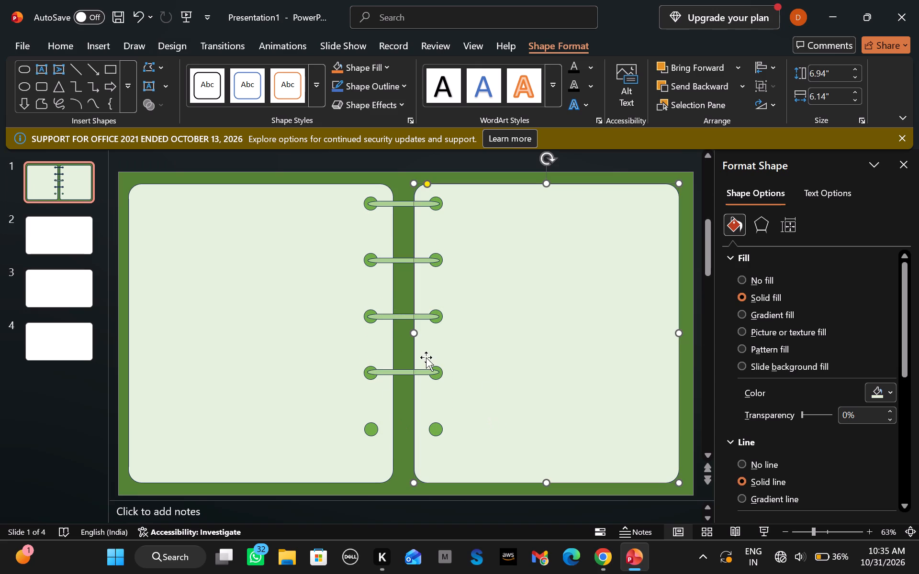
Paste one more light green bar and align it across the bottom pair of circles.
left_click(399, 407)
key("ctrl+v")
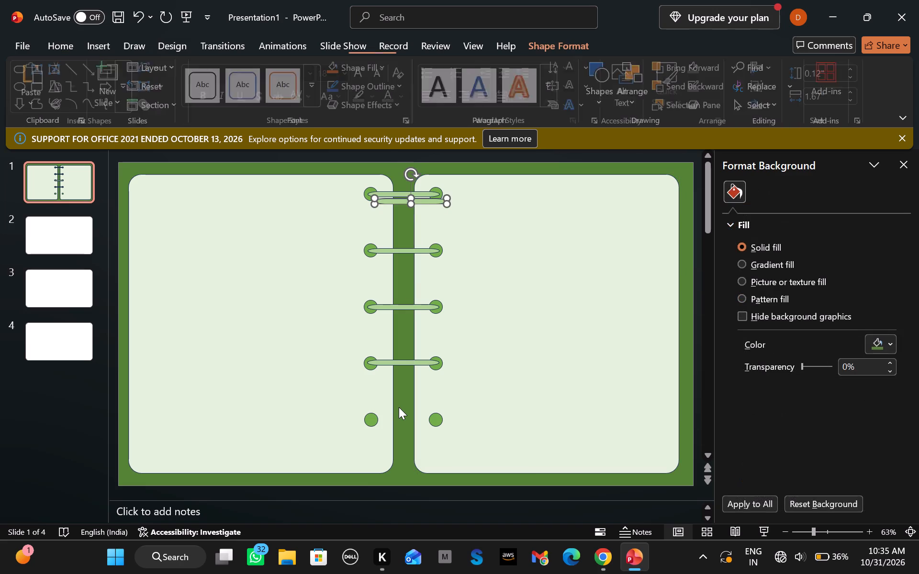
left_click_drag(426, 202, 412, 381)
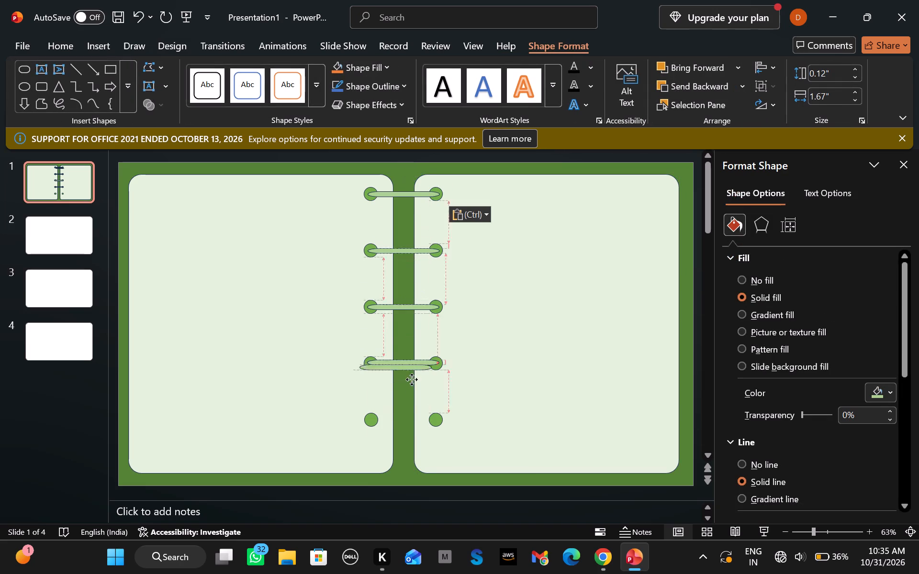
left_click_drag(412, 381, 418, 422)
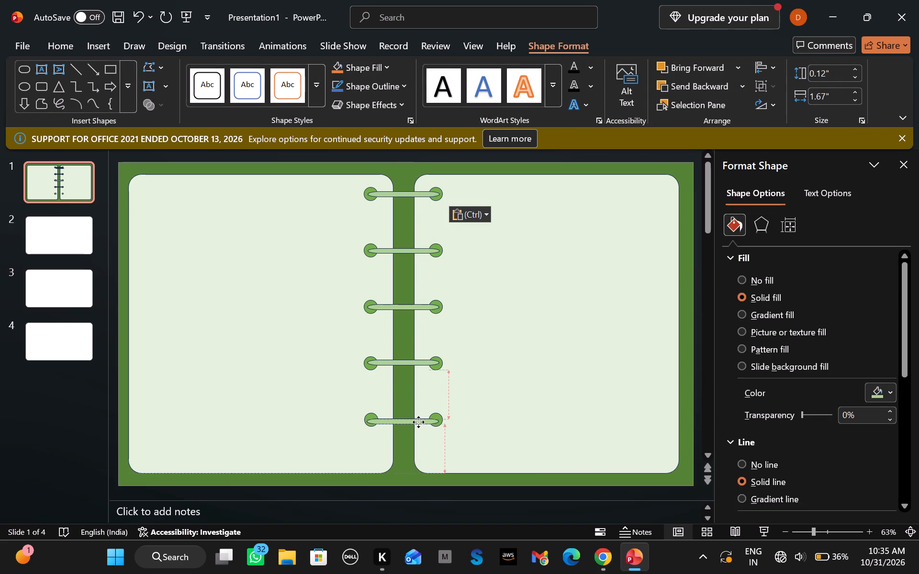
left_click_drag(418, 422, 422, 420)
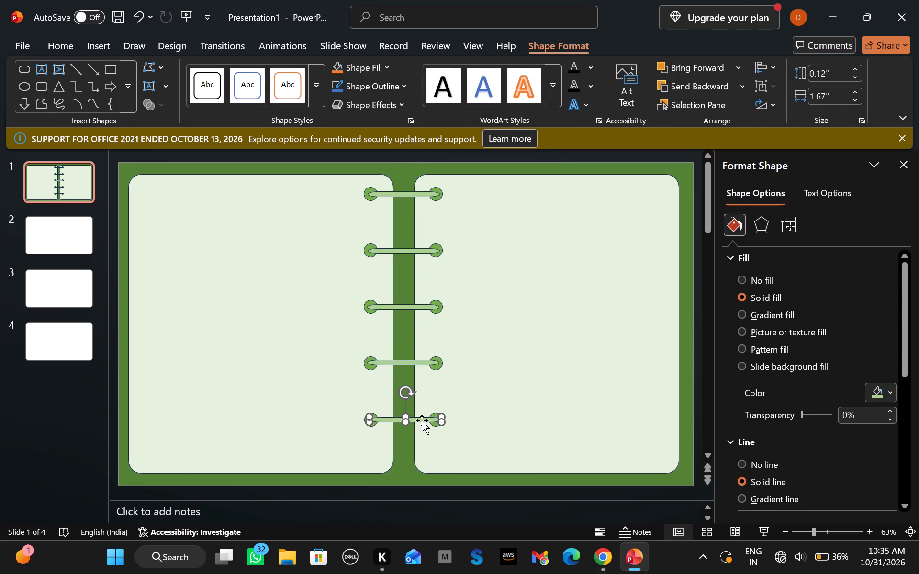
left_click(422, 420)
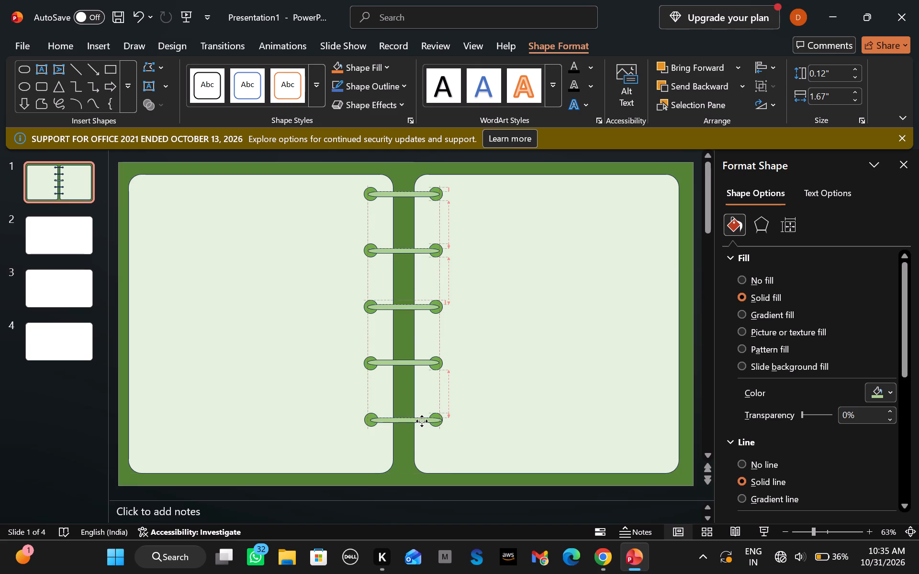
left_click(495, 411)
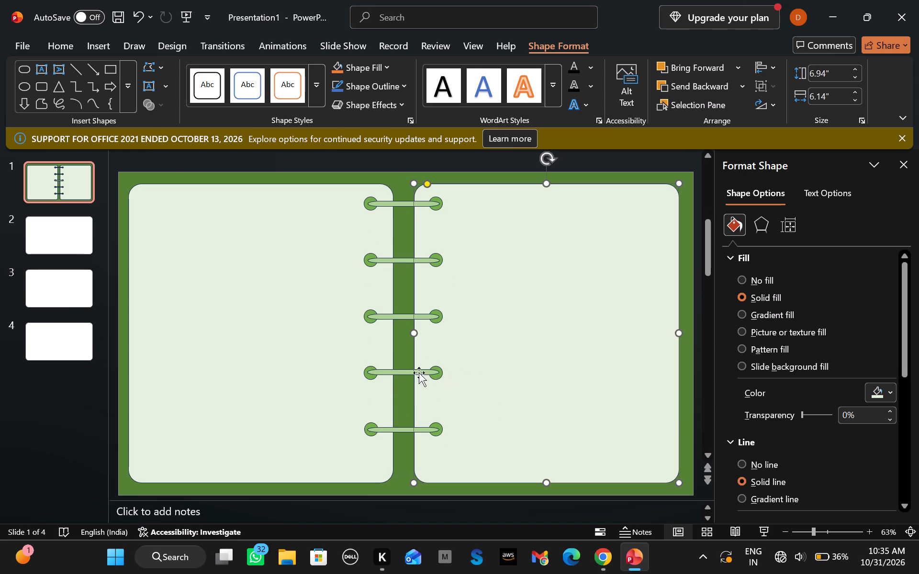
Readjust the fourth bar so it is centred on its circle pair and aligned with the other bars, and leave nothing selected.
left_click_drag(404, 369, 404, 364)
left_click(511, 362)
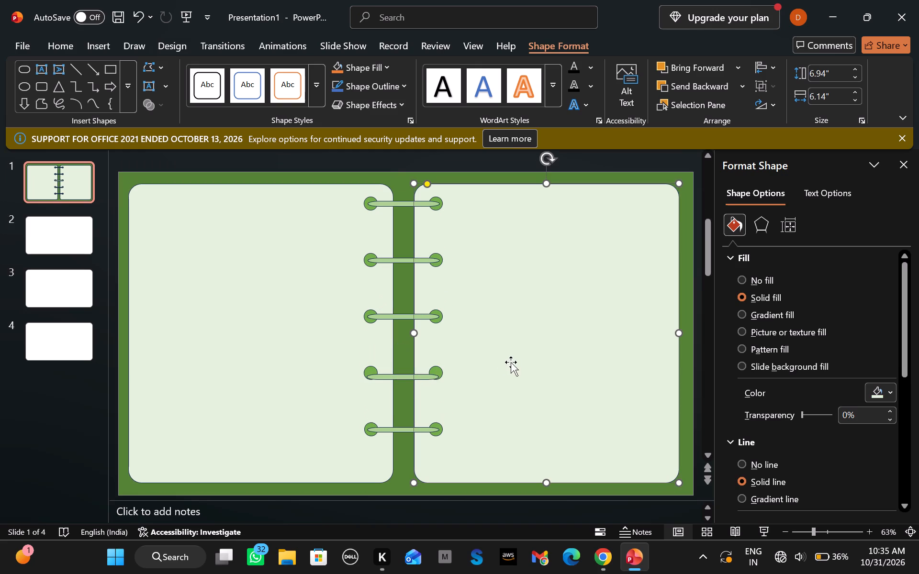
left_click_drag(401, 375, 402, 370)
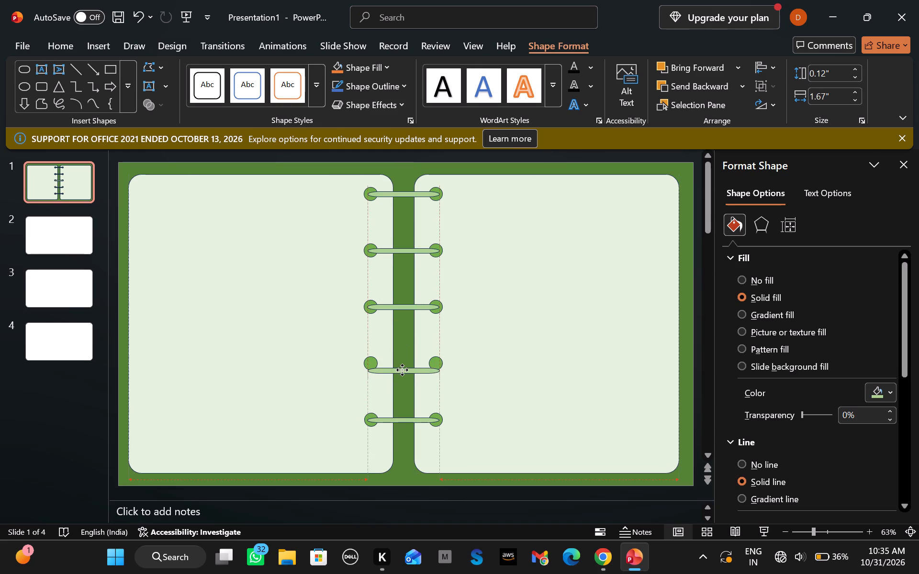
left_click_drag(402, 370, 401, 364)
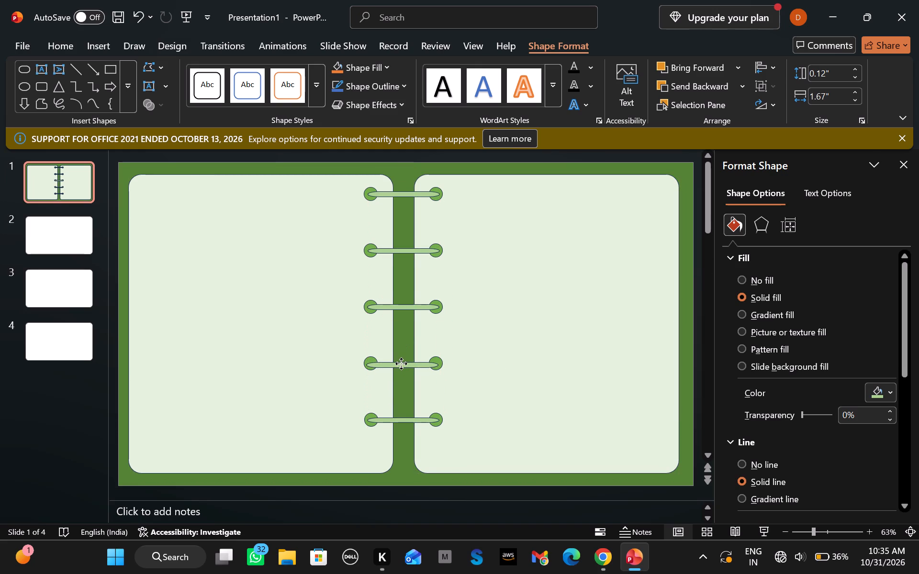
left_click_drag(401, 364, 403, 363)
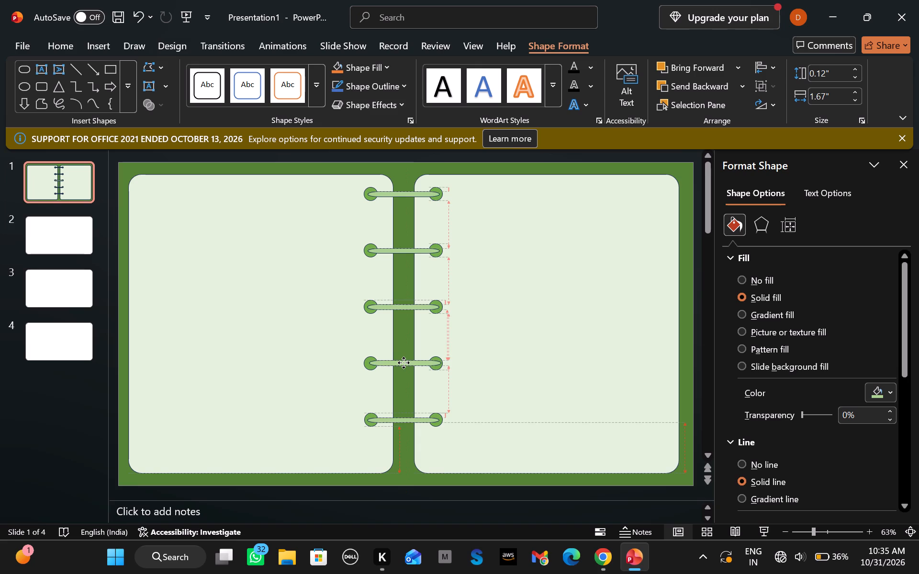
left_click_drag(403, 363, 403, 364)
left_click(522, 363)
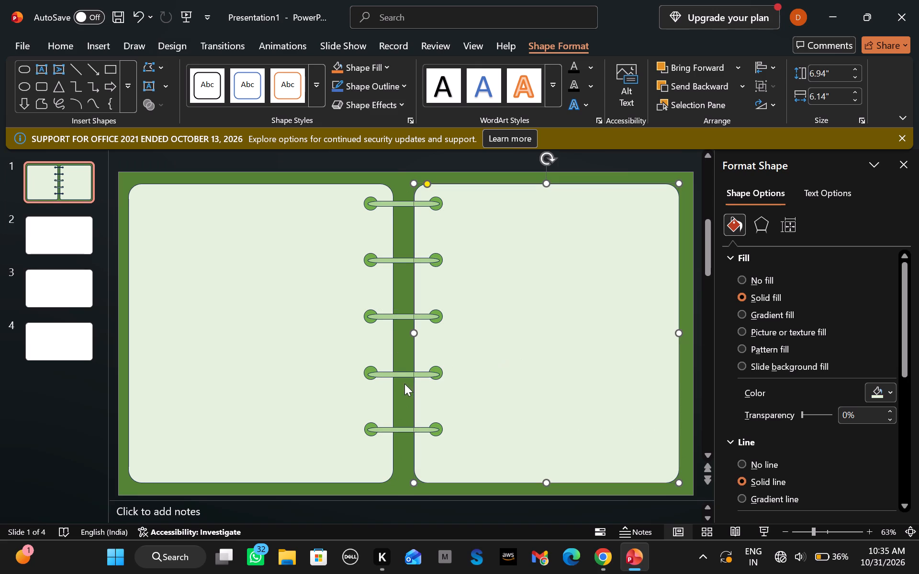
left_click_drag(406, 374, 405, 364)
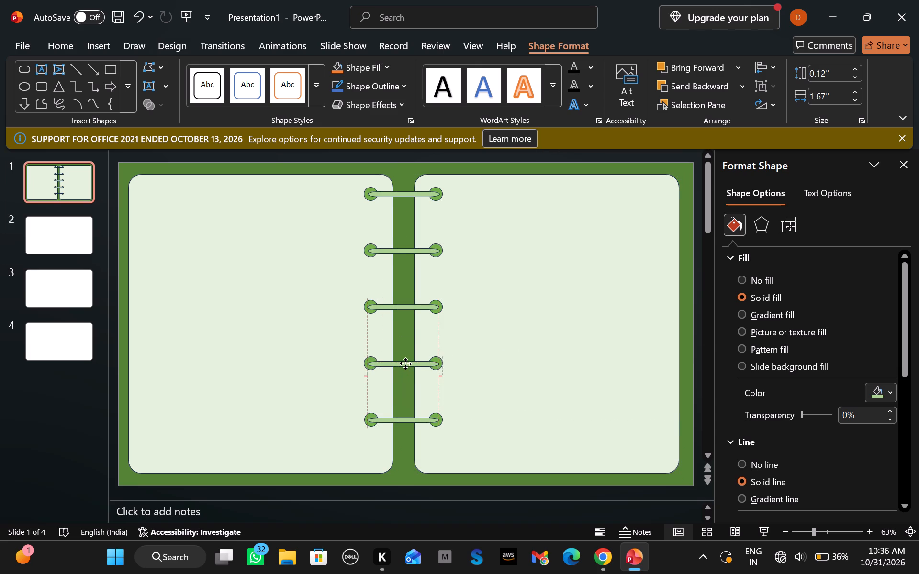
left_click_drag(405, 364, 407, 365)
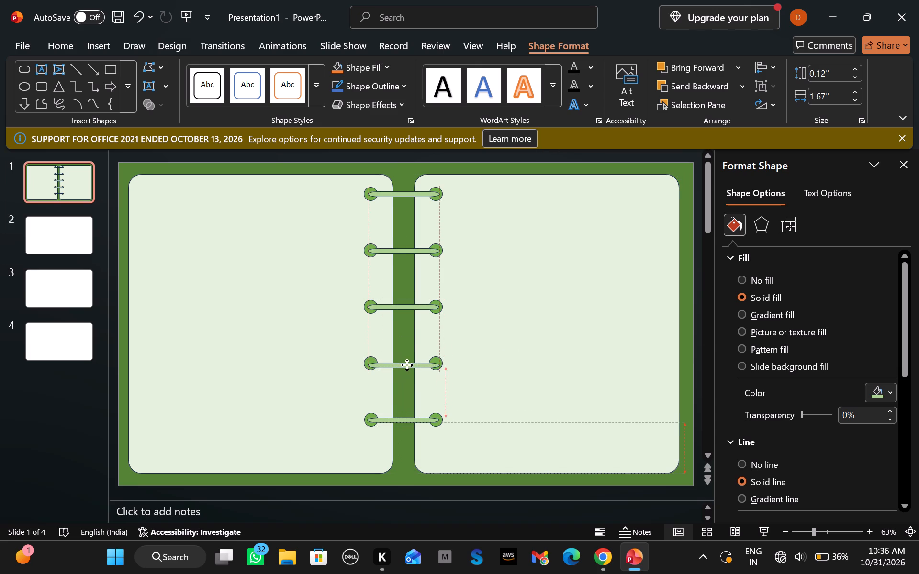
left_click_drag(407, 365, 406, 363)
left_click(489, 354)
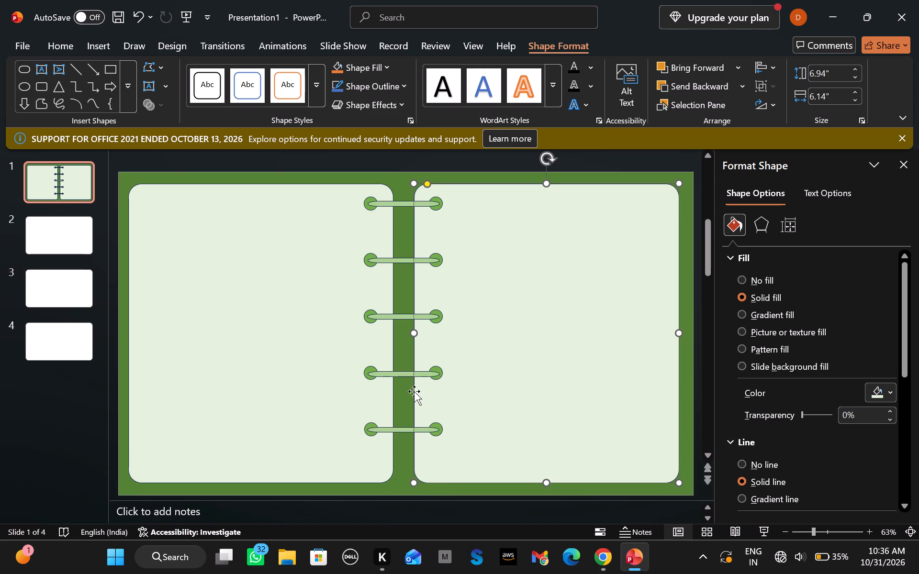
left_click(534, 334)
left_click(408, 452)
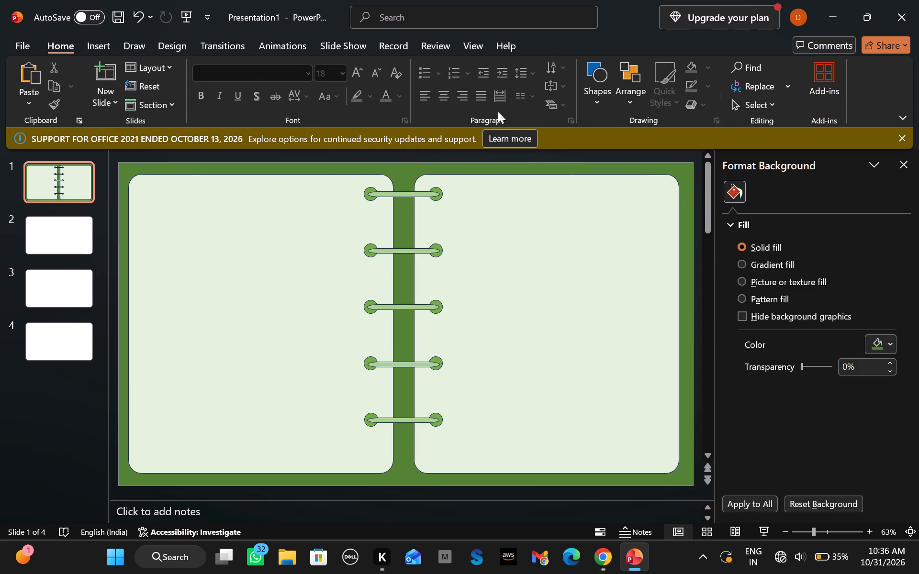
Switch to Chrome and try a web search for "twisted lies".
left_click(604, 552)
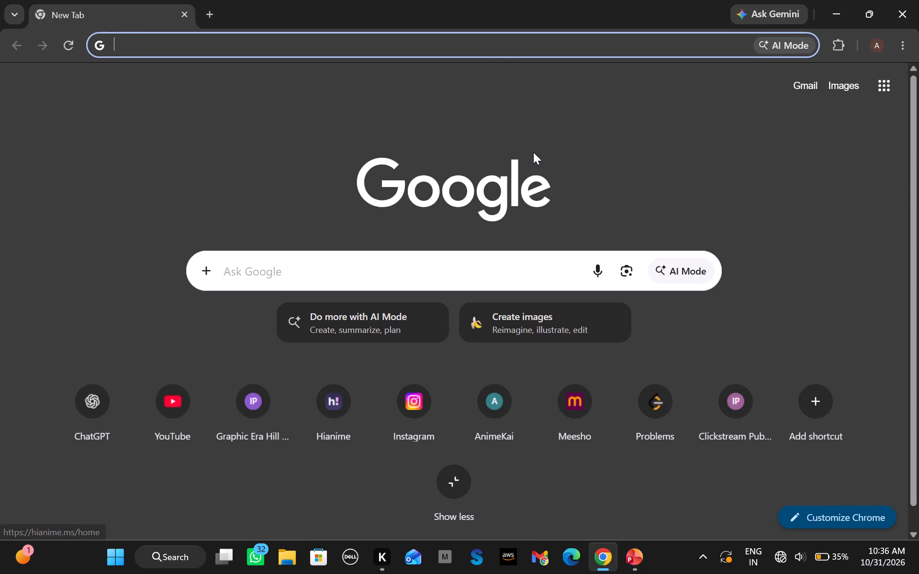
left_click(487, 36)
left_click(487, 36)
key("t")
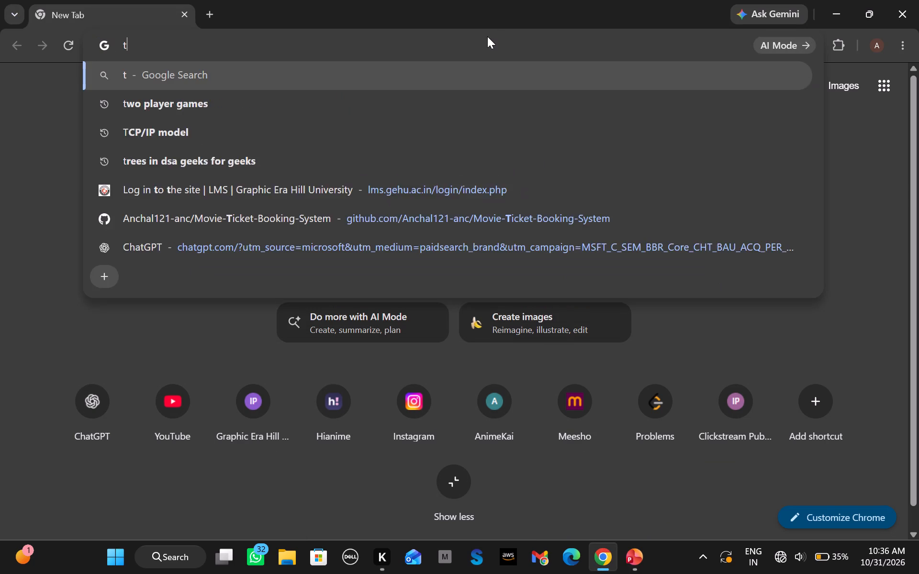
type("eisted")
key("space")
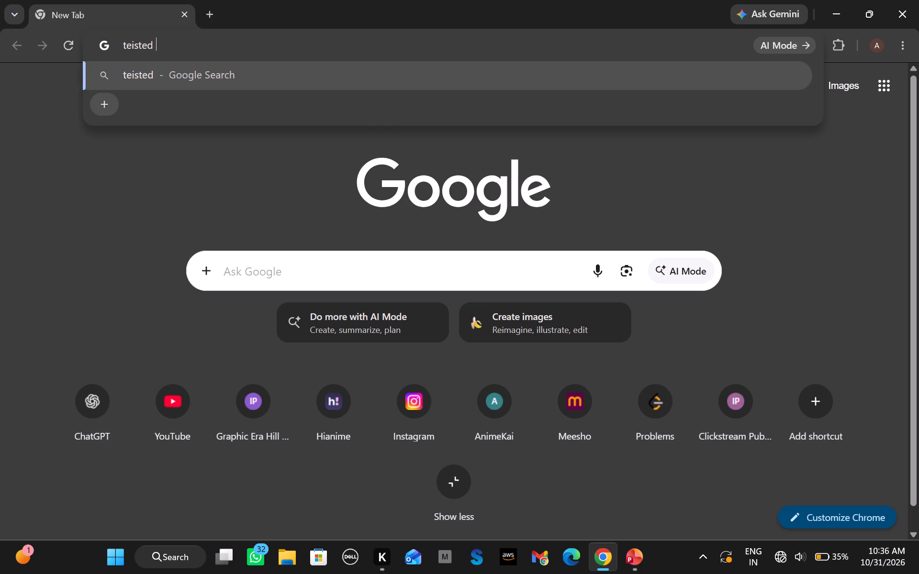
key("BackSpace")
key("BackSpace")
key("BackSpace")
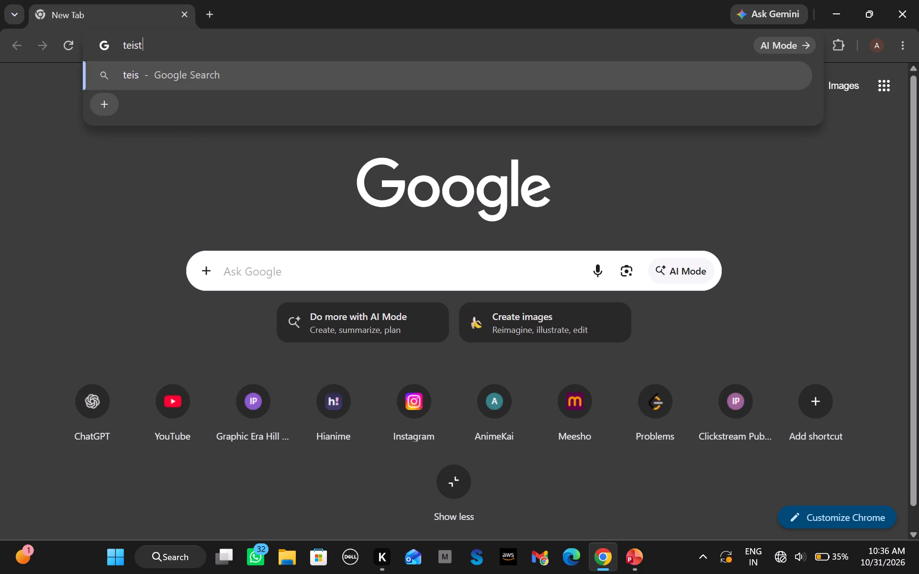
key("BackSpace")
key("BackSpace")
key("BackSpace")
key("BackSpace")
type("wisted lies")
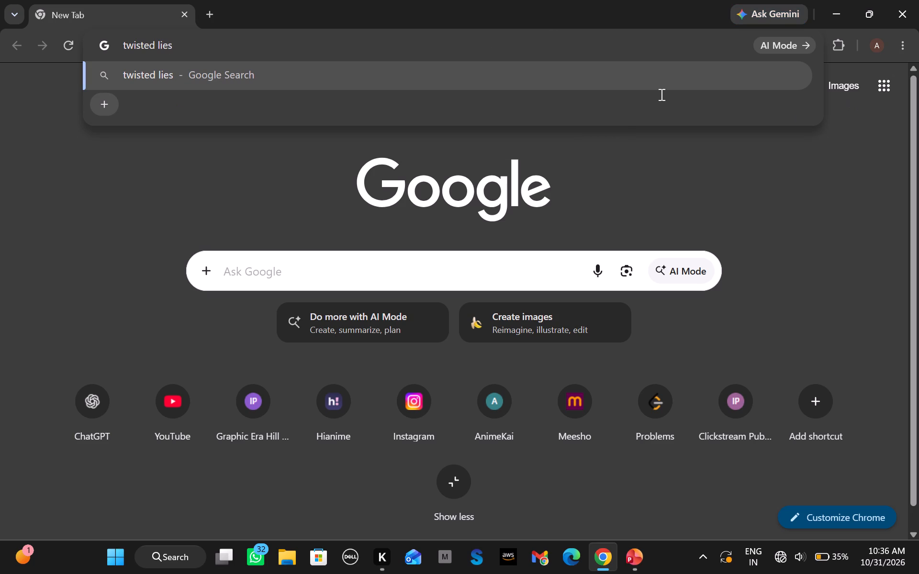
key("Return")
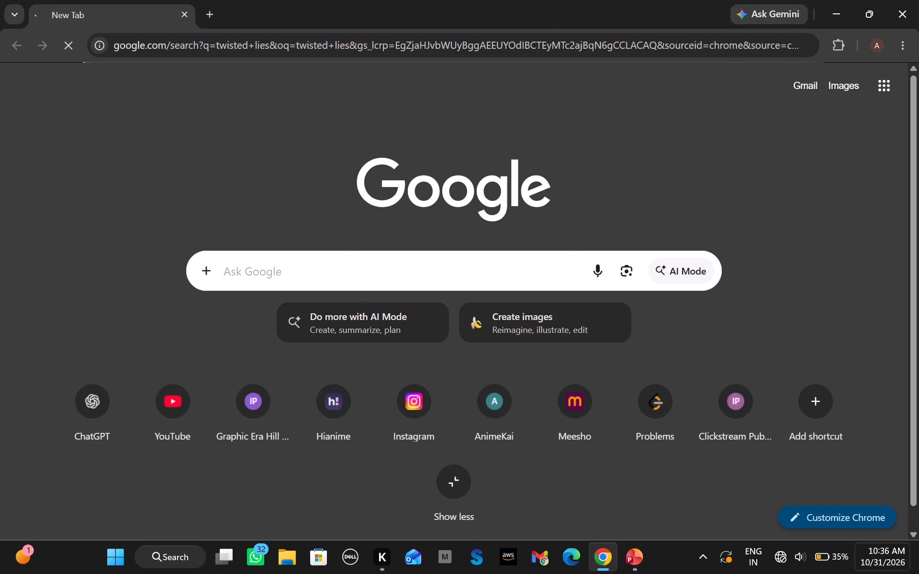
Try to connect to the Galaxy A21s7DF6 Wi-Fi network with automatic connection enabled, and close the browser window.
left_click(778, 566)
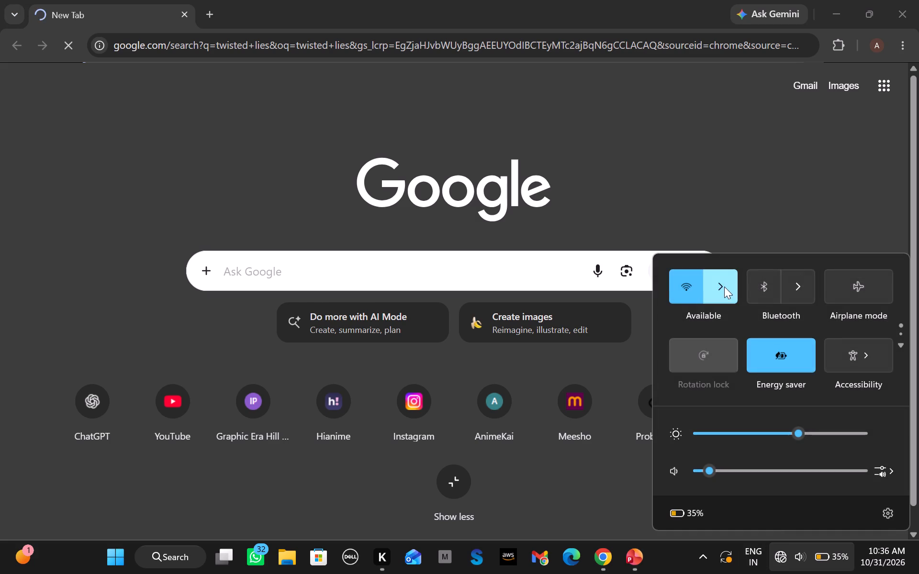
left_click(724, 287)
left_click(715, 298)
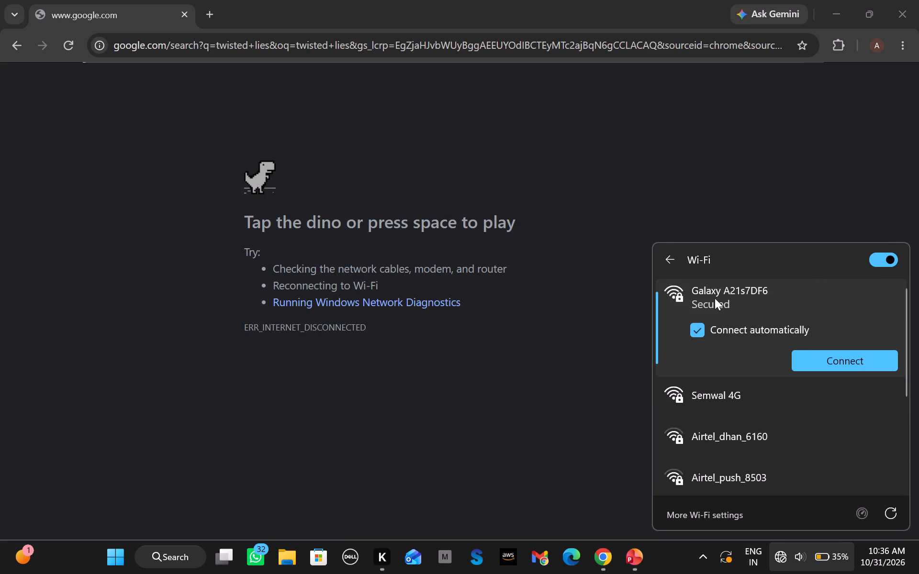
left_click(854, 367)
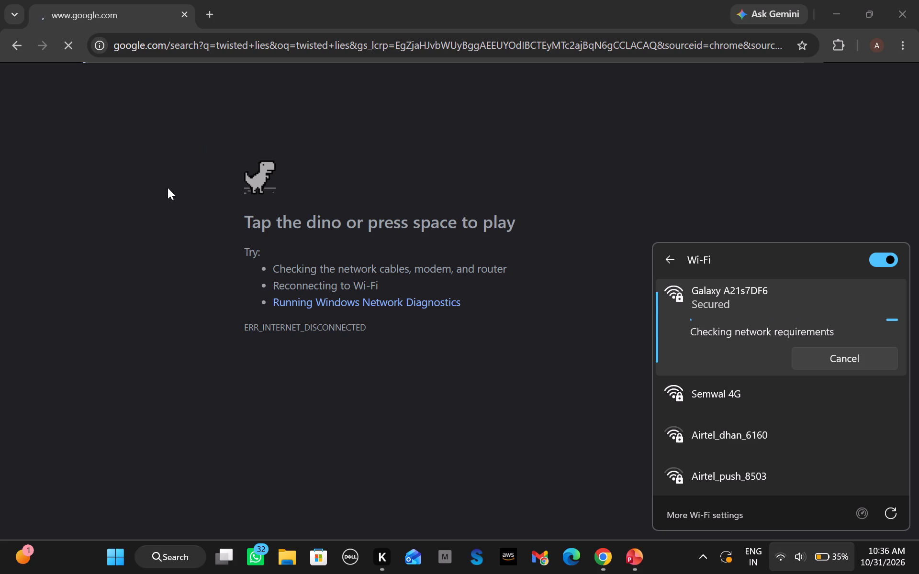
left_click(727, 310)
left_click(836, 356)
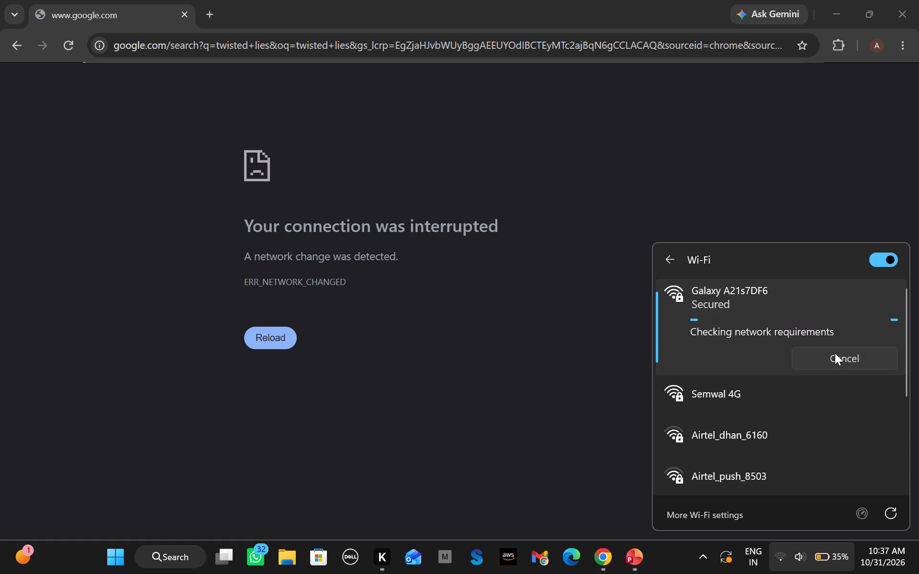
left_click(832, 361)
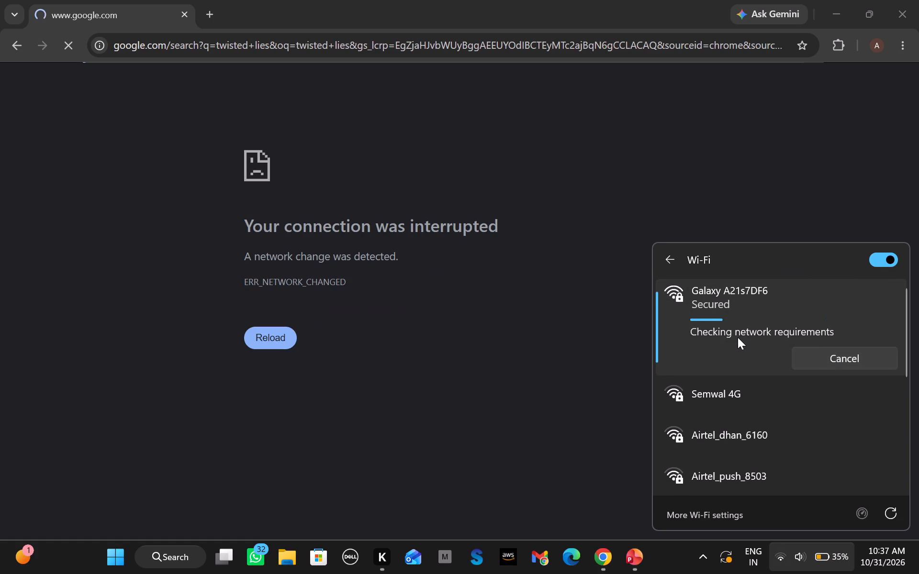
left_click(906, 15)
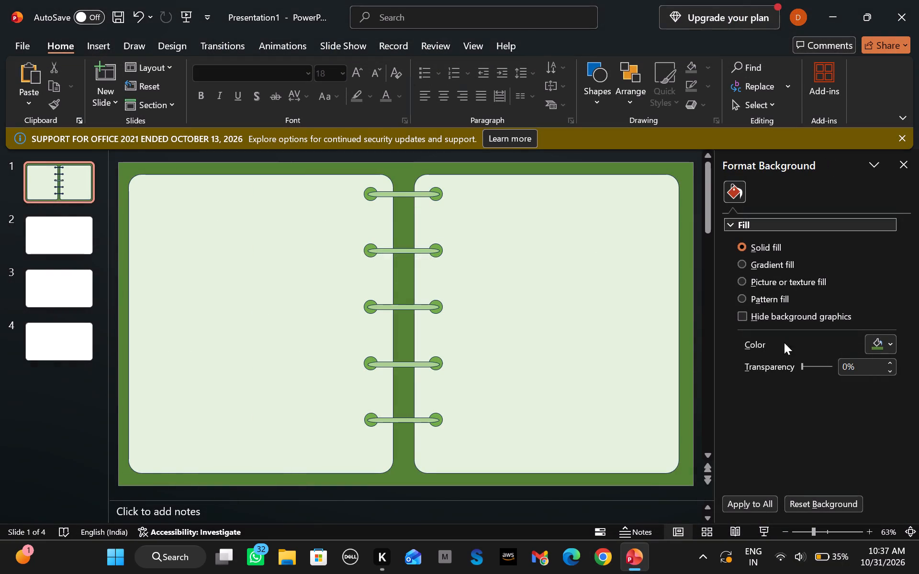
Check the connection status of the Galaxy A21s7DF6 Wi-Fi network.
left_click(792, 556)
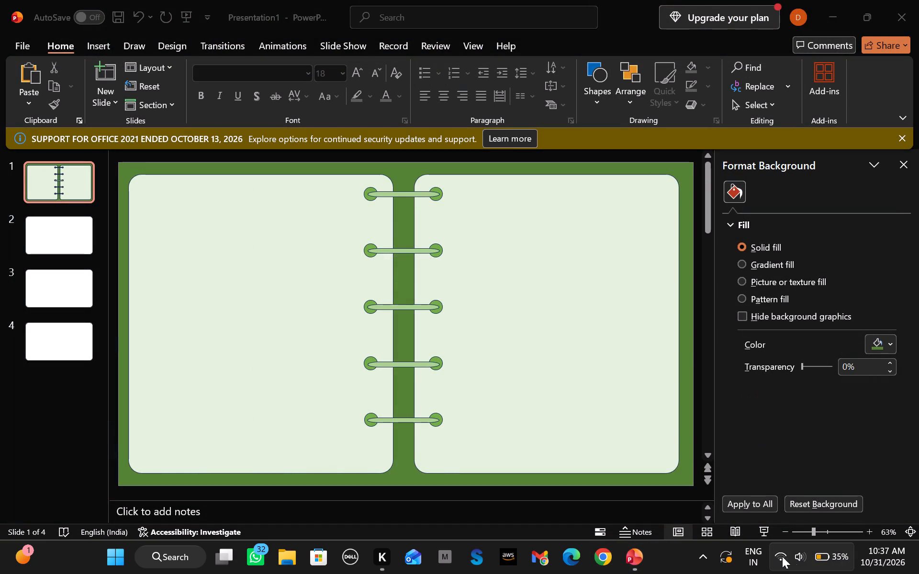
left_click(792, 554)
left_click(714, 283)
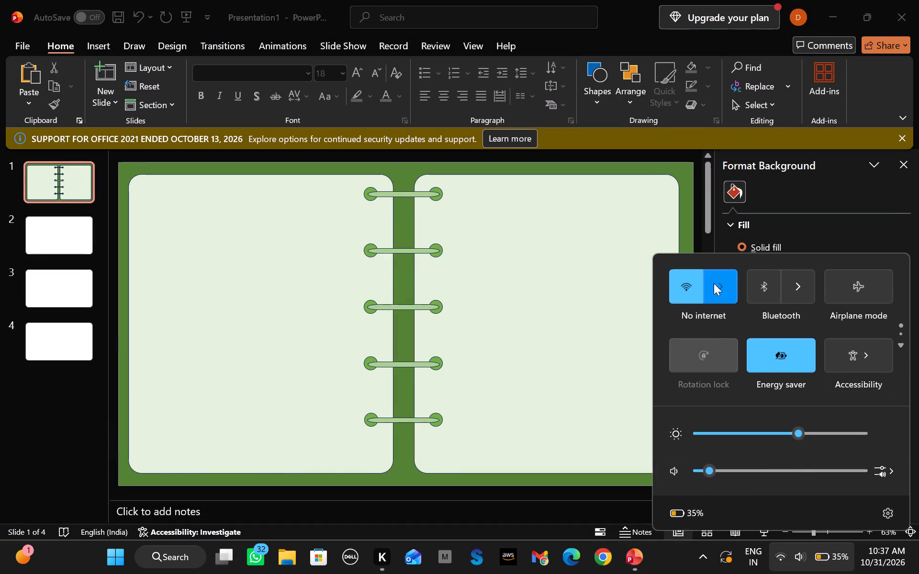
left_click(729, 328)
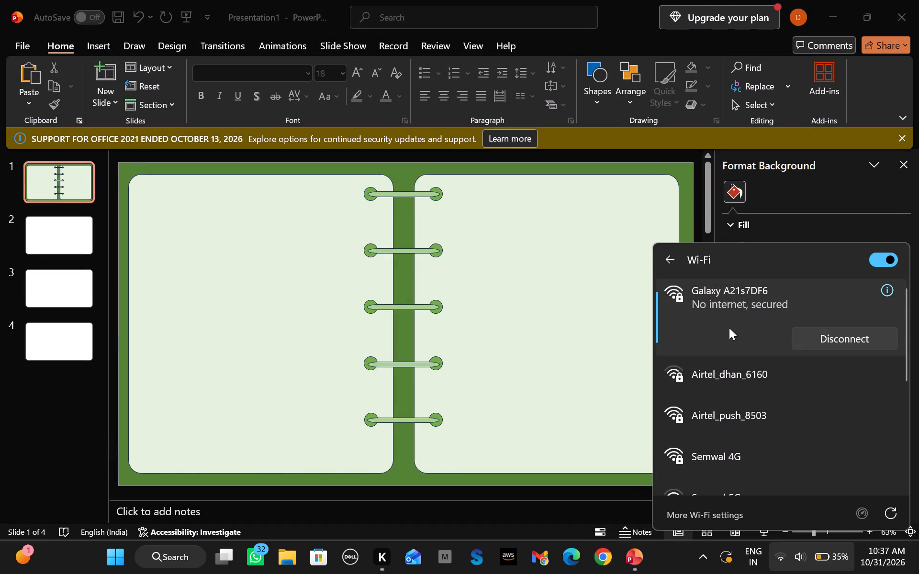
left_click(729, 328)
left_click(558, 355)
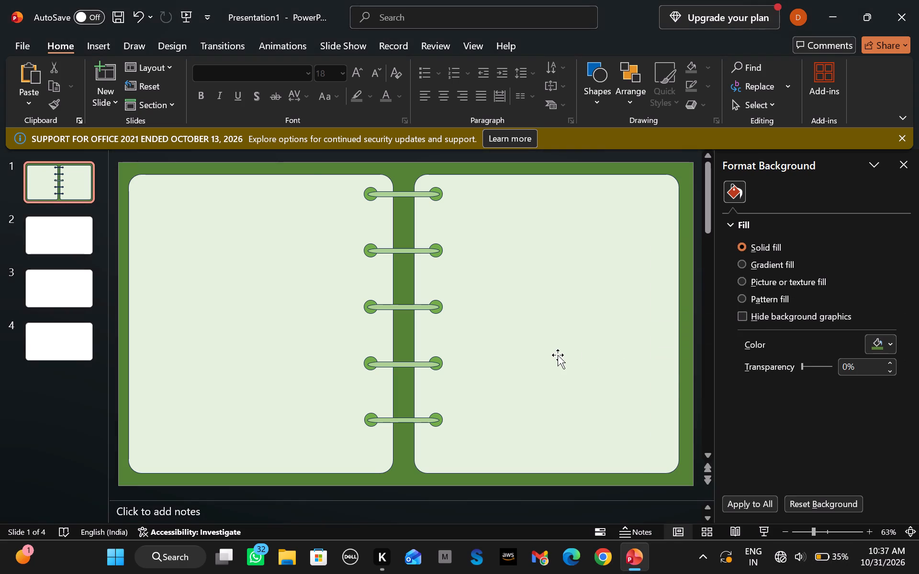
Connect to the realme 15T i76c Wi-Fi network with automatic connection enabled.
left_click(781, 562)
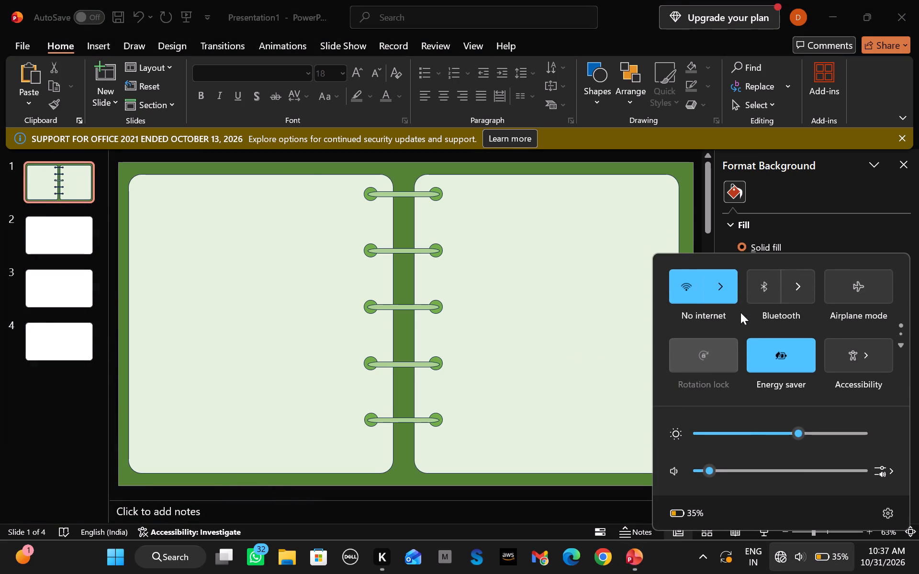
left_click(717, 294)
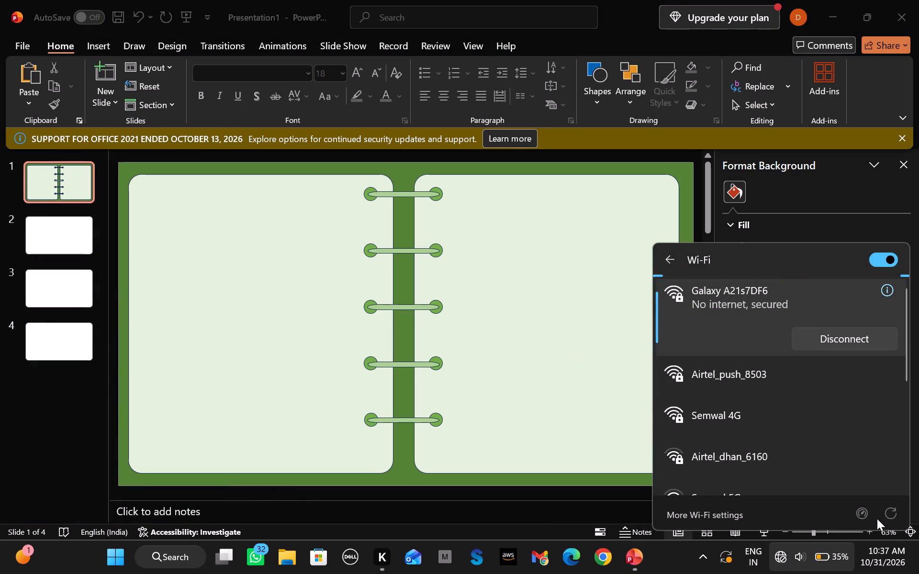
left_click(788, 364)
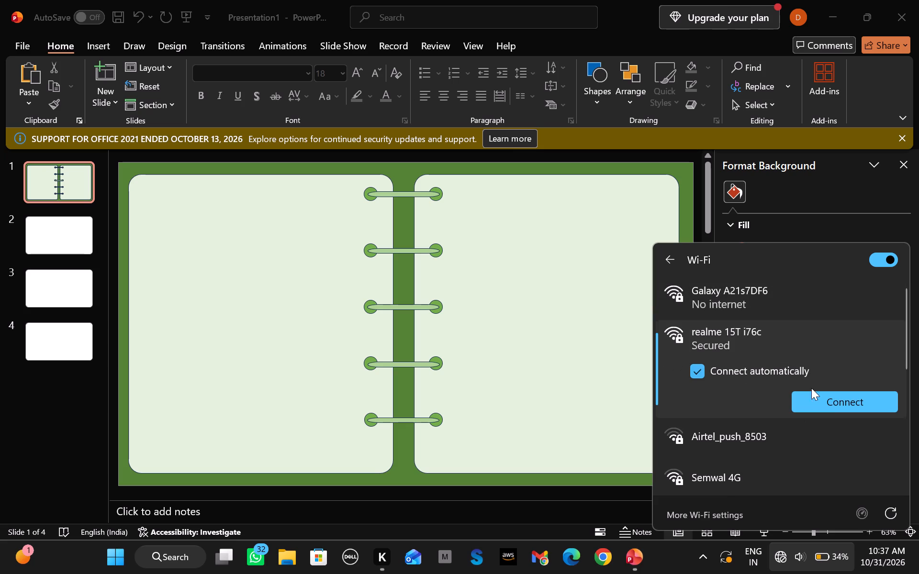
left_click(841, 412)
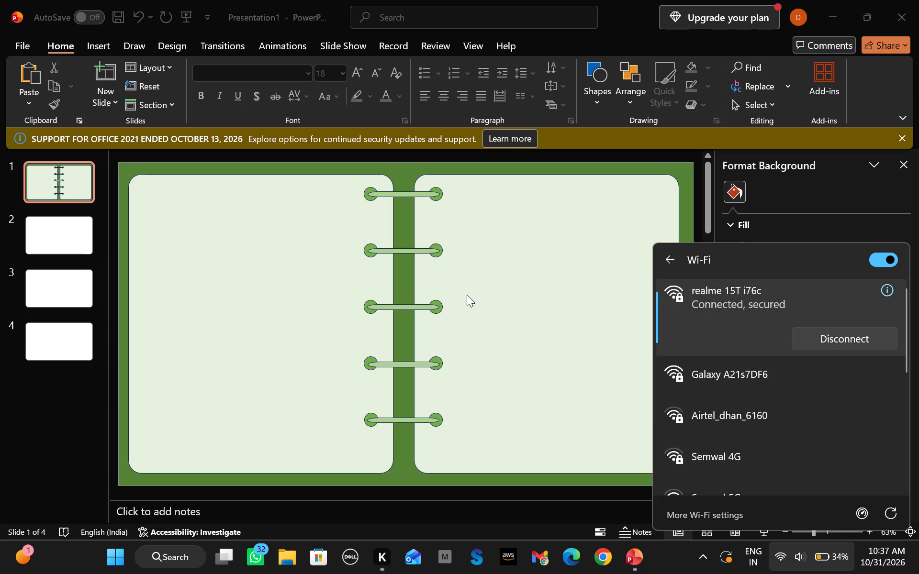
left_click(242, 336)
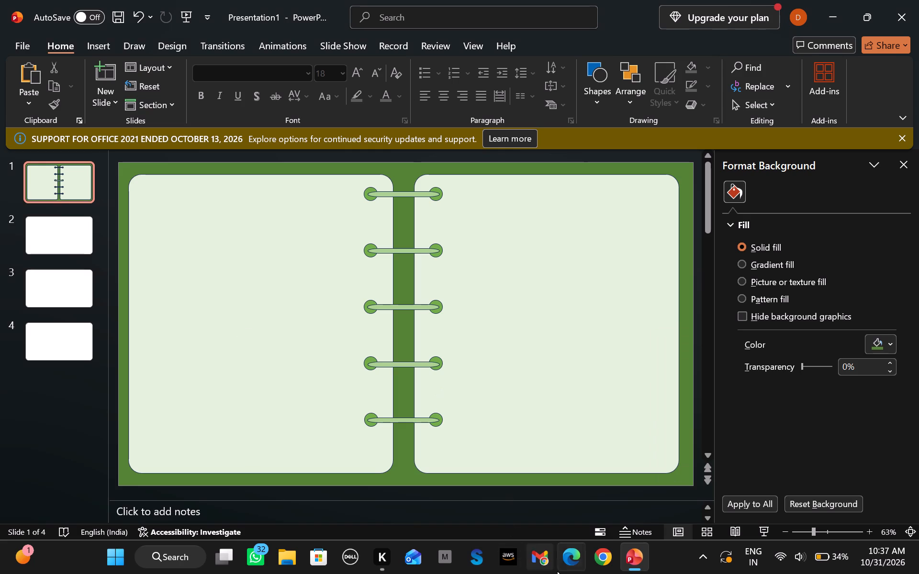
Reopen Chrome and search the web for "twisted lies book".
left_click(594, 567)
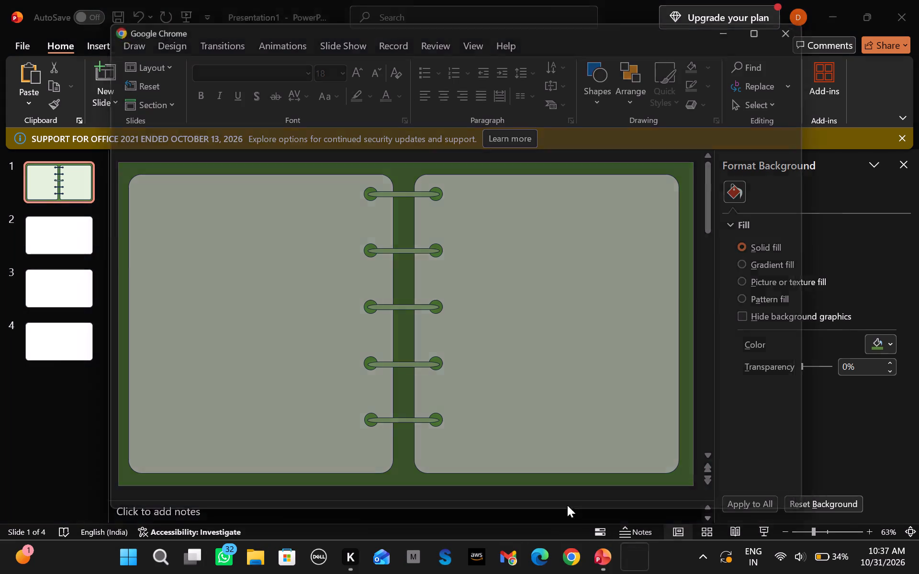
left_click(270, 328)
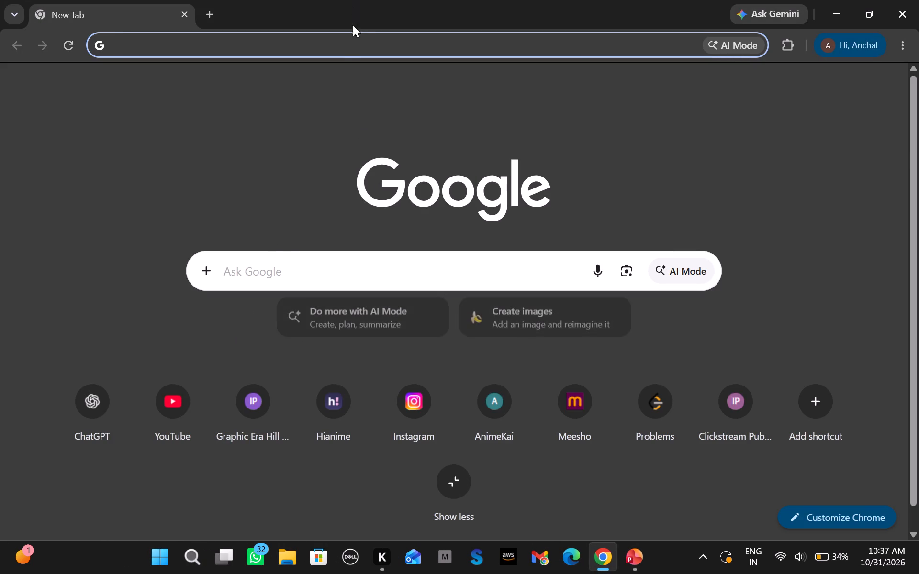
left_click(344, 49)
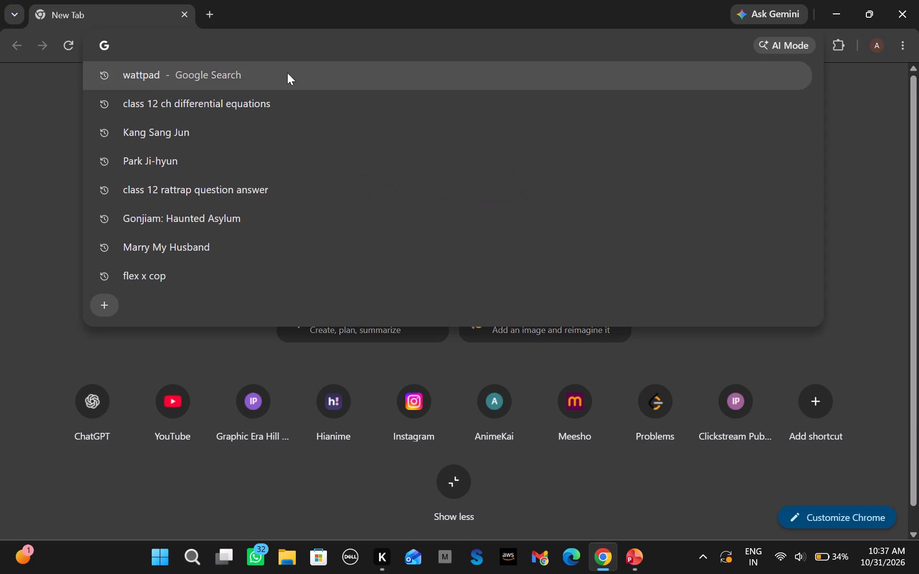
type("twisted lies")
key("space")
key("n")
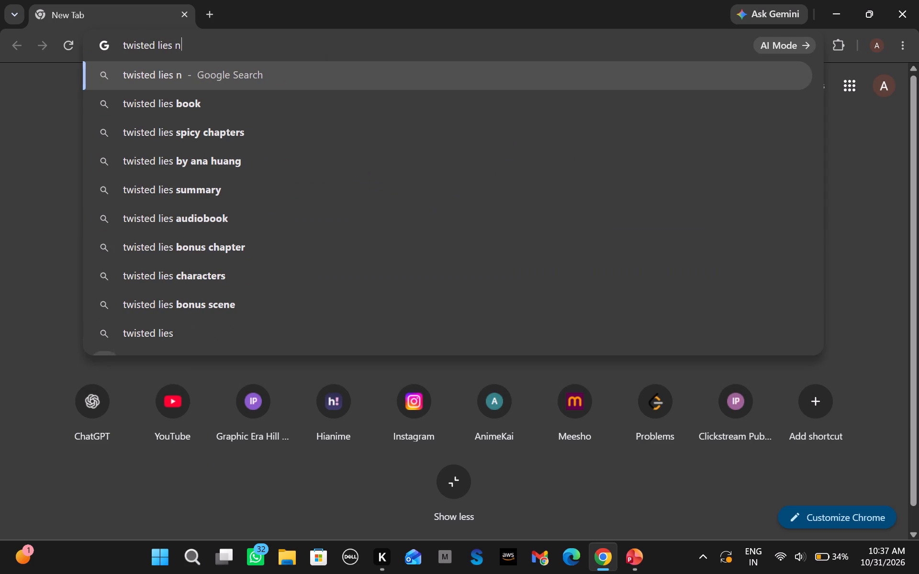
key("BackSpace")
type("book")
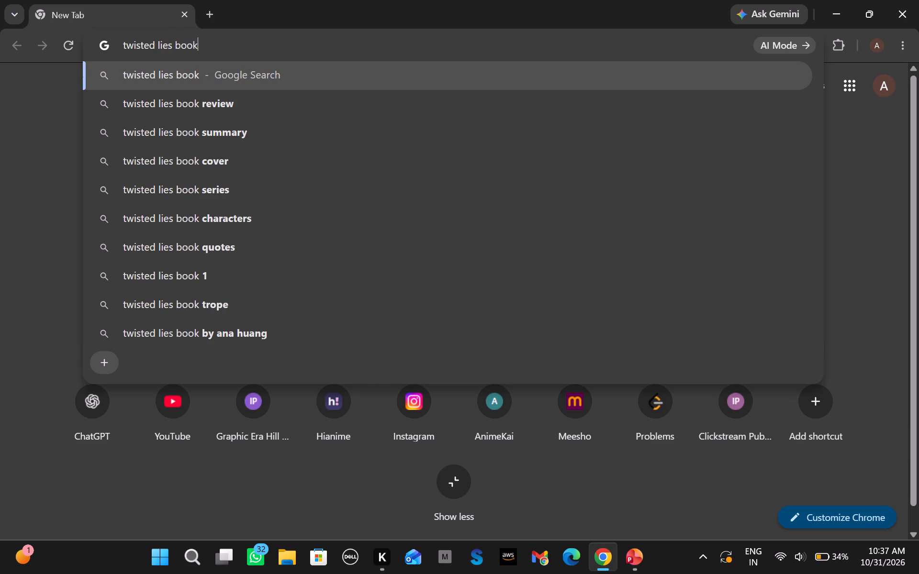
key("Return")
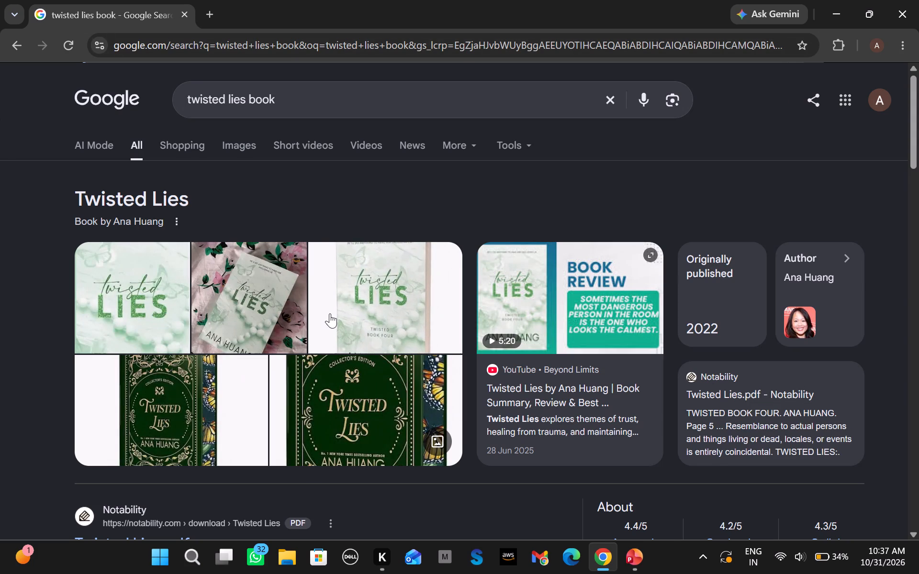
Show the image results for the "twisted lies book" search.
scroll(330, 313, "down", 2)
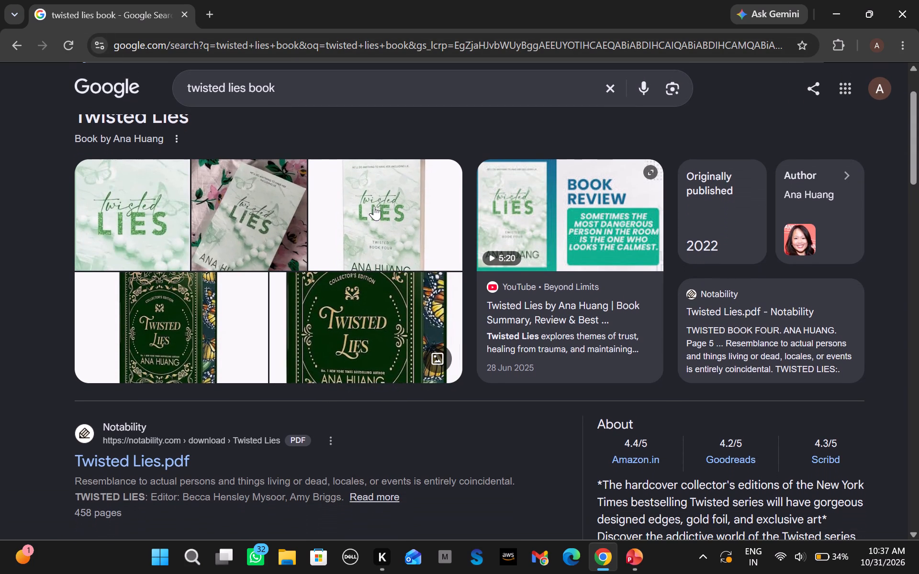
scroll(393, 223, "up", 1)
scroll(213, 209, "up", 1)
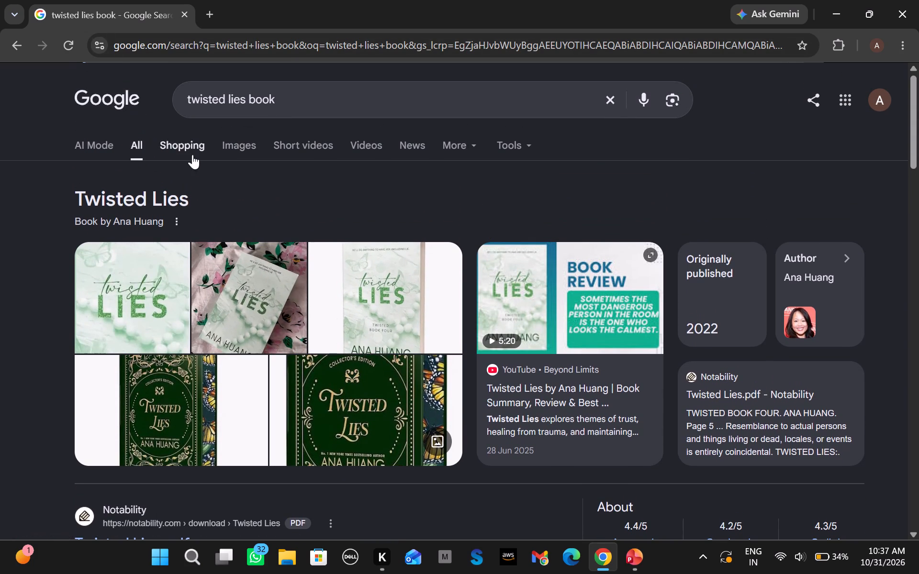
left_click(248, 138)
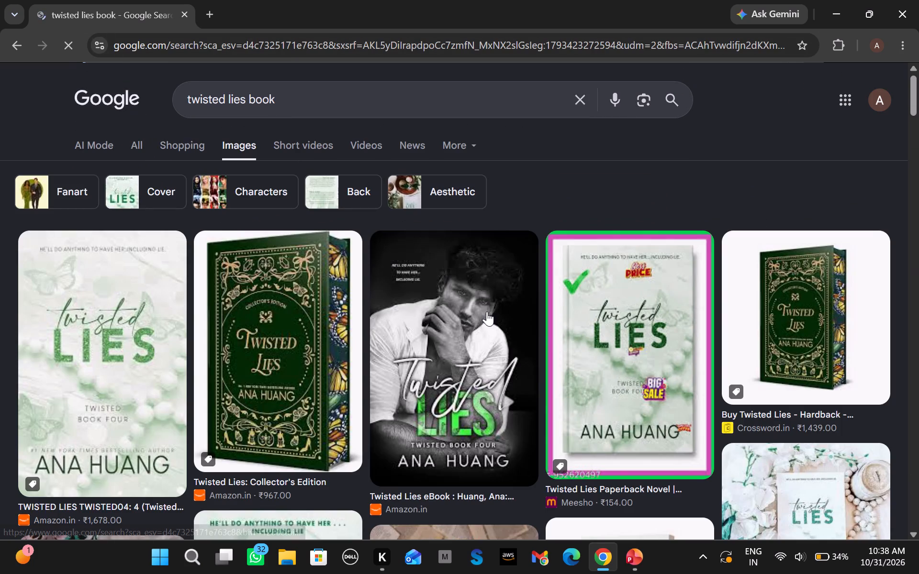
Browse the Twisted Lies image results, examining the book covers and photos for a picture that suits the green notebook slide.
scroll(467, 331, "down", 5)
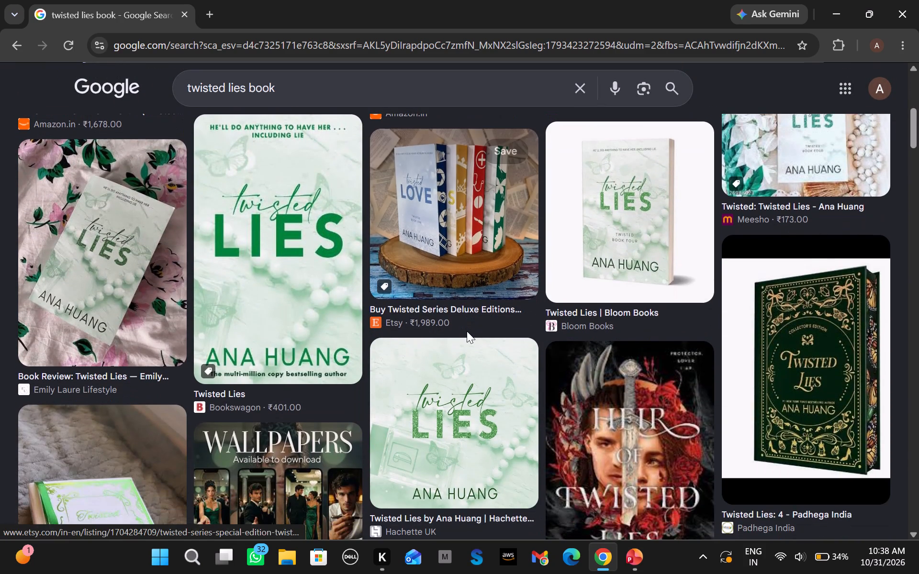
scroll(467, 331, "down", 2)
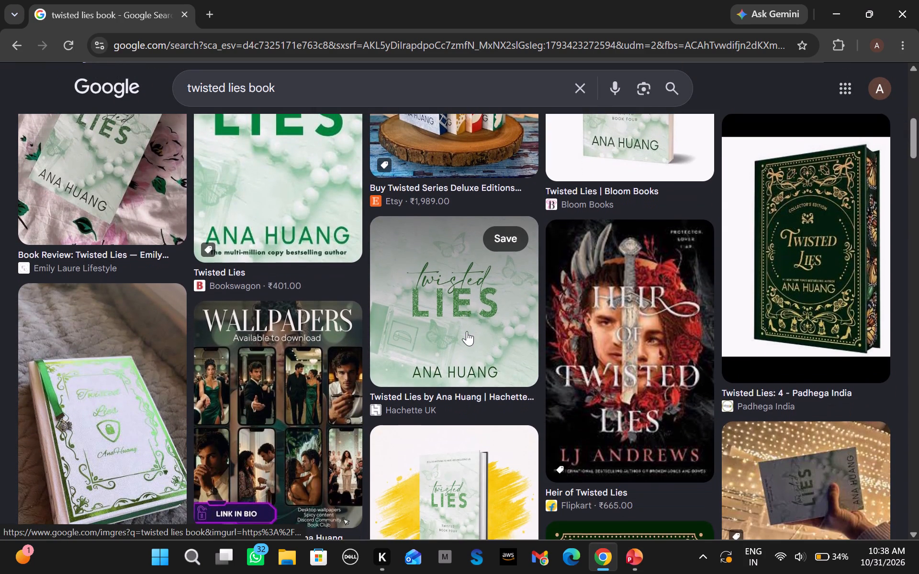
scroll(467, 331, "down", 3)
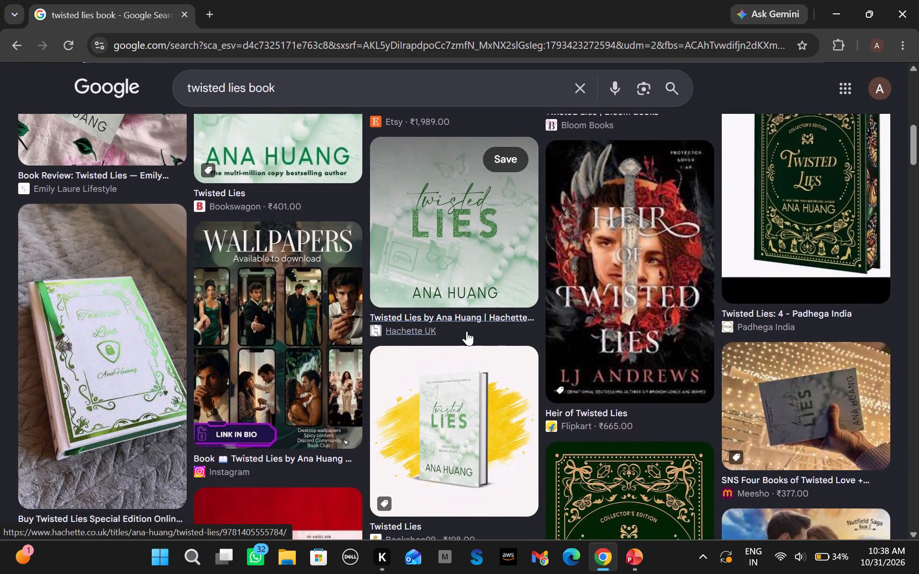
scroll(467, 331, "down", 3)
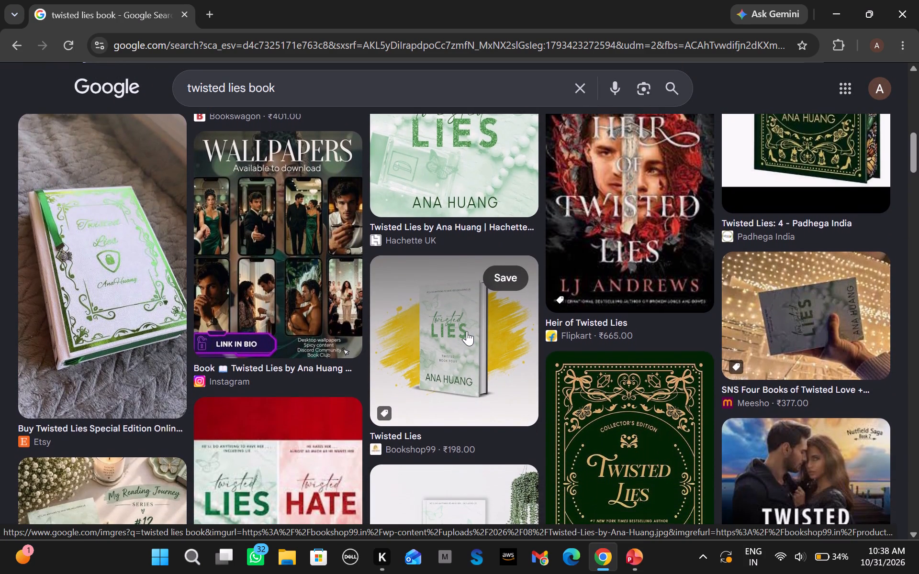
scroll(467, 331, "down", 2)
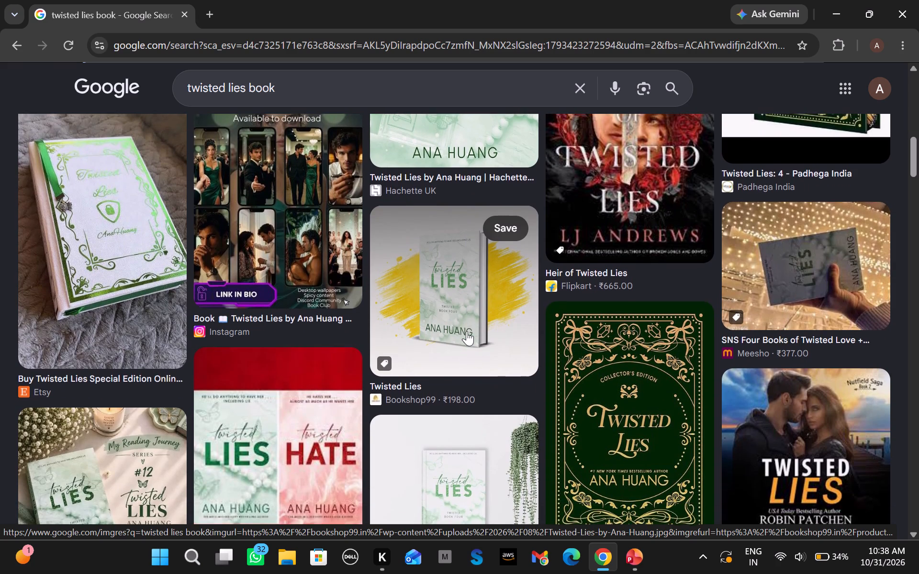
scroll(467, 331, "down", 4)
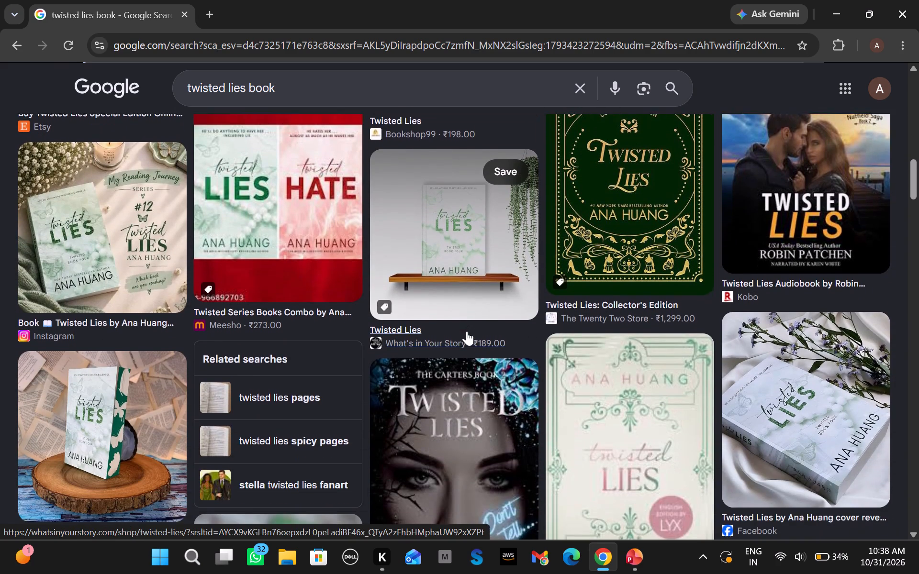
scroll(467, 331, "down", 3)
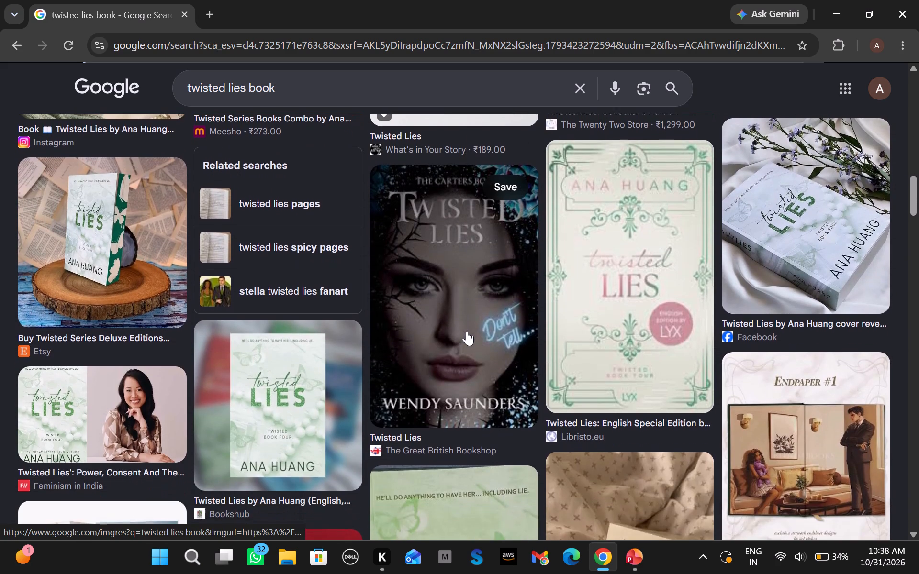
scroll(467, 331, "down", 1)
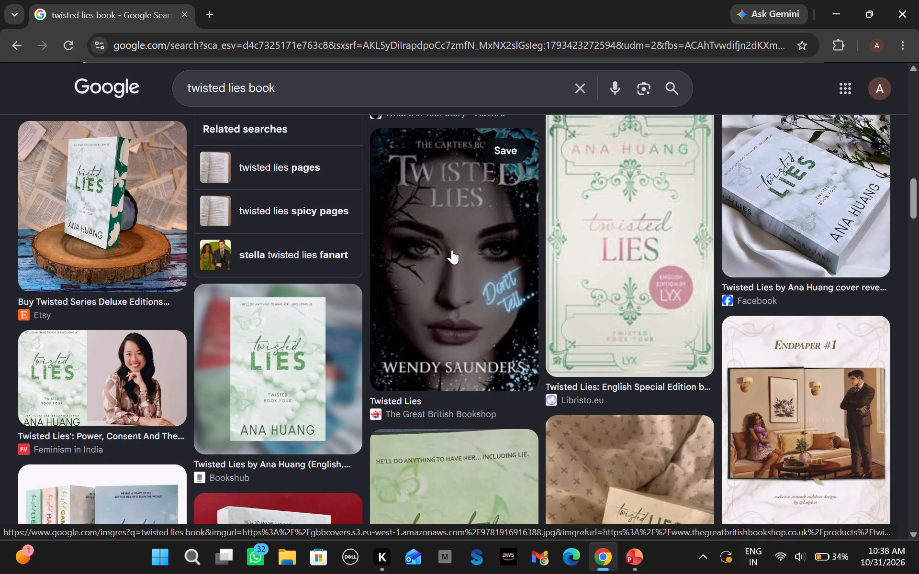
scroll(452, 250, "down", 3)
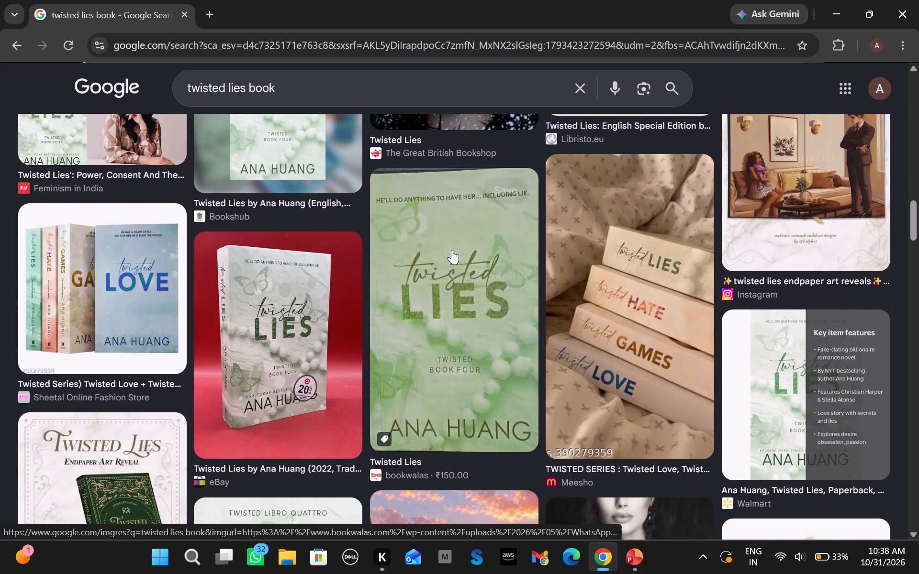
scroll(452, 250, "down", 6)
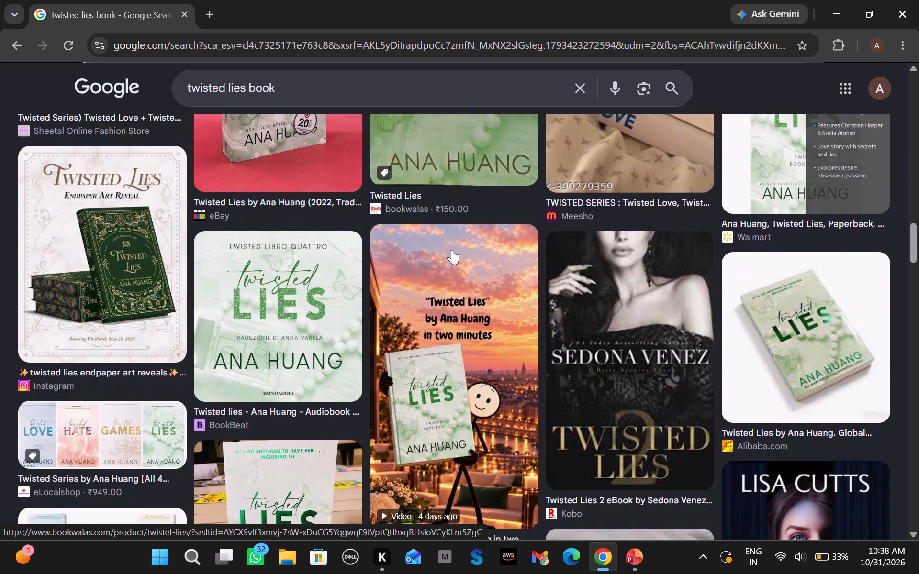
scroll(452, 250, "down", 1)
scroll(452, 250, "up", 1)
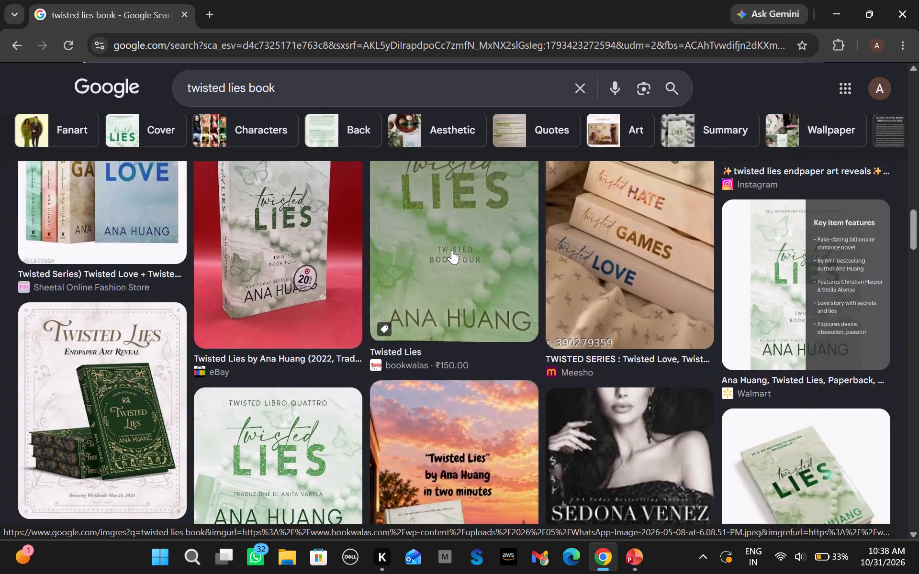
scroll(452, 244, "down", 4)
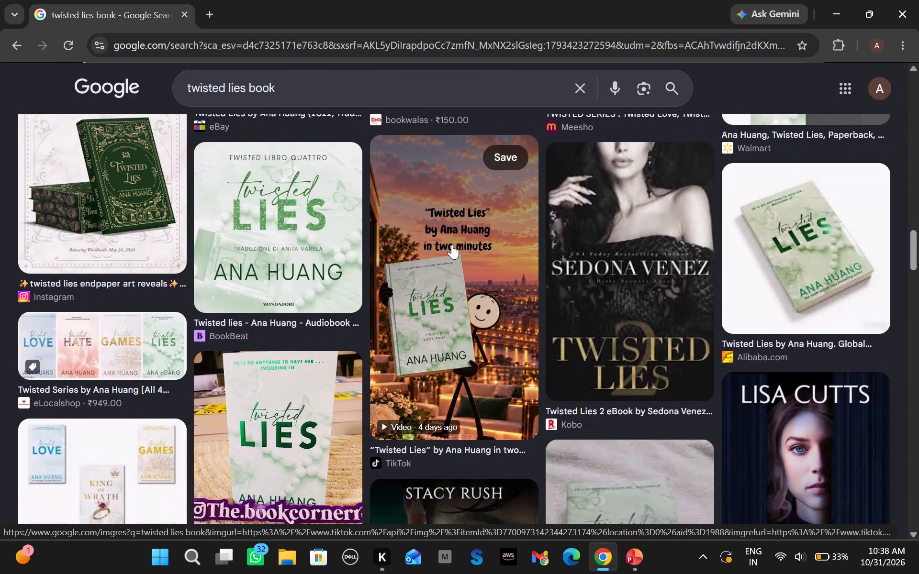
scroll(452, 244, "down", 3)
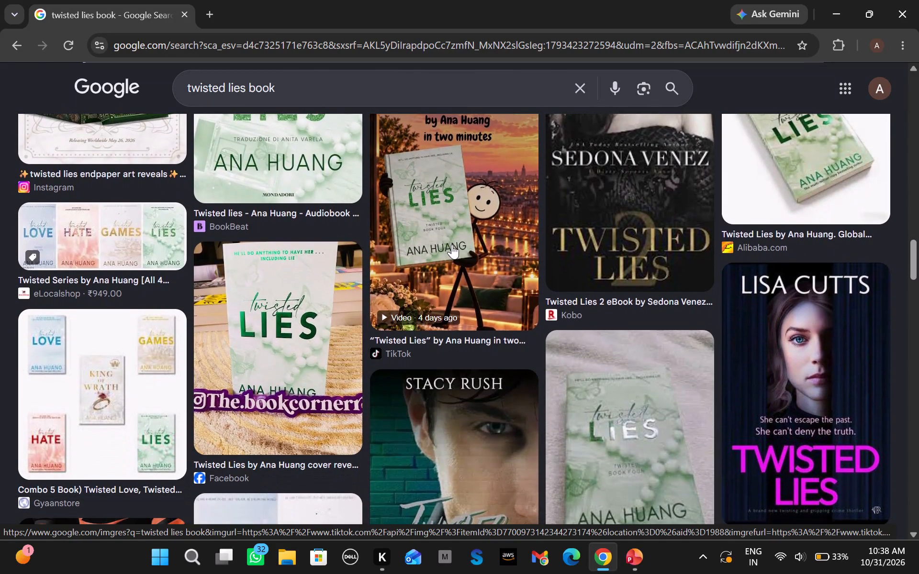
scroll(452, 244, "down", 4)
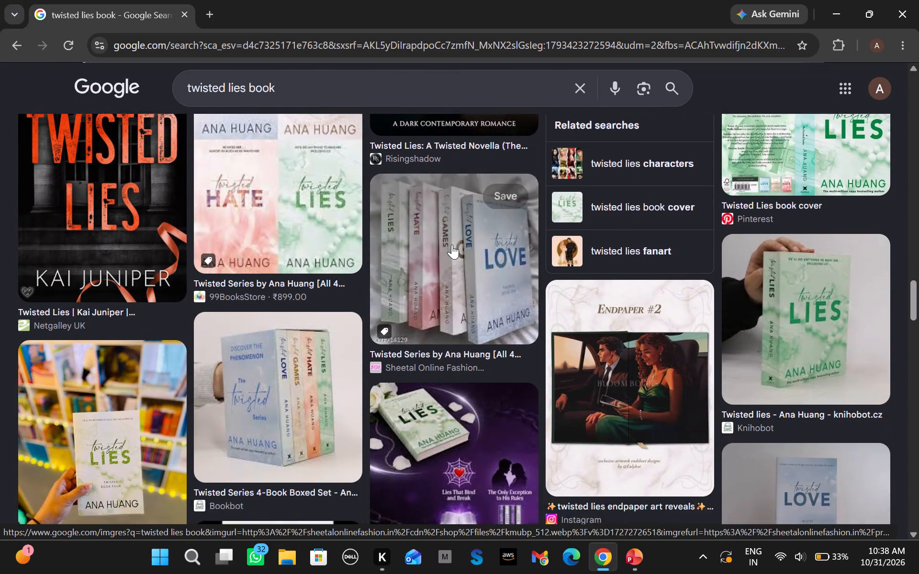
scroll(452, 244, "down", 3)
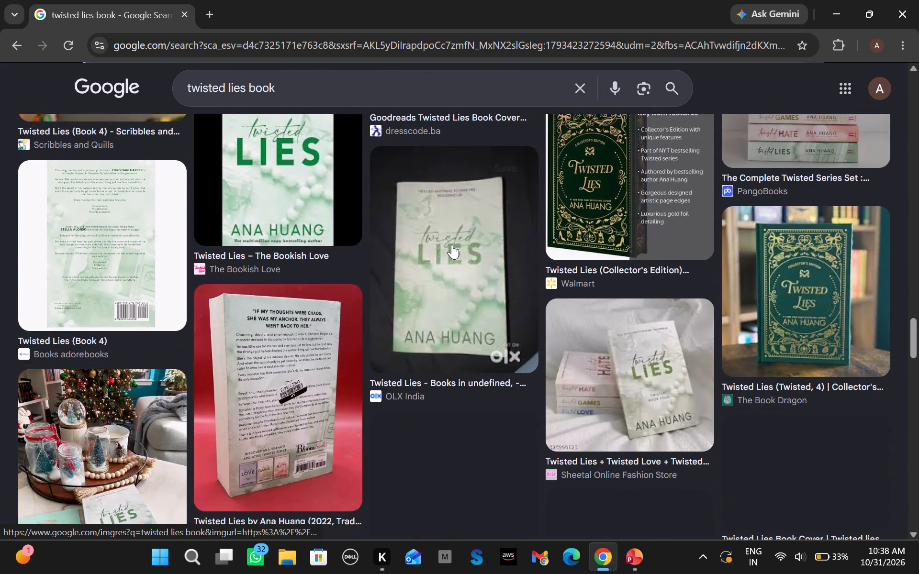
scroll(452, 244, "down", 3)
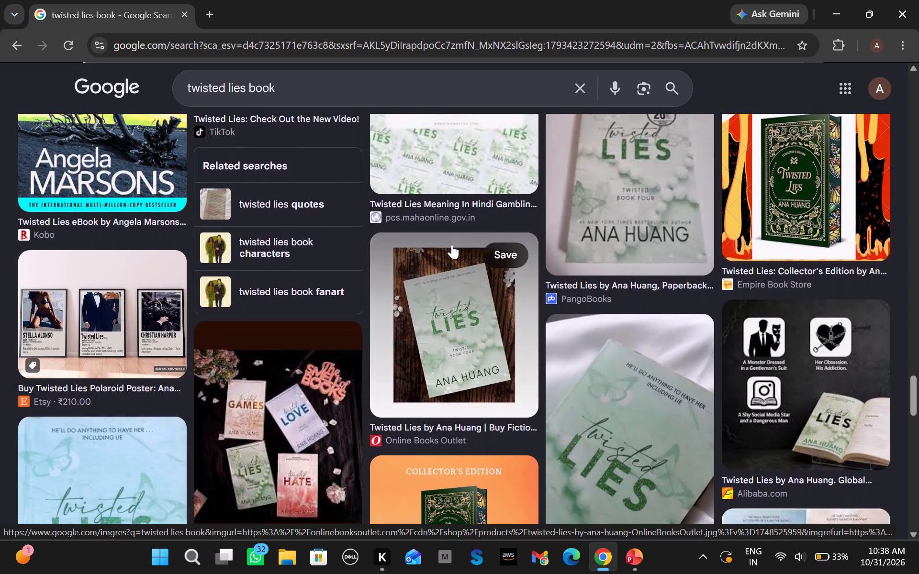
scroll(452, 244, "down", 7)
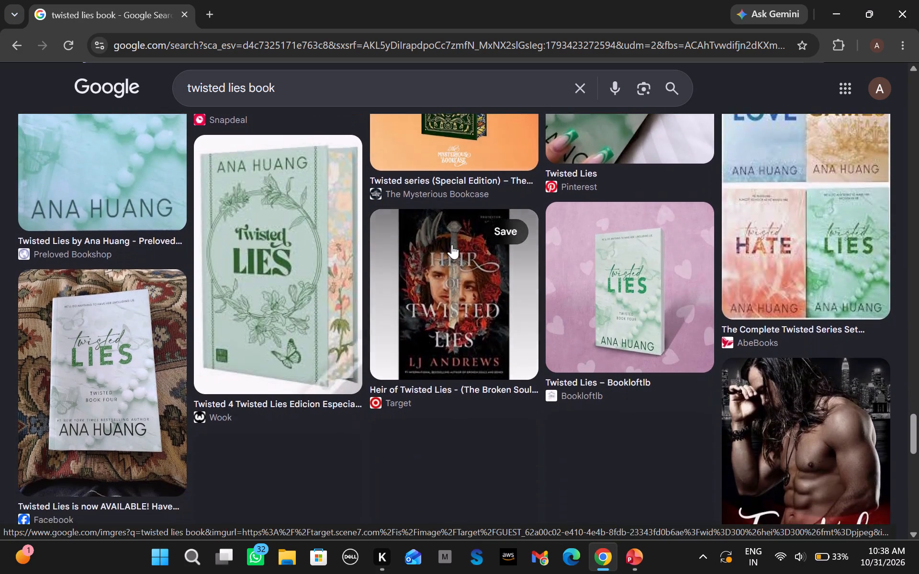
scroll(452, 244, "down", 4)
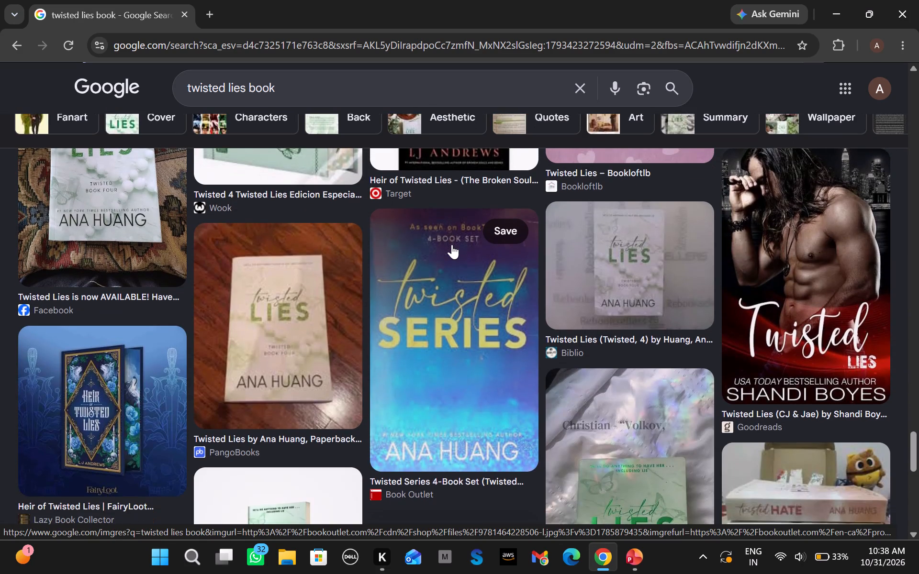
scroll(452, 244, "down", 2)
scroll(452, 244, "up", 1)
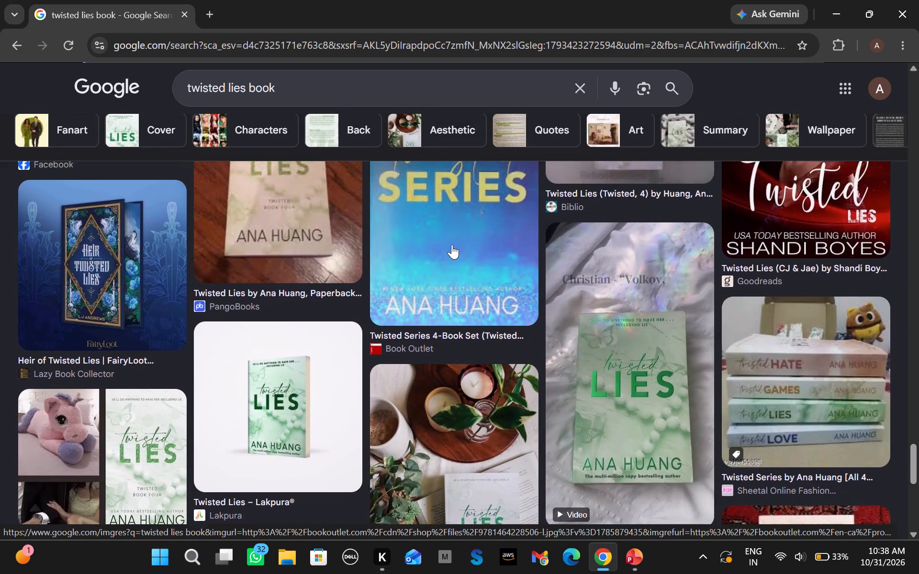
scroll(452, 244, "up", 1)
scroll(452, 244, "down", 4)
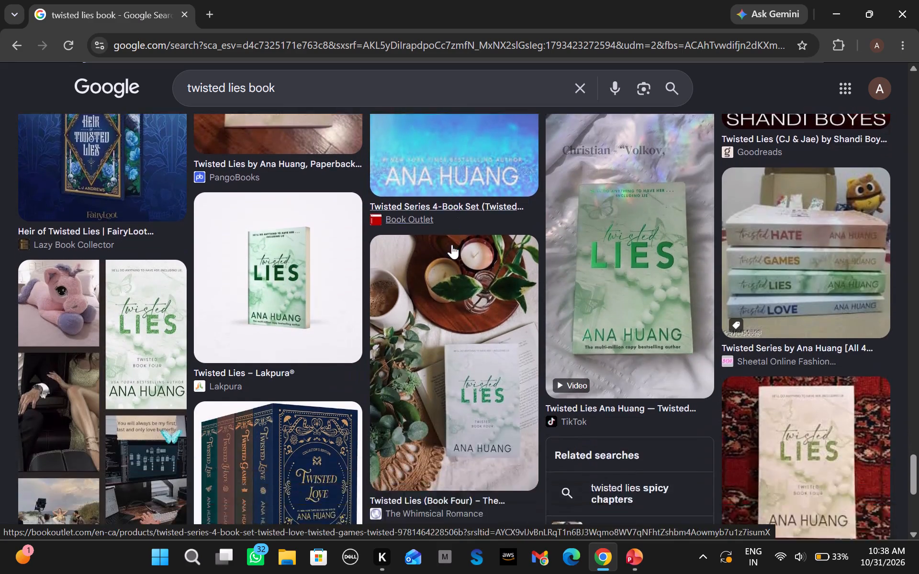
scroll(452, 244, "down", 2)
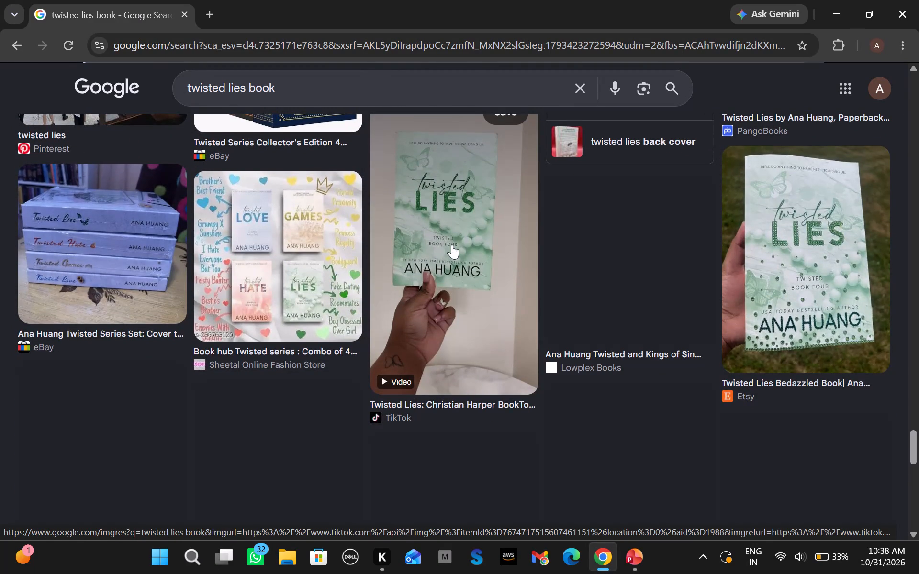
scroll(452, 244, "up", 1)
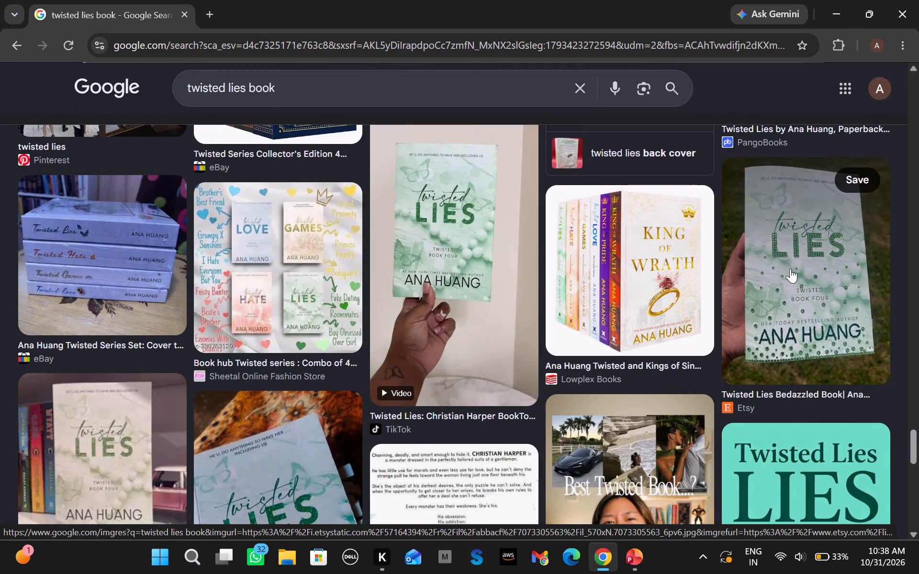
scroll(506, 373, "down", 5)
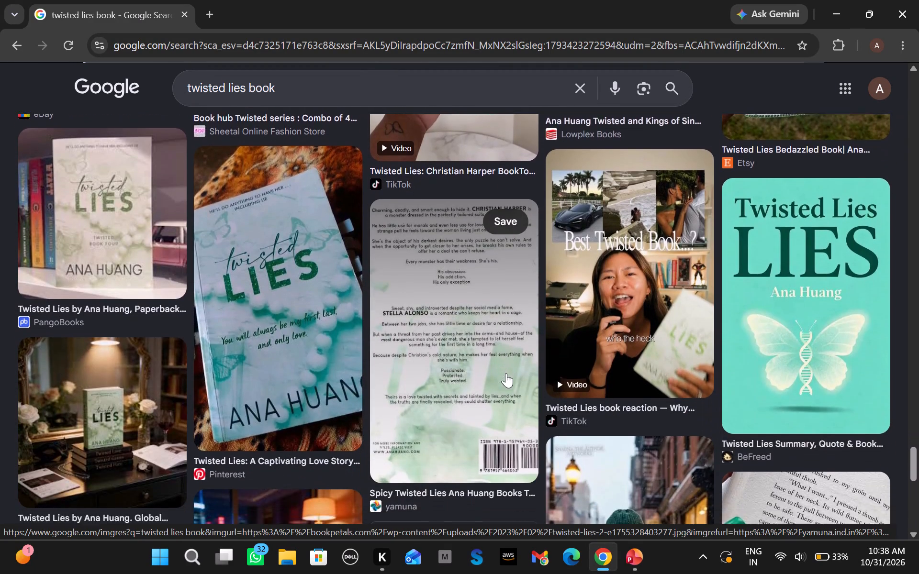
scroll(506, 373, "down", 2)
scroll(506, 373, "up", 1)
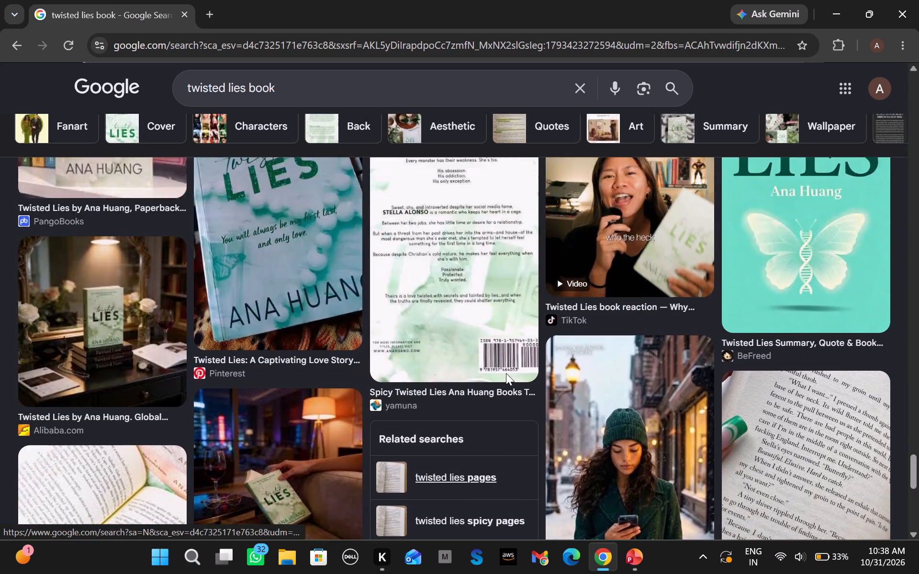
scroll(506, 373, "up", 20)
scroll(506, 373, "up", 9)
scroll(506, 373, "down", 1)
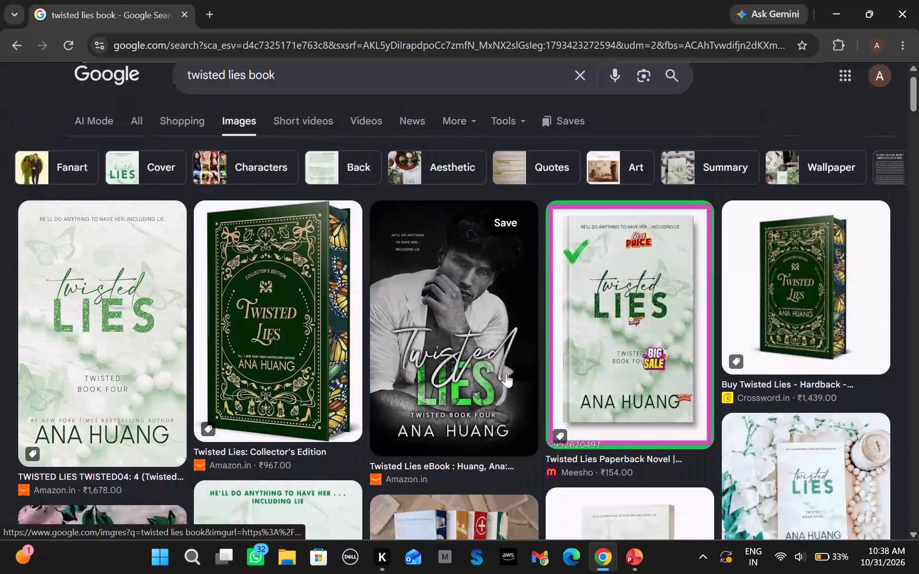
scroll(506, 373, "down", 3)
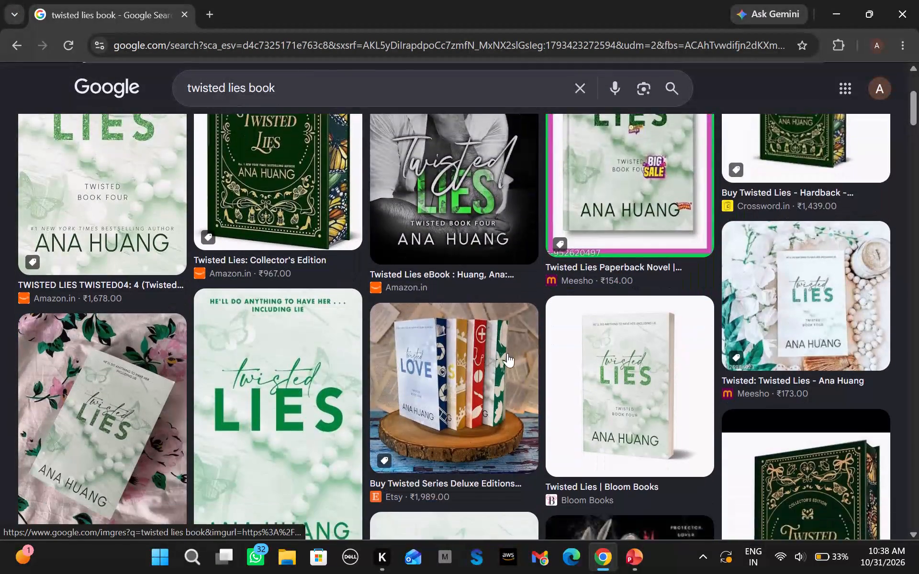
Look further through the Google image results for more Twisted Lies cover pictures.
scroll(507, 353, "down", 4)
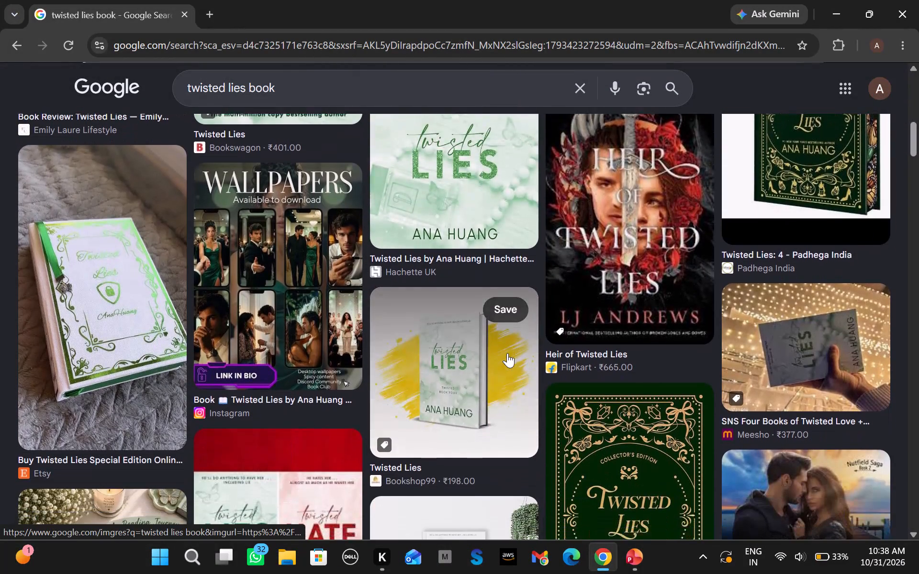
scroll(507, 353, "down", 2)
Open the Pinterest site in a new browser tab by searching for "pinterest".
left_click(212, 18)
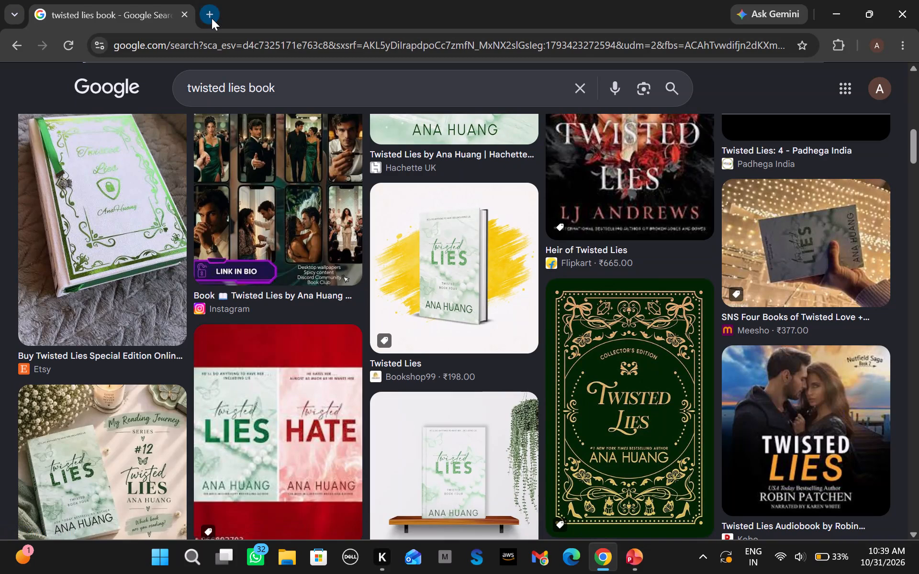
left_click(249, 48)
type("pinterest")
key("Return")
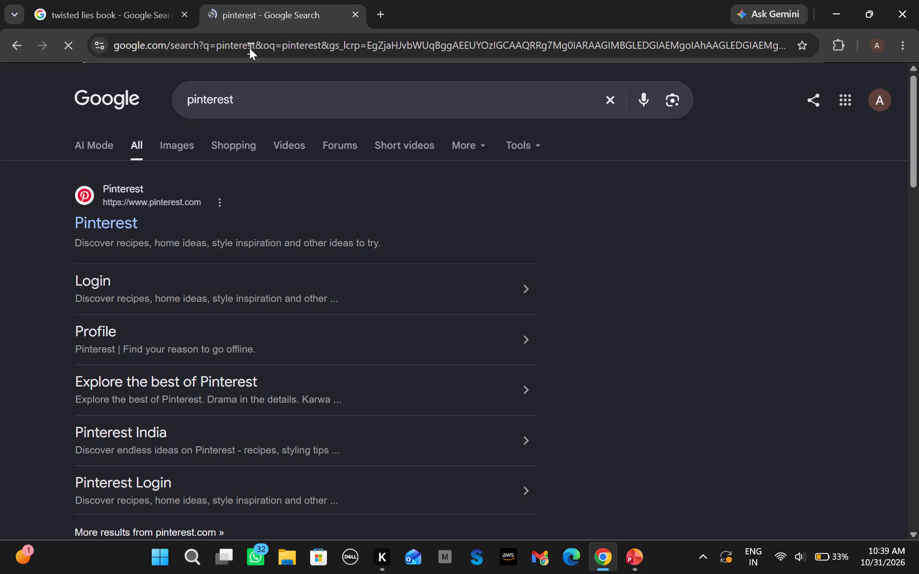
left_click(93, 228)
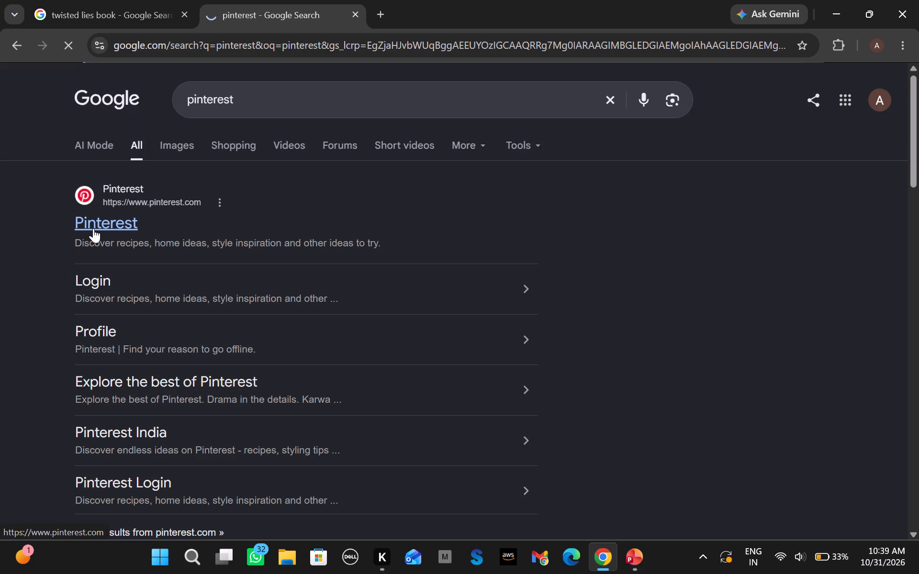
left_click(93, 228)
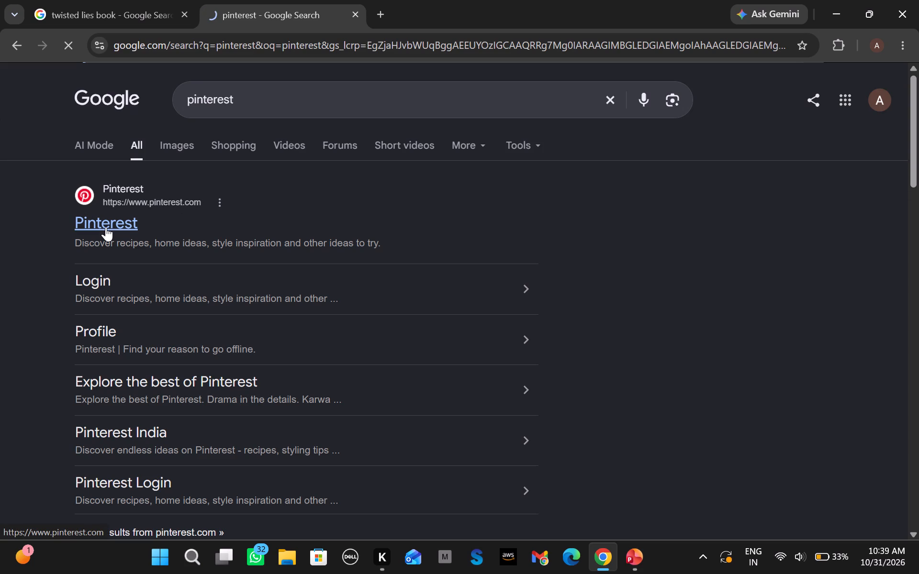
left_click(106, 227)
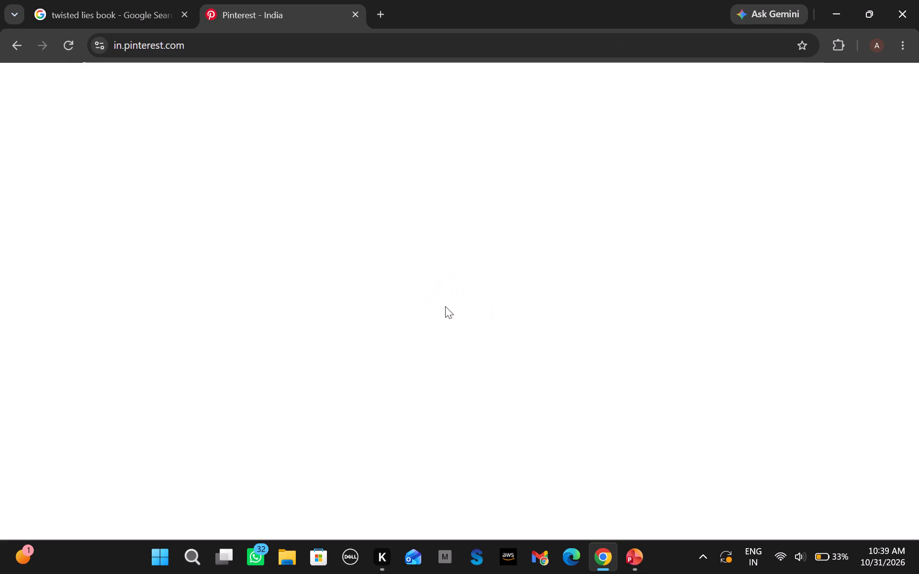
Search Pinterest for "twisted lies" and dismiss the site's notification request.
scroll(499, 390, "down", 2)
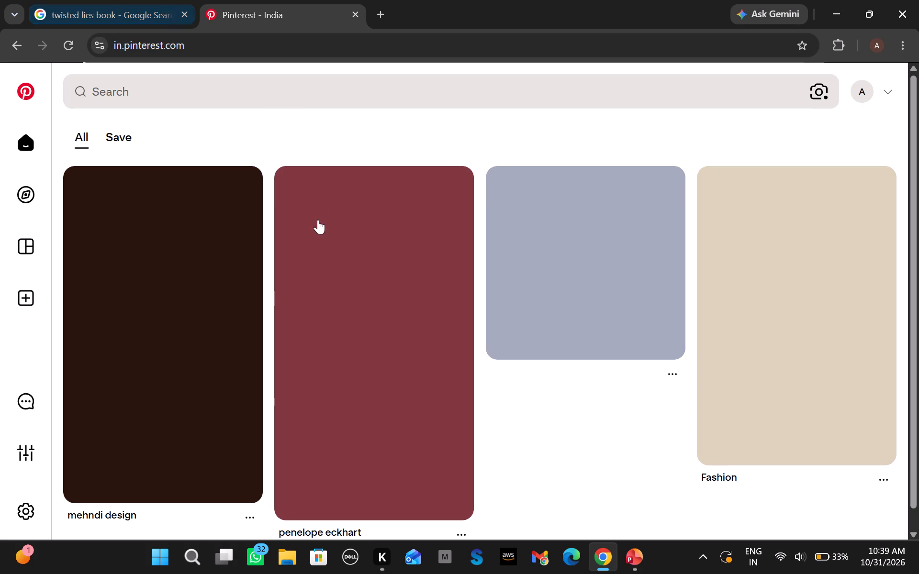
scroll(318, 230, "down", 1)
scroll(318, 230, "up", 2)
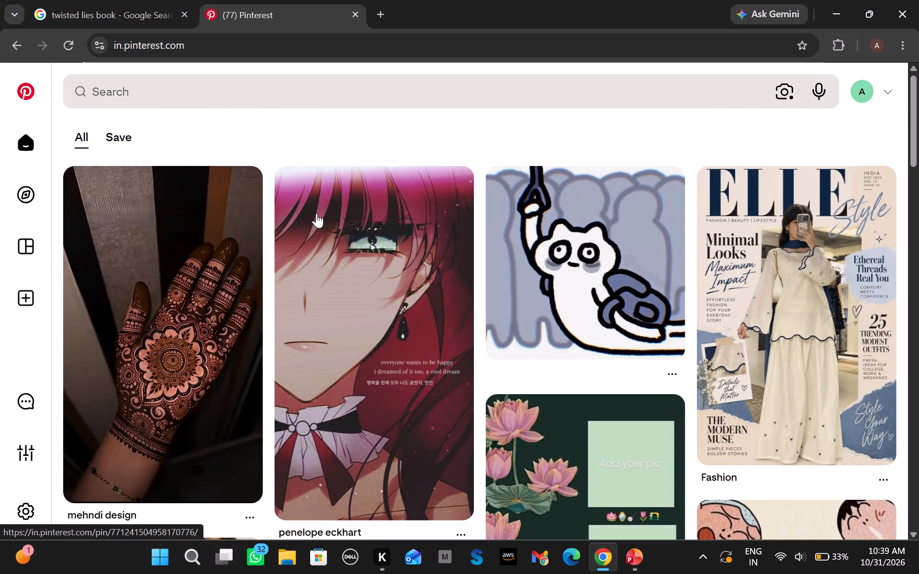
left_click(302, 91)
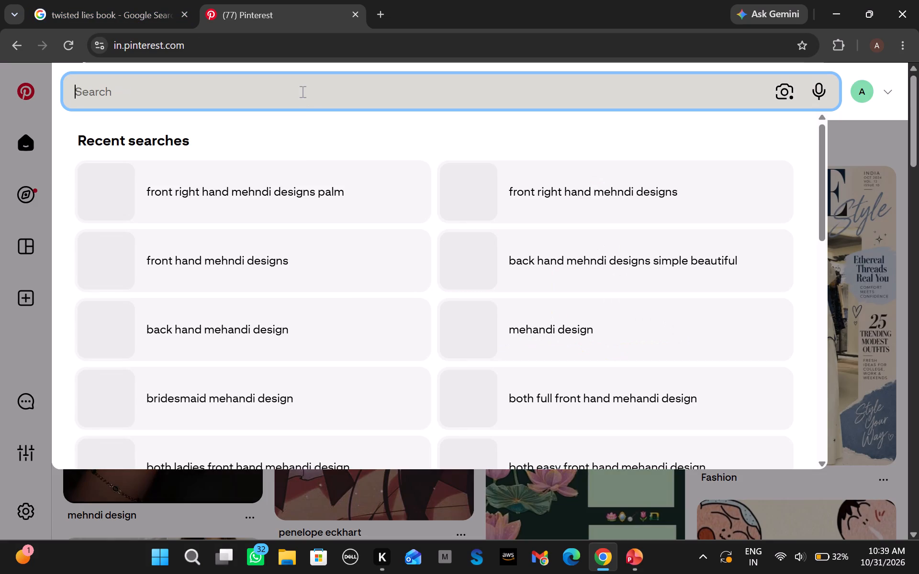
type("twisted lies")
key("Return")
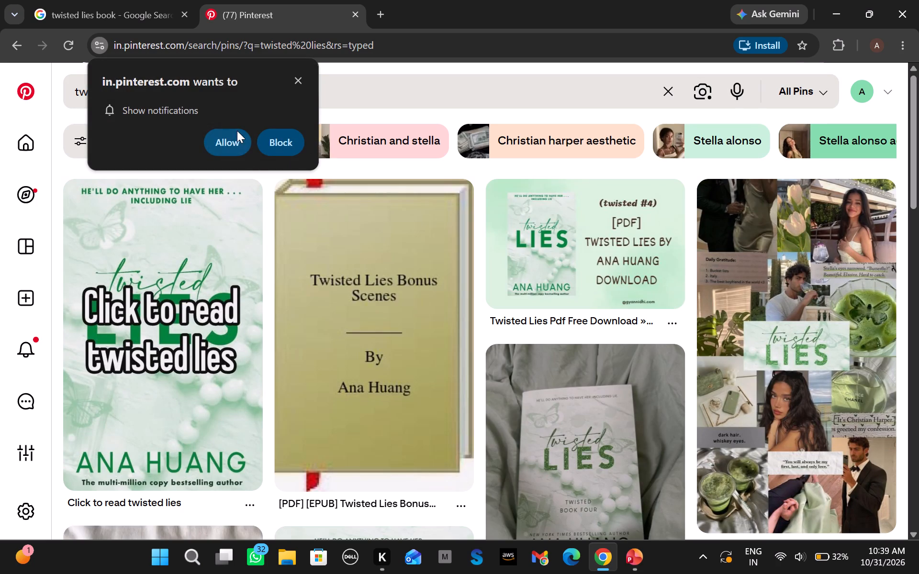
left_click(298, 80)
Browse the "twisted lies" pins, examining the covers and aesthetic photos for a picture that suits the green notebook slide.
scroll(393, 328, "down", 2)
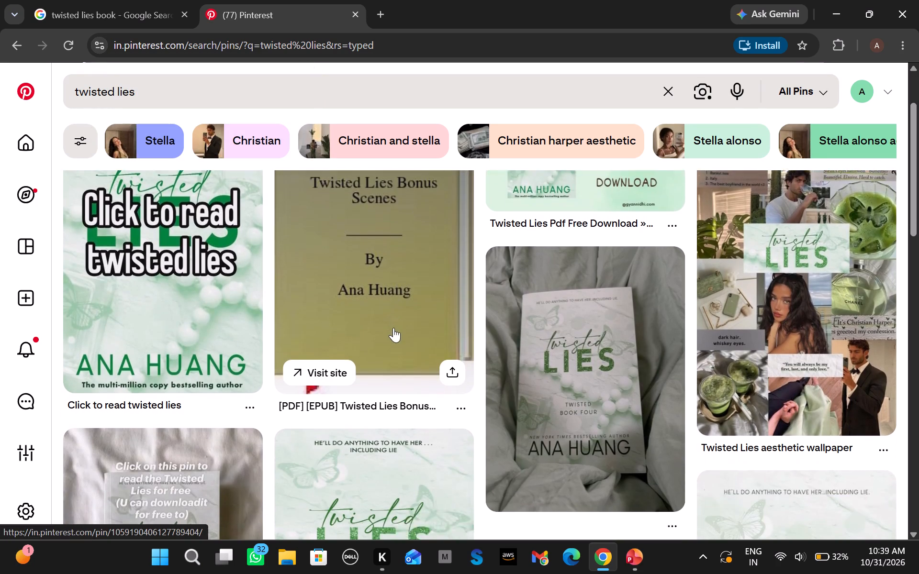
scroll(393, 328, "down", 4)
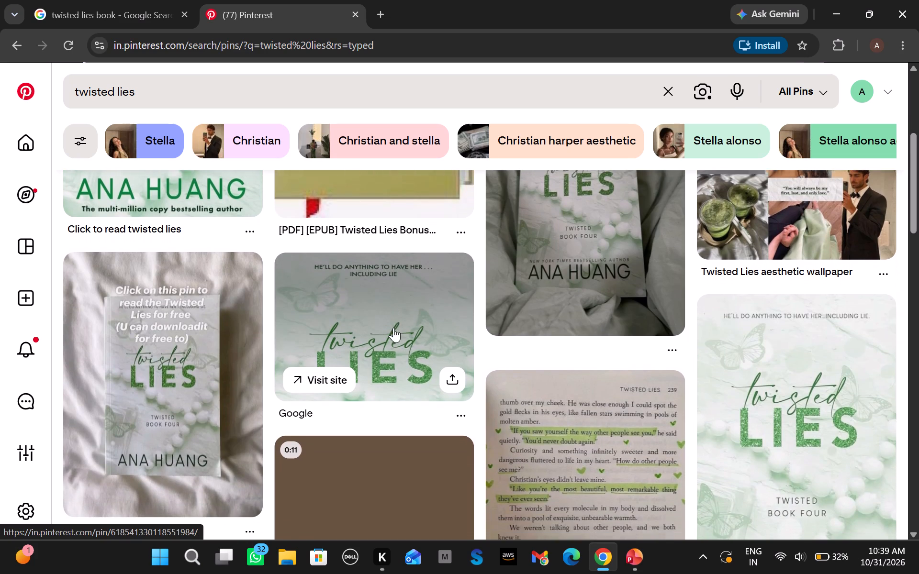
scroll(393, 328, "down", 5)
scroll(404, 274, "down", 2)
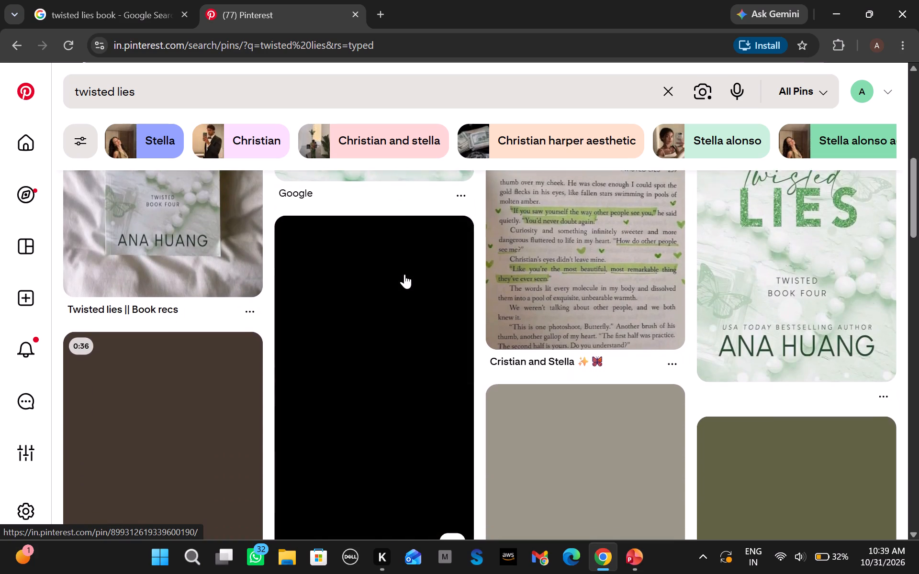
scroll(404, 274, "down", 5)
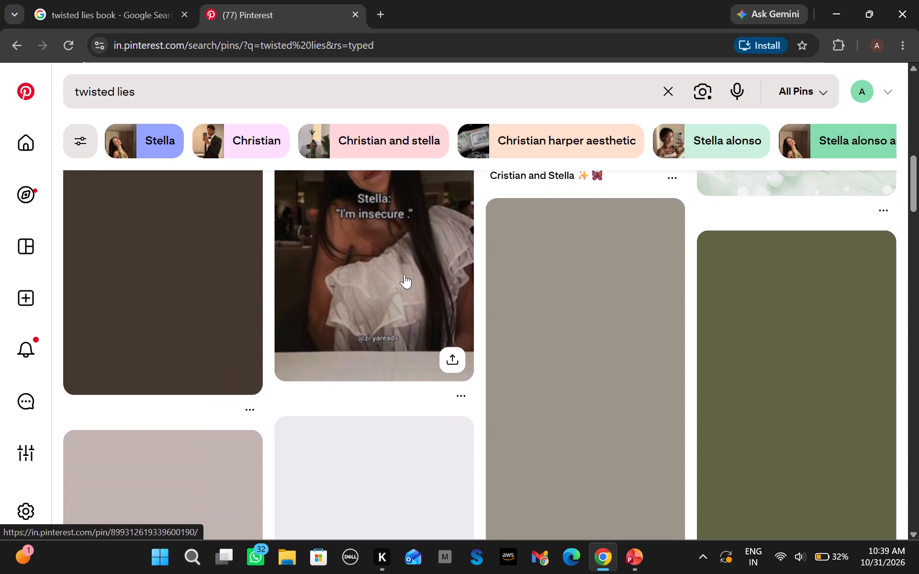
scroll(404, 274, "down", 1)
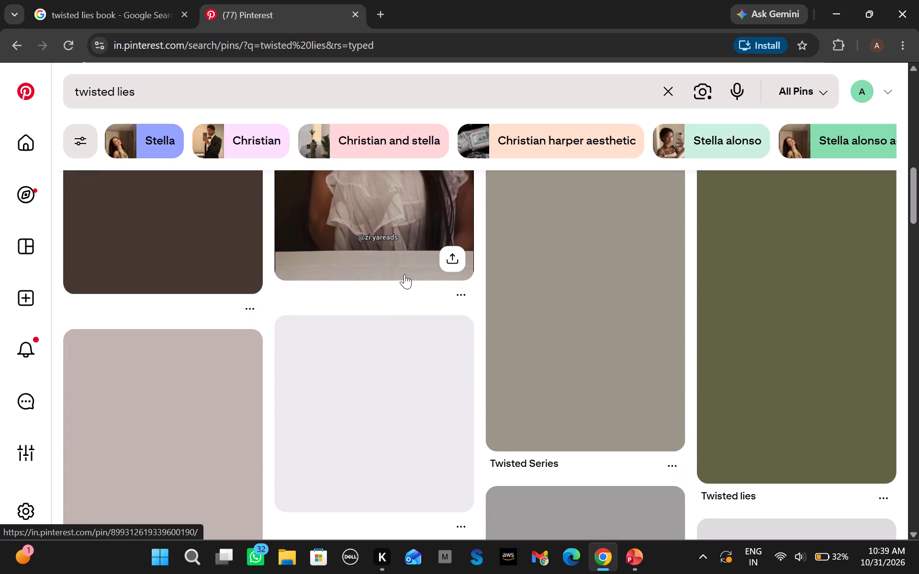
scroll(404, 274, "up", 6)
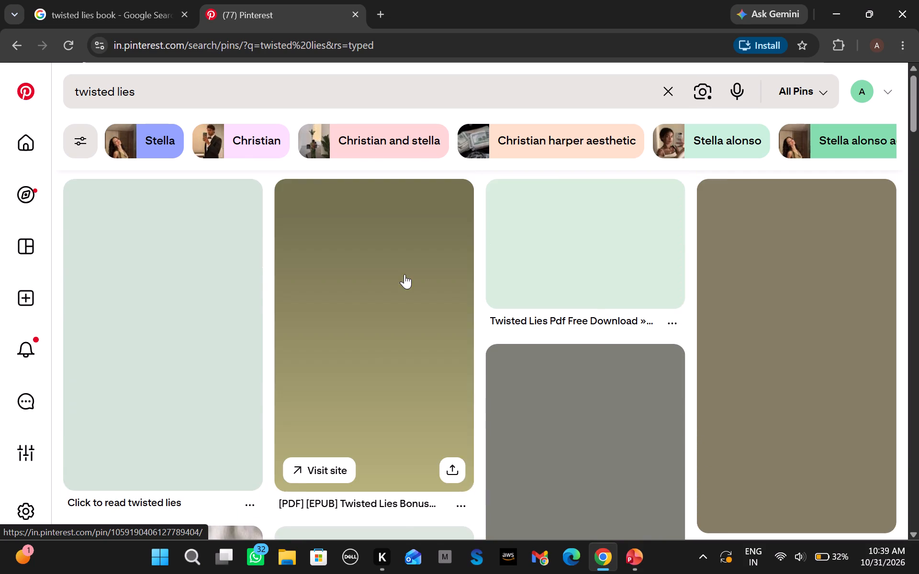
scroll(542, 323, "down", 5)
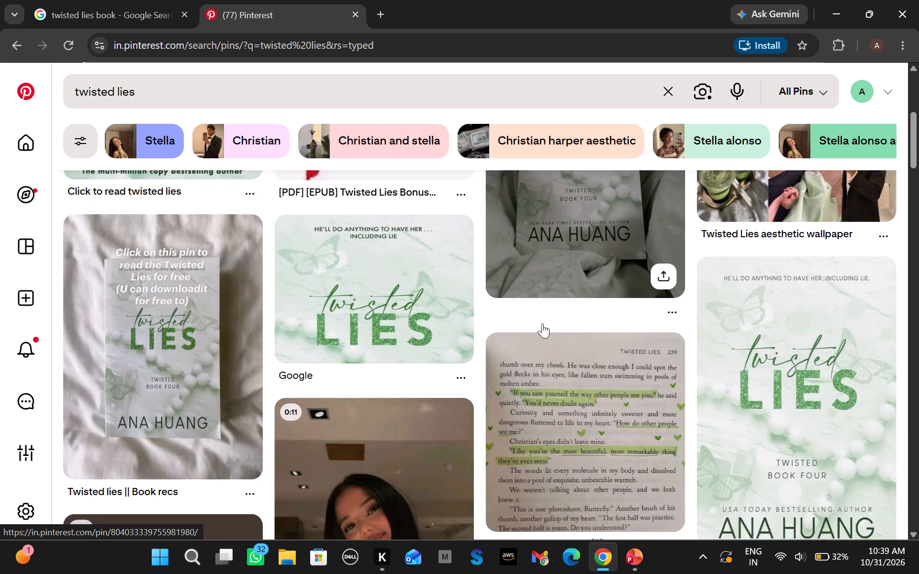
scroll(542, 323, "down", 3)
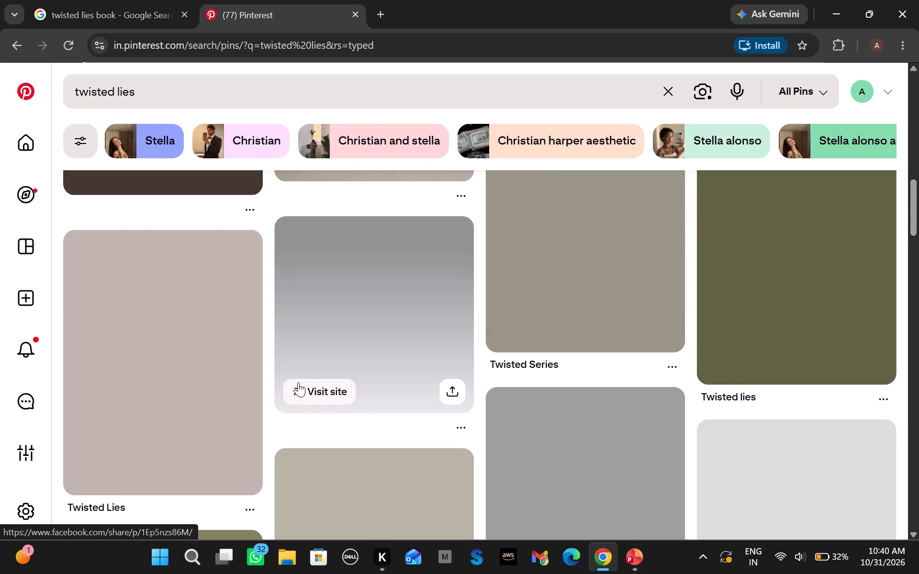
scroll(298, 382, "down", 6)
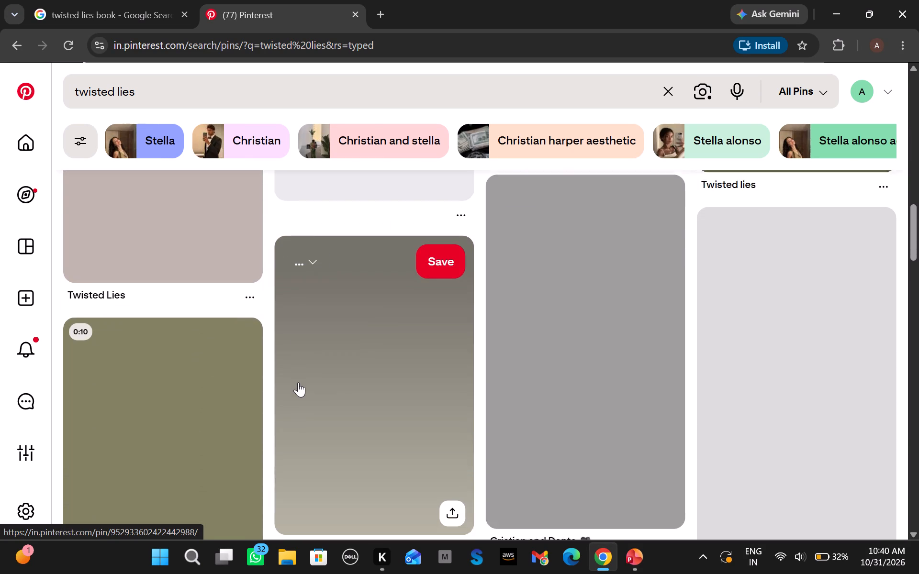
Extend the Pinterest search to "twisted lies asthetic book cover".
left_click(332, 90)
key("space")
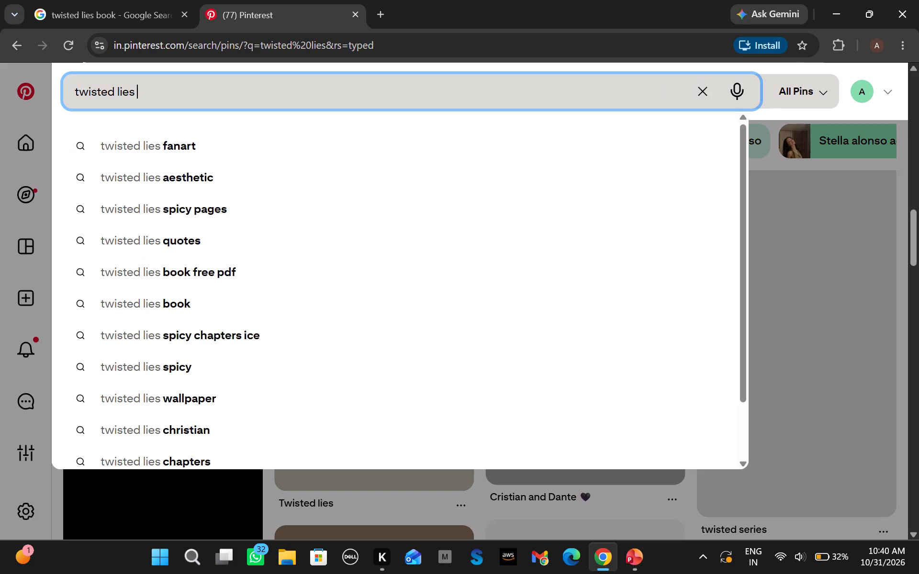
type("book cover")
key("space")
key("Left")
key("Left")
key("Left")
key("Left")
key("Left")
key("Left")
key("Left")
key("Left")
key("Left")
key("Left")
key("Left")
key("Left")
key("Left")
key("Left")
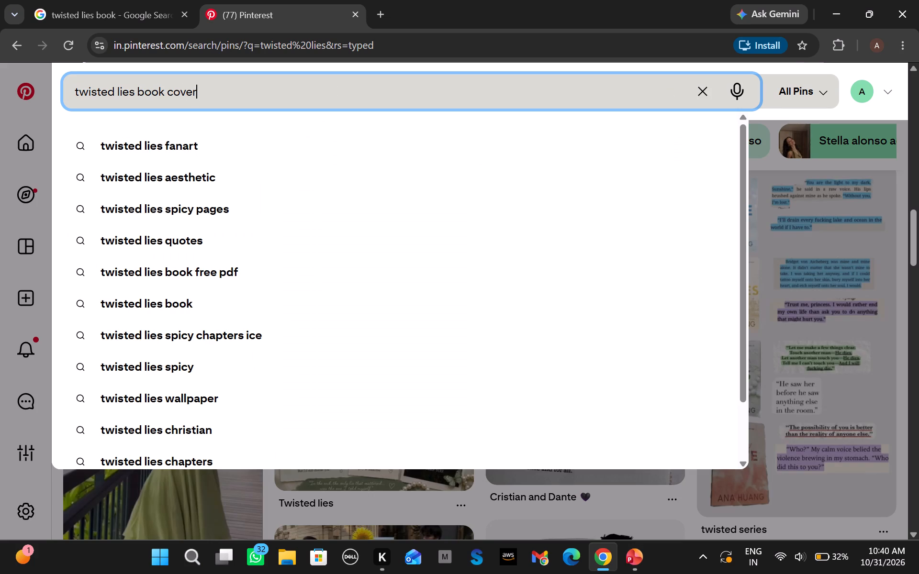
key("Right")
key("Right")
key("space")
type("as")
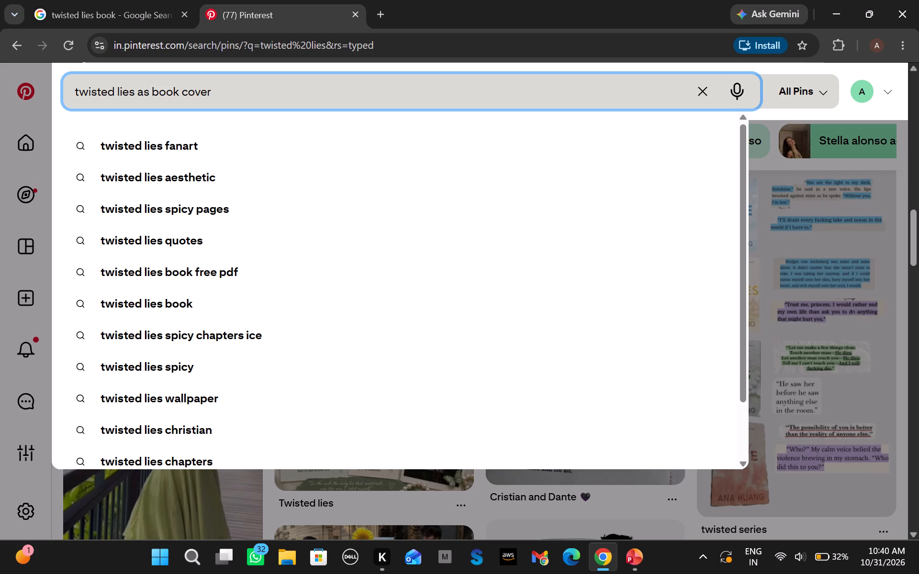
type("thet")
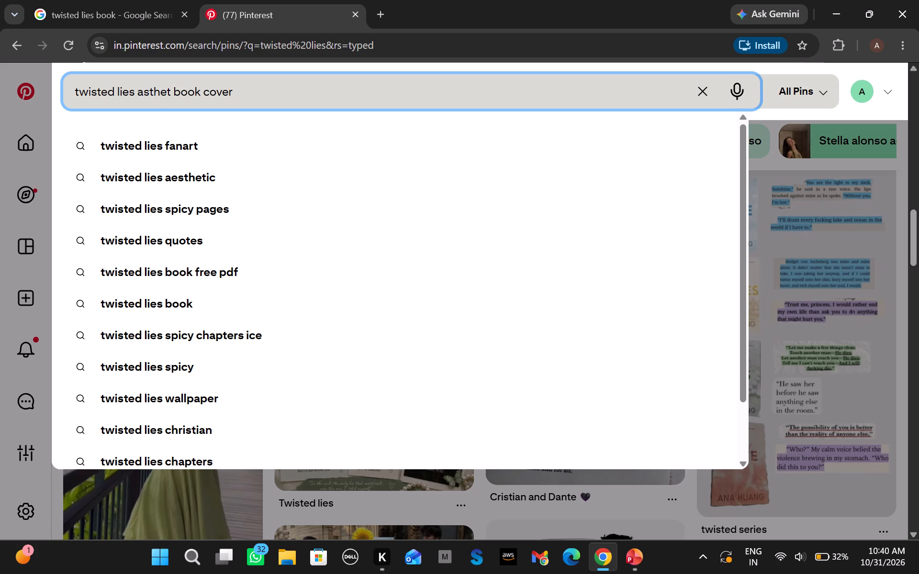
type("ic")
key("Return")
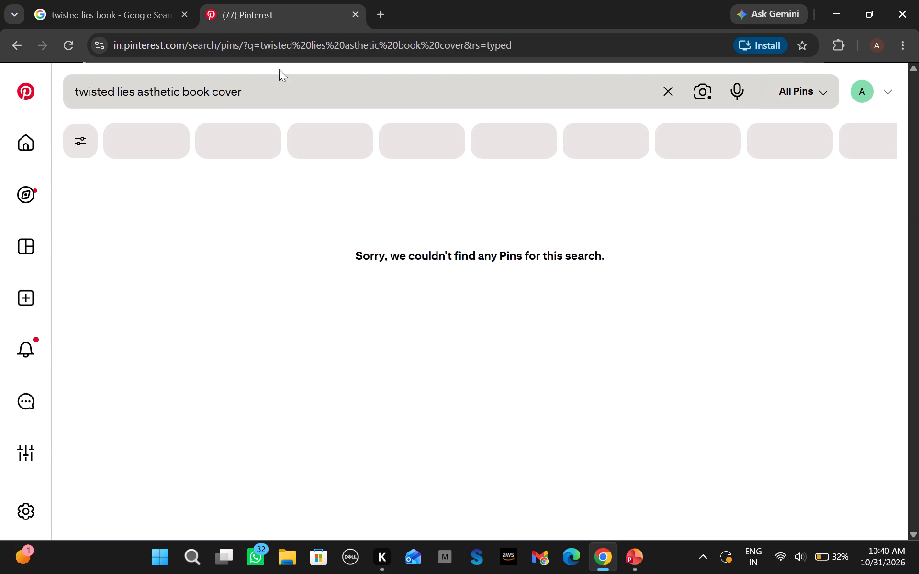
Change the Pinterest search to "twisted lies book cover".
left_click(183, 92)
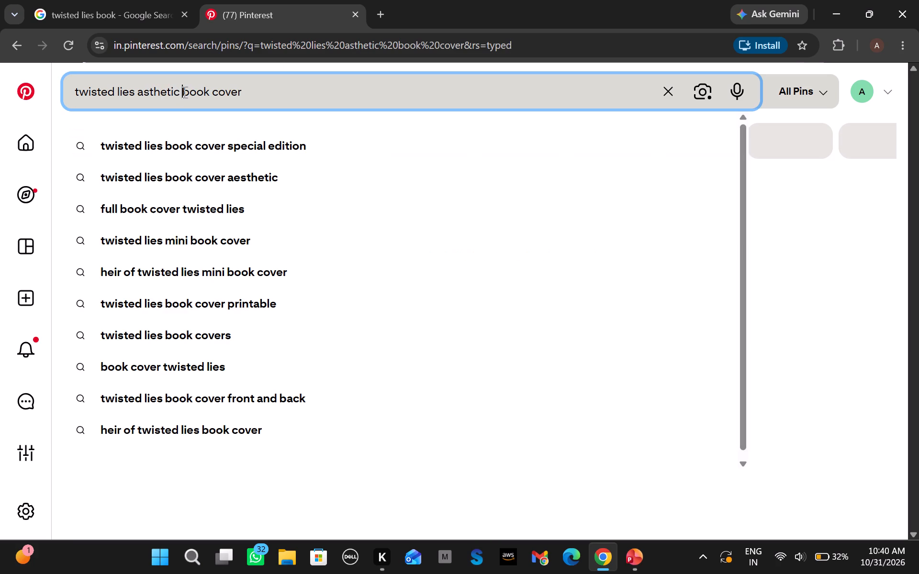
key("BackSpace")
key("BackSpace")
key("BackSpace")
key("BackSpace")
key("BackSpace")
key("BackSpace")
key("BackSpace")
key("BackSpace")
key("BackSpace")
key("BackSpace")
key("BackSpace")
key("BackSpace")
key("BackSpace")
key("BackSpace")
key("BackSpace")
key("BackSpace")
key("BackSpace")
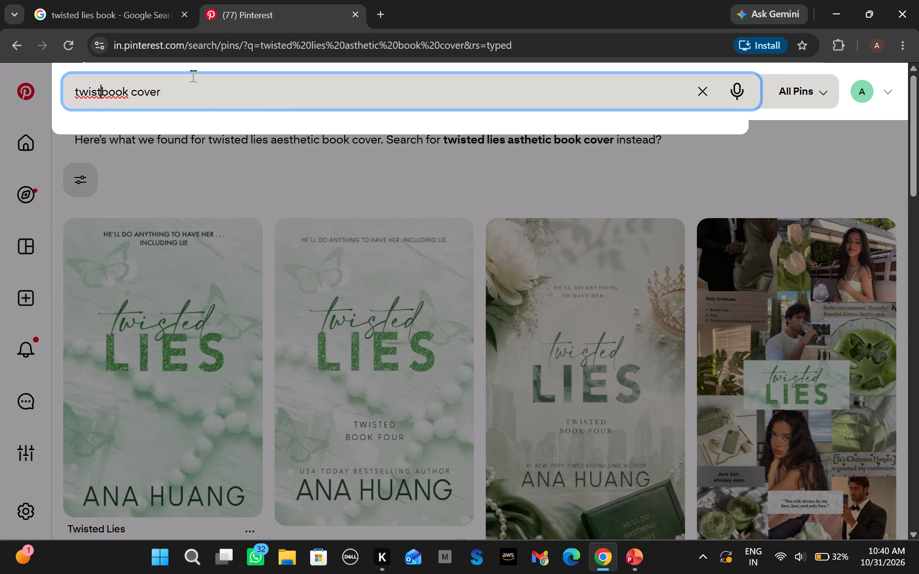
left_click(191, 88)
left_click(191, 88)
key("Left")
key("Left")
key("Left")
key("Left")
key("Left")
key("Left")
key("Left")
key("Left")
key("Left")
key("Left")
type("ed")
key("space")
type("lies")
key("space")
key("Return")
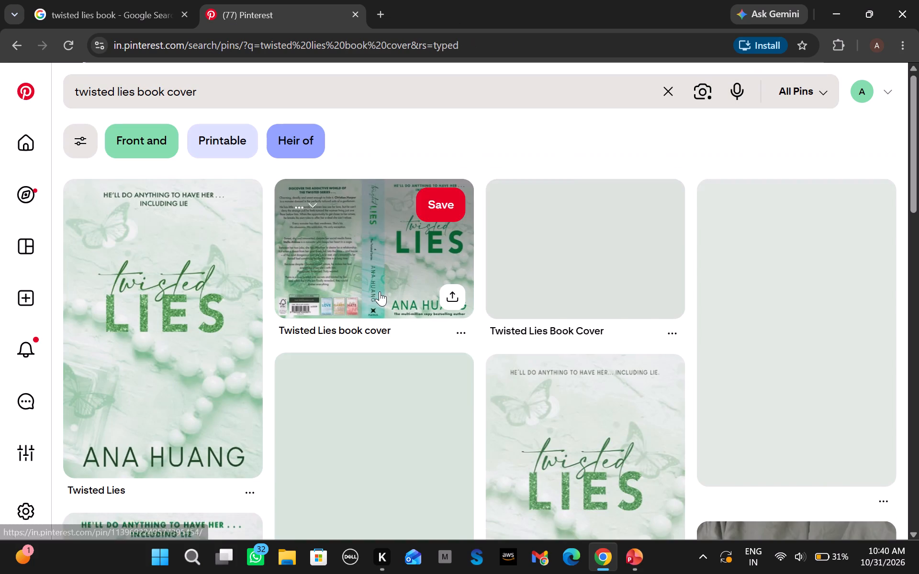
Browse the "twisted lies book cover" pins, examining the covers, book photos and collages for a picture that suits the green notebook slide.
scroll(380, 291, "down", 9)
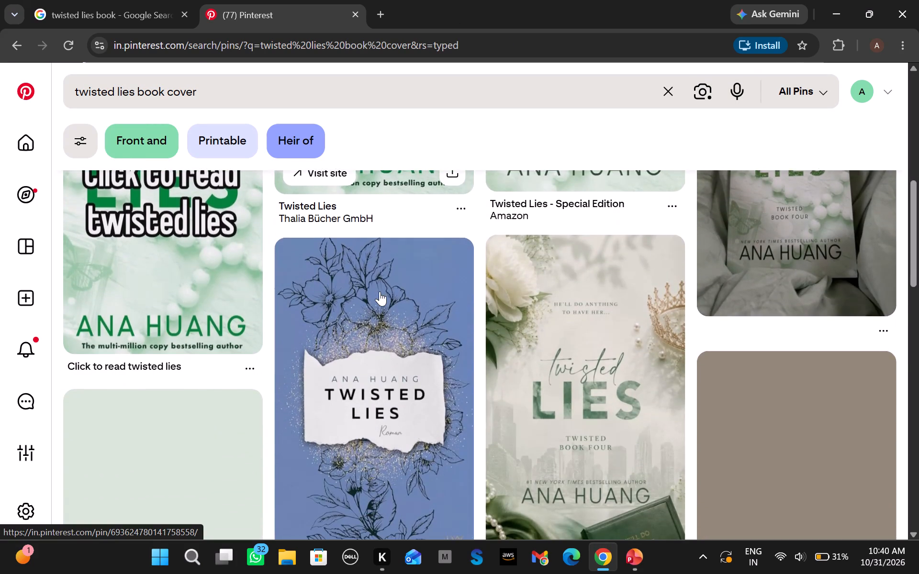
scroll(380, 291, "down", 1)
scroll(380, 291, "up", 1)
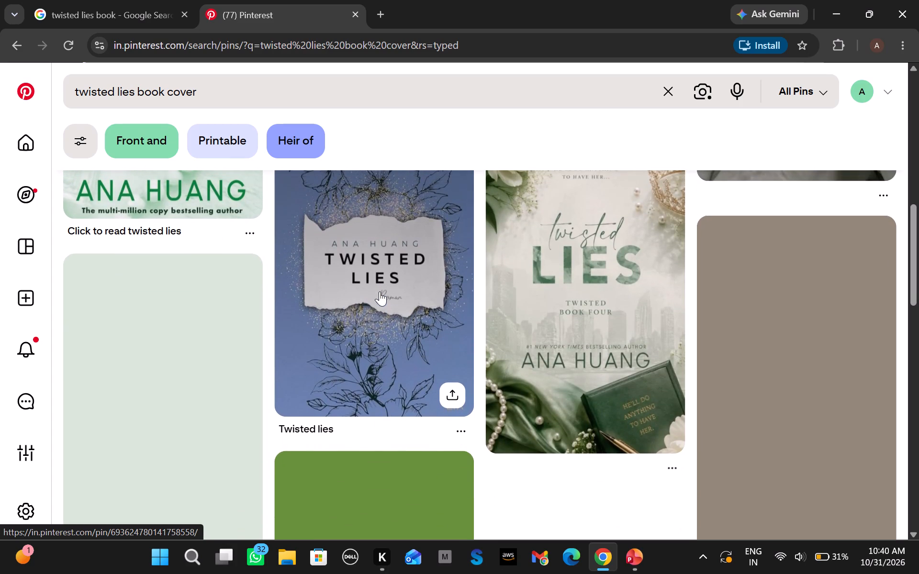
scroll(380, 291, "left", 1)
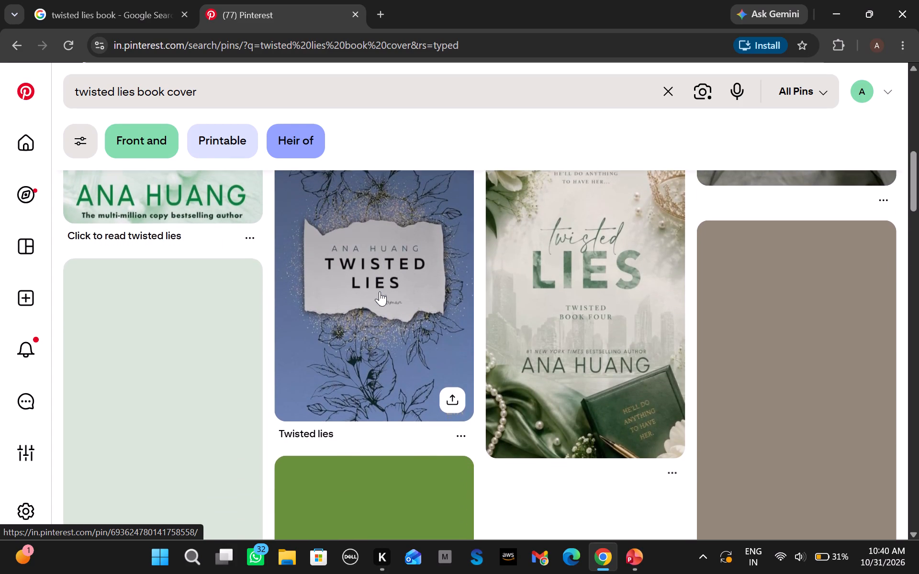
scroll(380, 291, "left", 1)
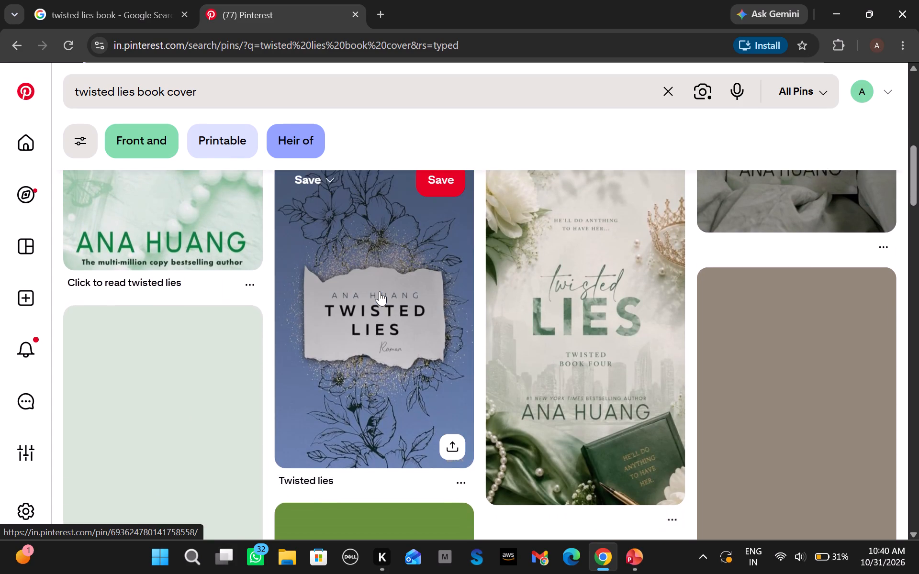
scroll(380, 291, "up", 1)
scroll(380, 291, "down", 3)
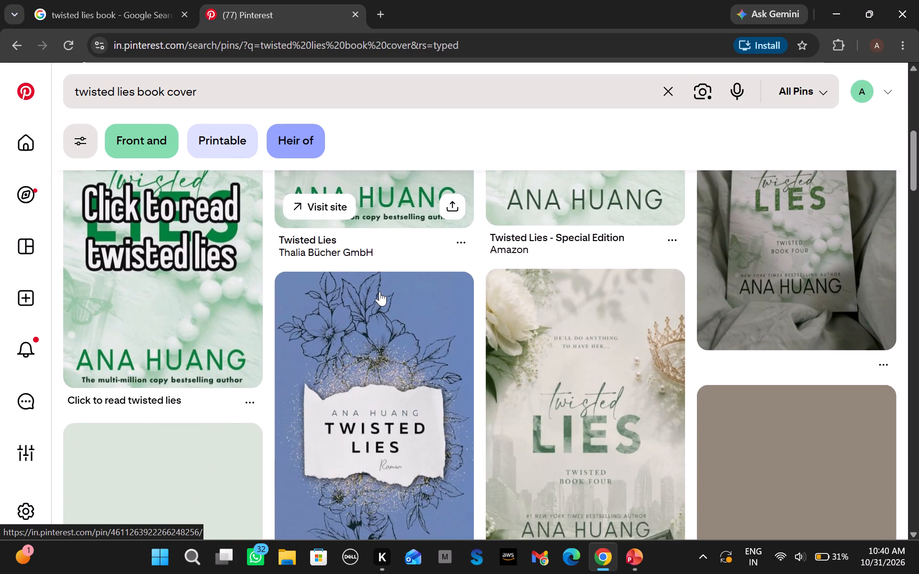
scroll(380, 291, "down", 3)
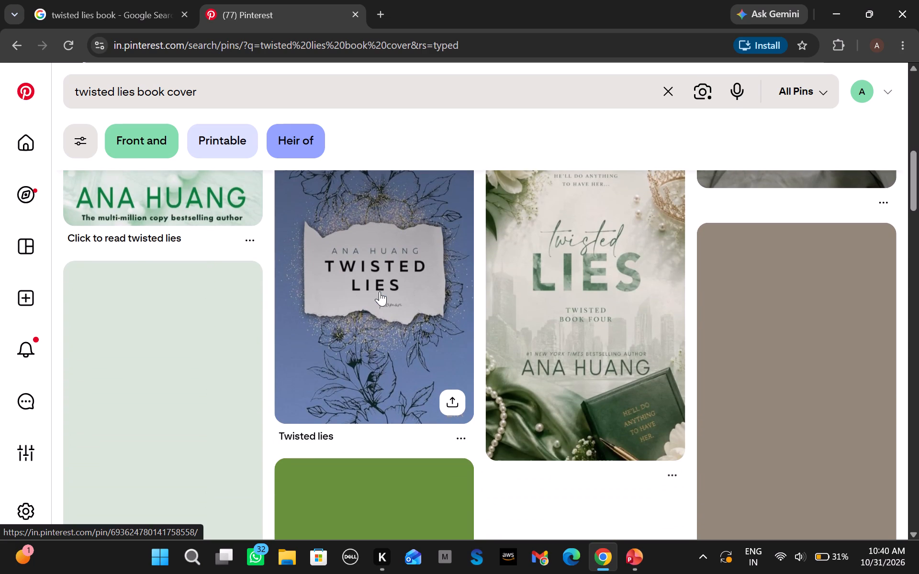
scroll(380, 291, "down", 3)
scroll(380, 291, "up", 2)
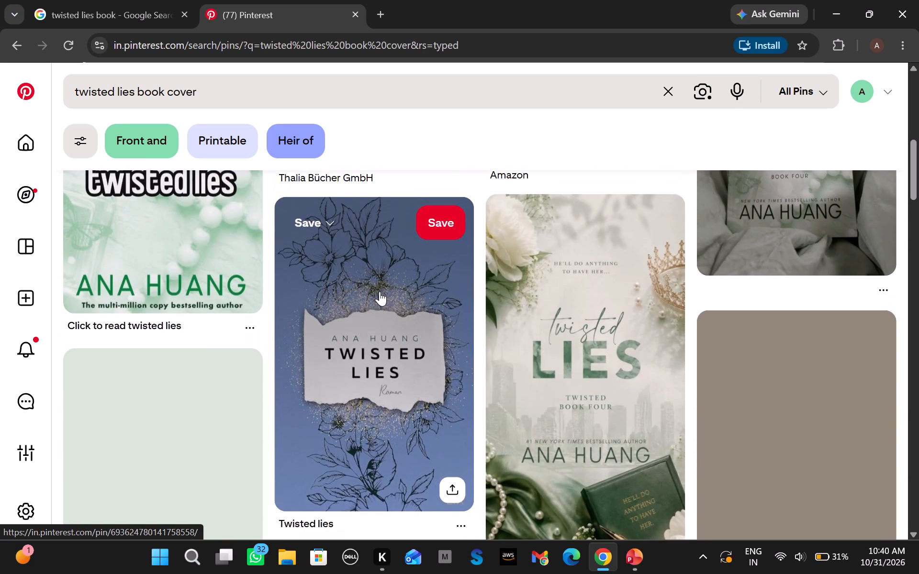
scroll(380, 291, "up", 1)
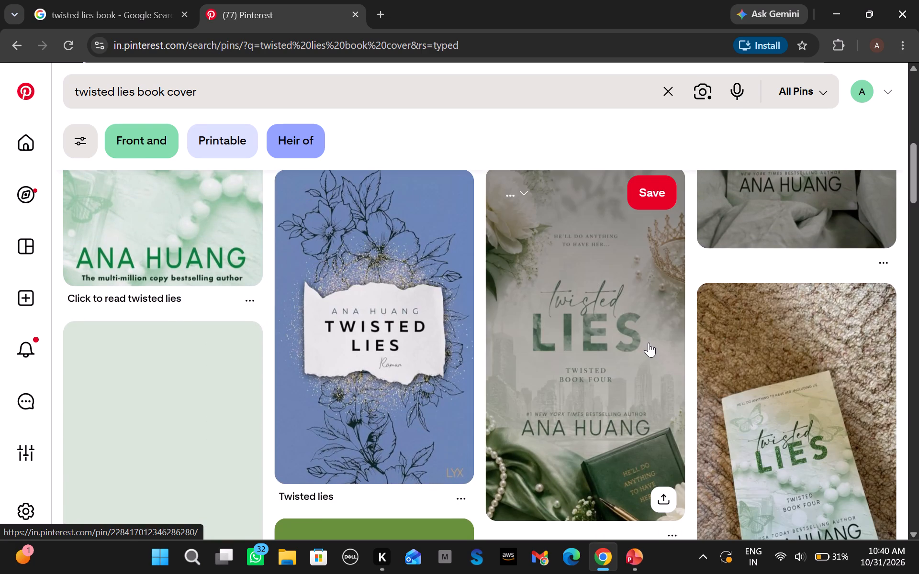
scroll(649, 342, "down", 4)
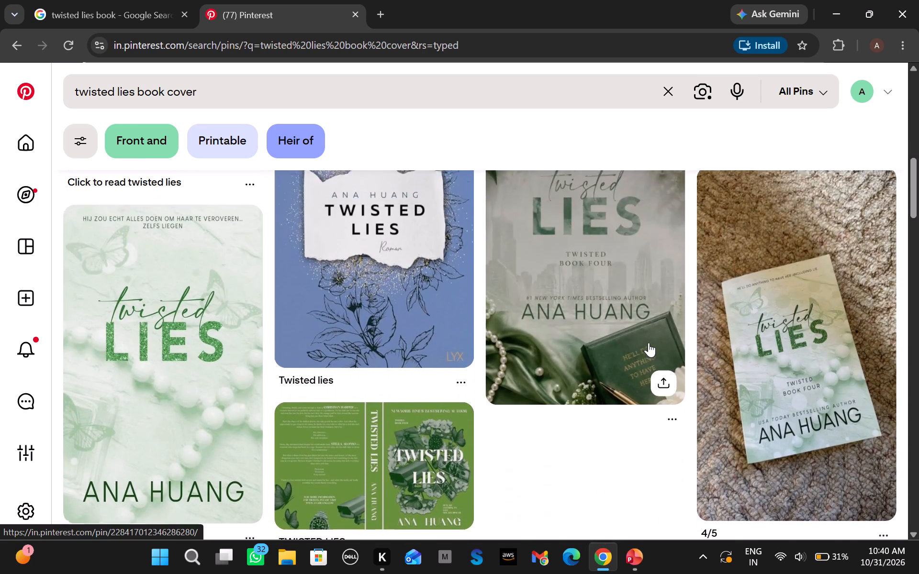
scroll(649, 342, "down", 3)
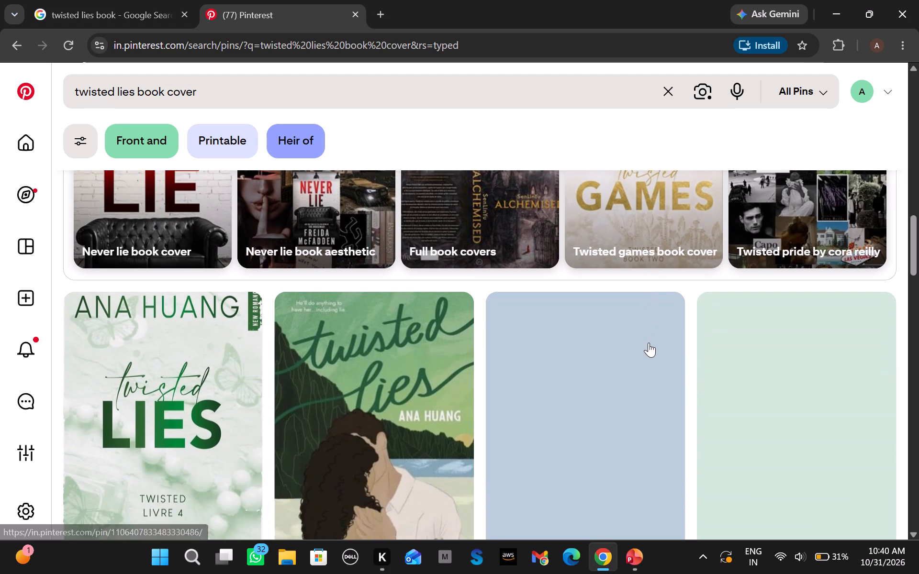
scroll(649, 342, "down", 1)
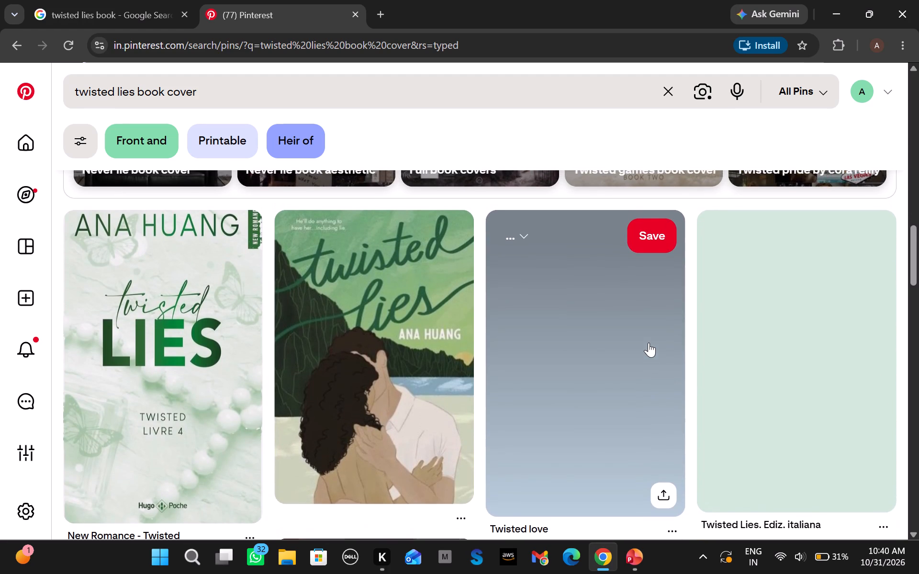
scroll(649, 342, "down", 1)
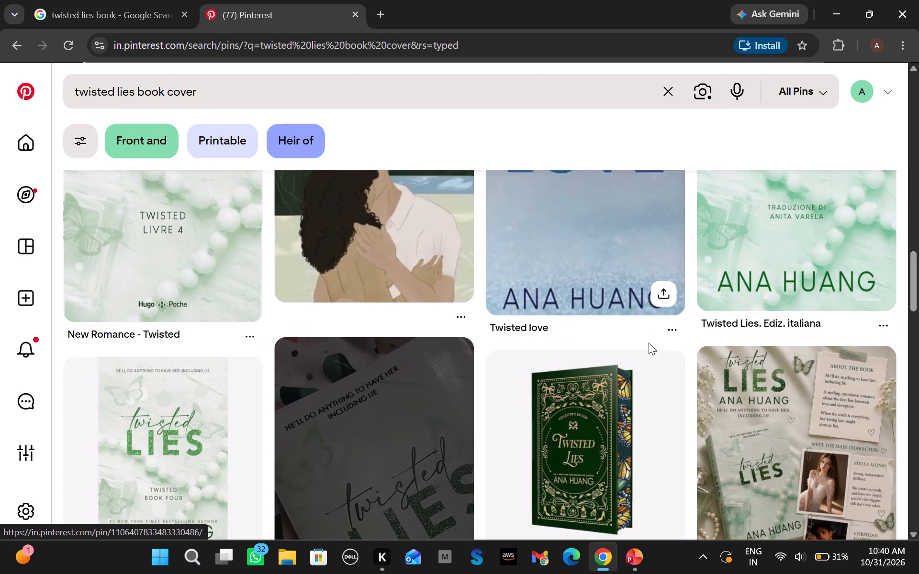
scroll(649, 342, "down", 1)
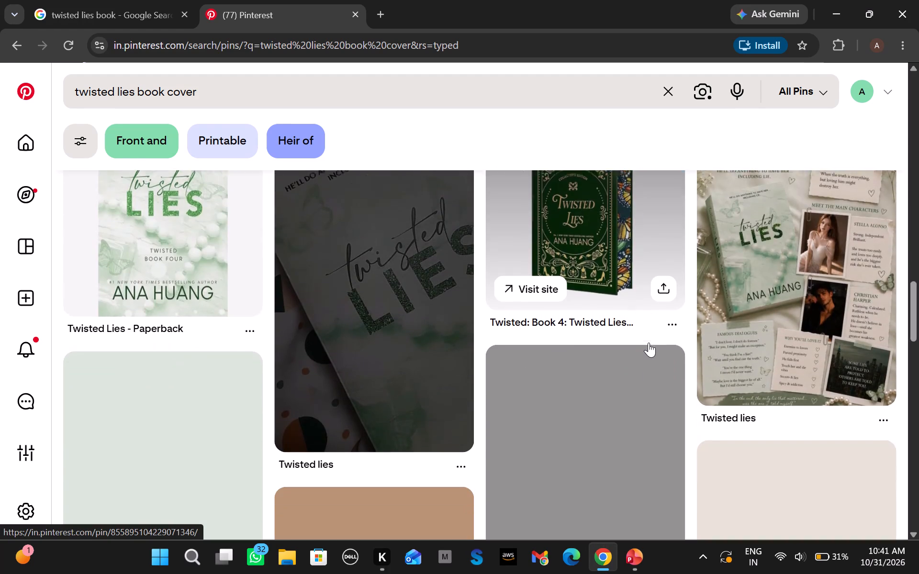
scroll(649, 342, "down", 3)
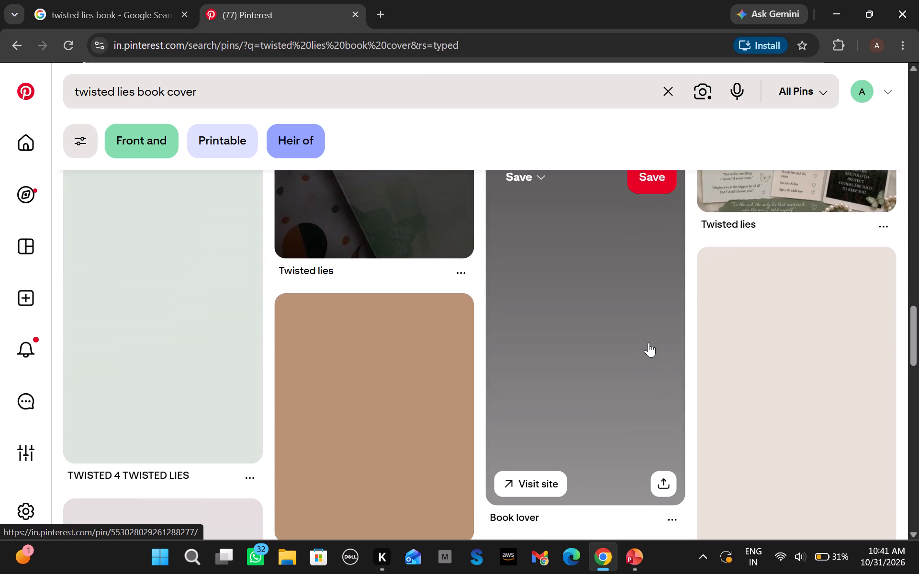
scroll(649, 342, "down", 1)
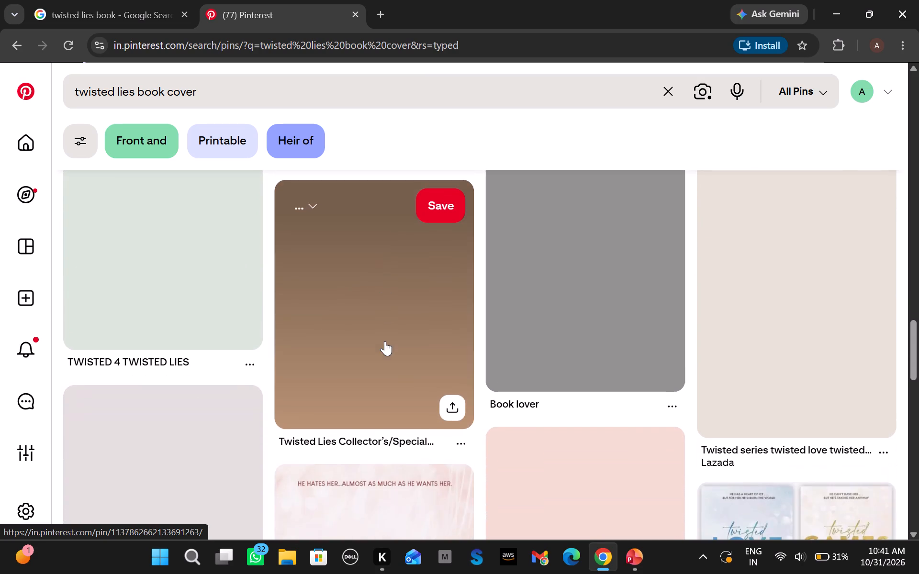
scroll(385, 341, "down", 4)
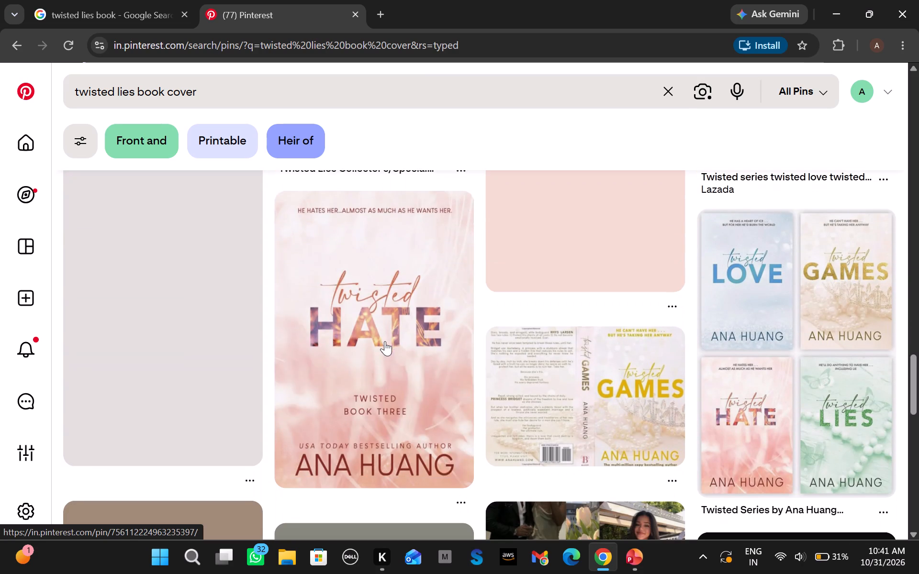
scroll(385, 341, "down", 5)
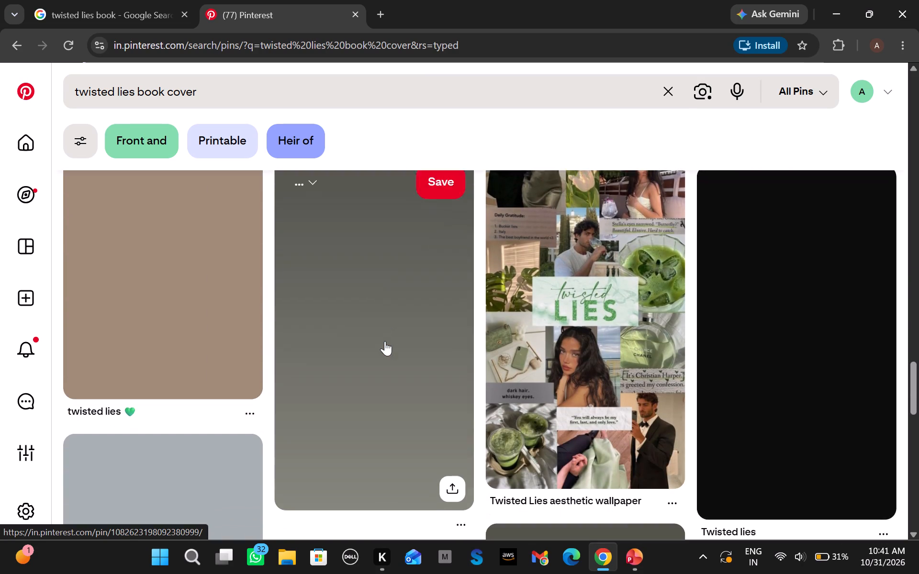
scroll(385, 341, "down", 1)
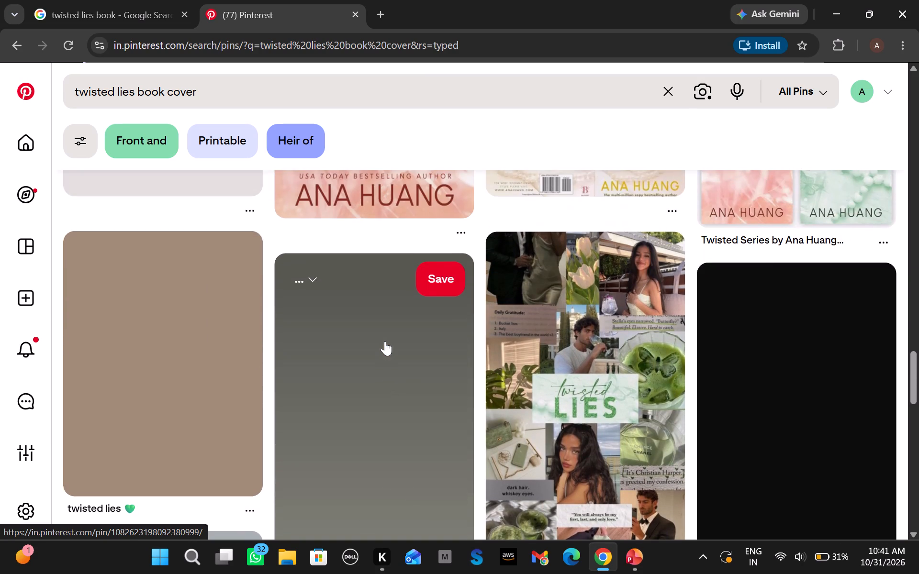
scroll(385, 341, "down", 5)
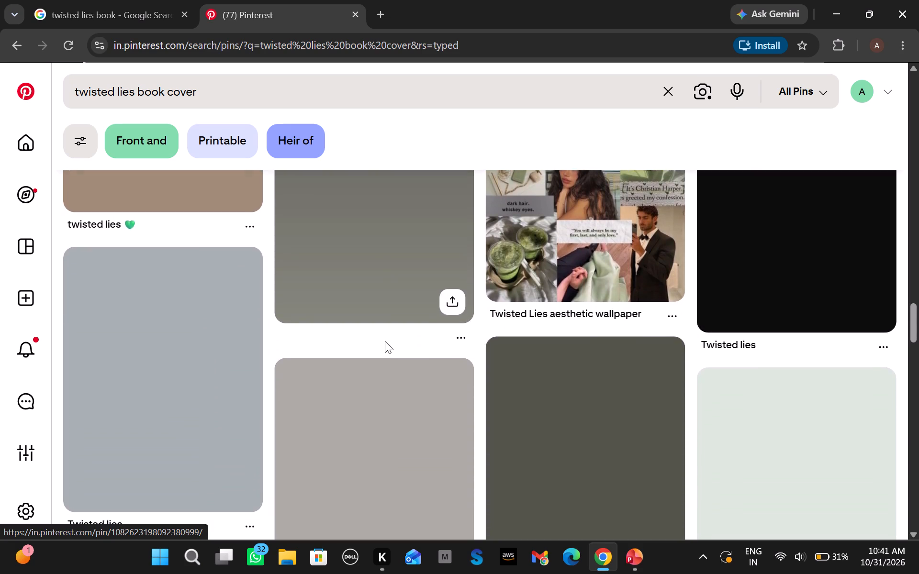
Go back to the first pins, view the photo of the Twisted Lies book on grey bedding, and return to the results.
scroll(385, 341, "up", 2)
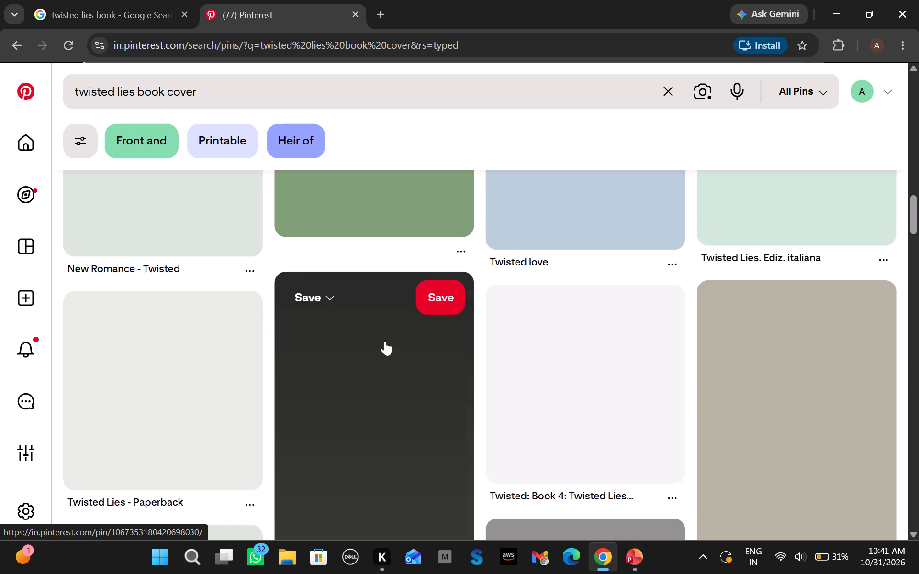
scroll(385, 341, "up", 8)
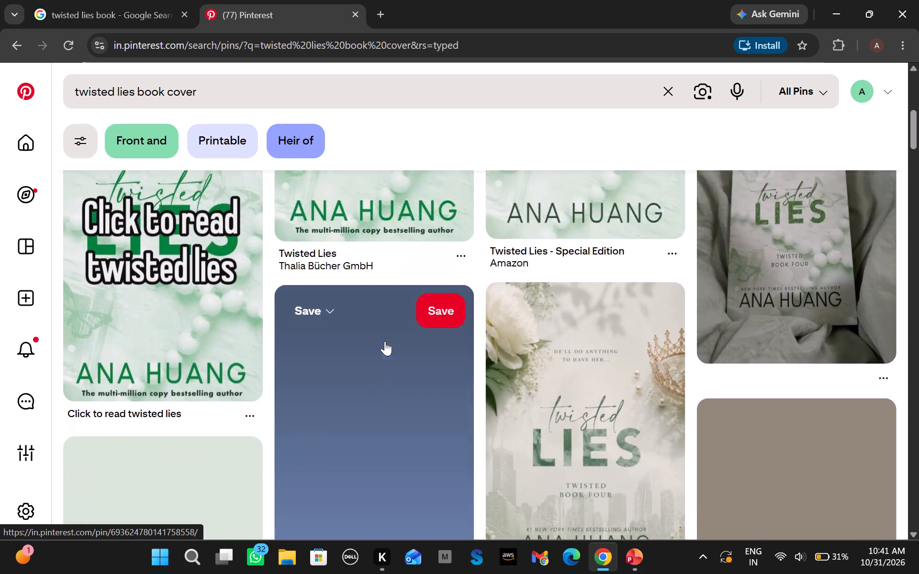
scroll(385, 341, "up", 4)
scroll(678, 309, "down", 1)
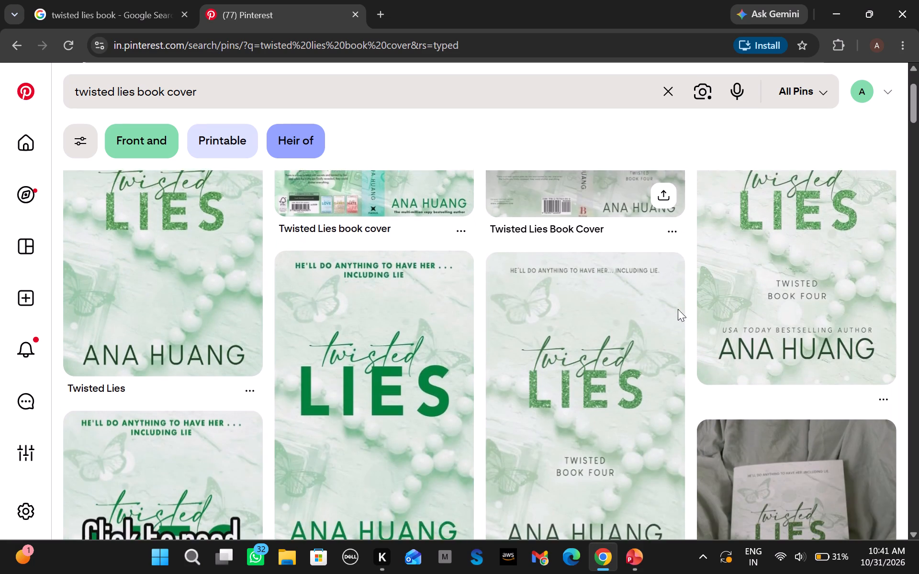
scroll(678, 309, "down", 3)
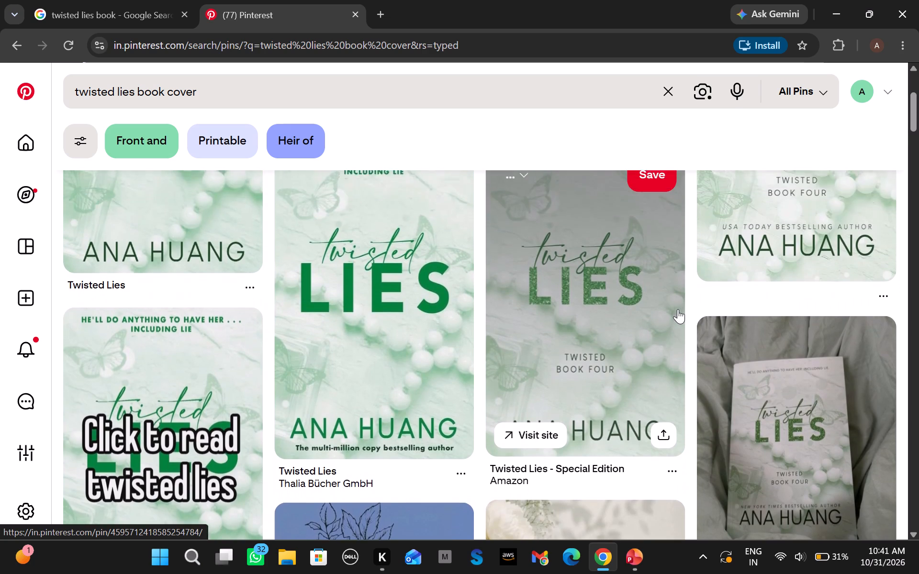
scroll(678, 309, "down", 2)
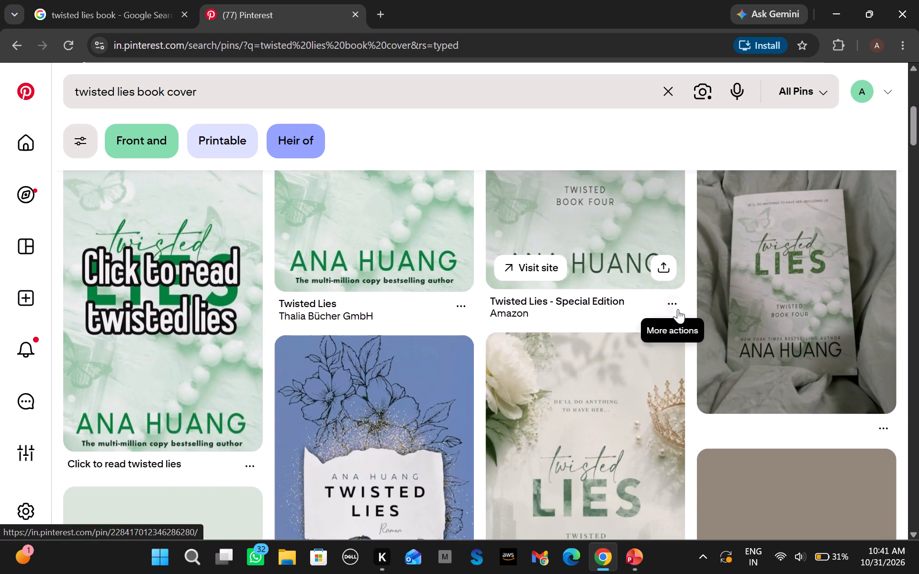
left_click(770, 300)
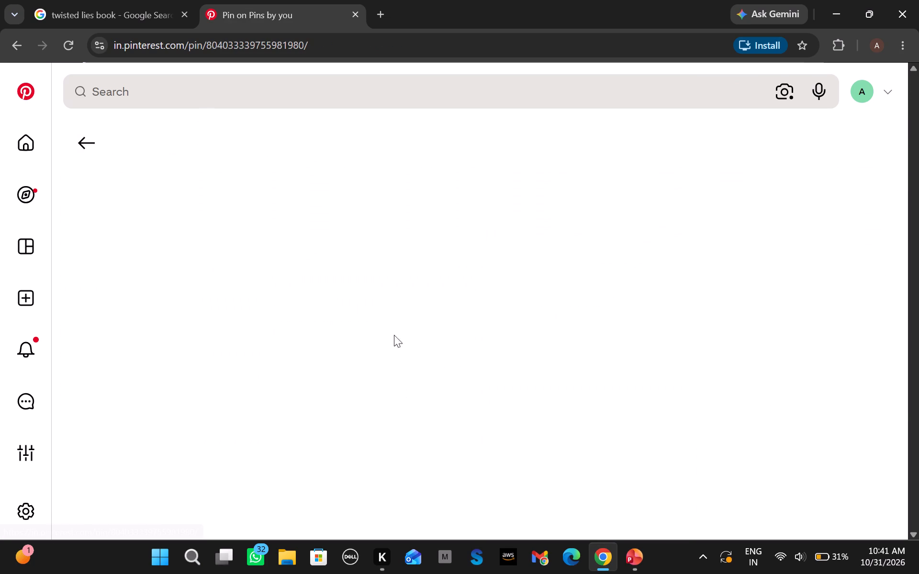
scroll(384, 333, "down", 1)
scroll(152, 188, "up", 4)
scroll(407, 285, "down", 2)
left_click(80, 137)
Open the Twisted Lies cover pin with the white flowers, crown and green notebook, and examine it with its related pins.
scroll(387, 353, "down", 2)
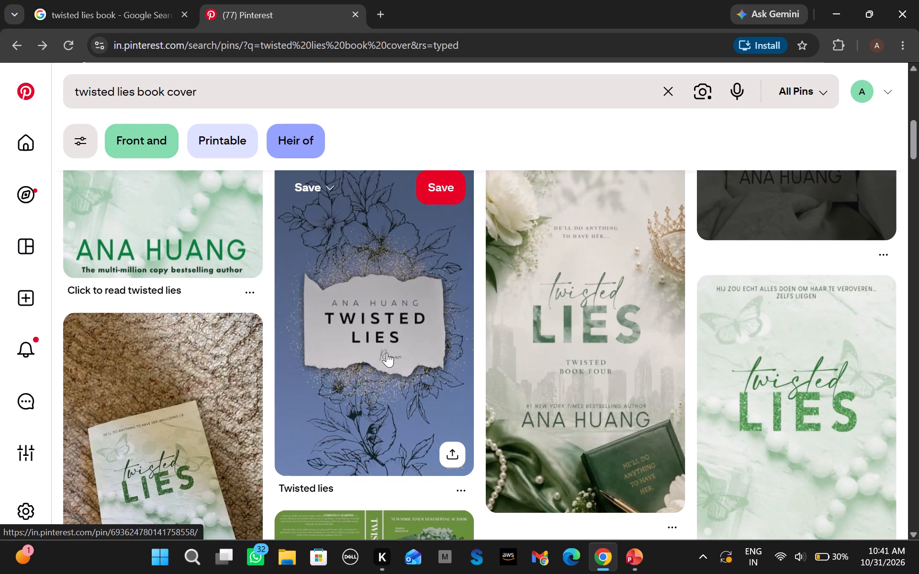
left_click(650, 350)
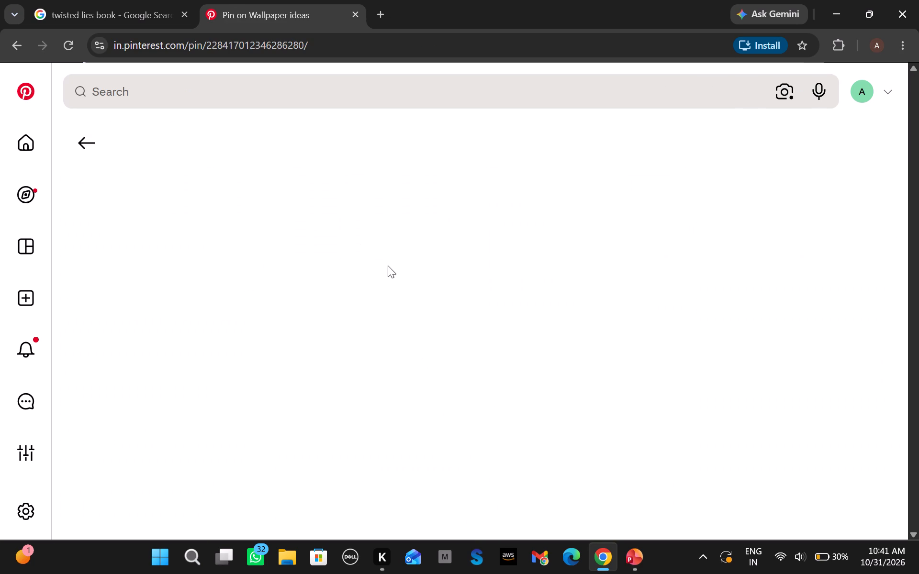
left_click(455, 364)
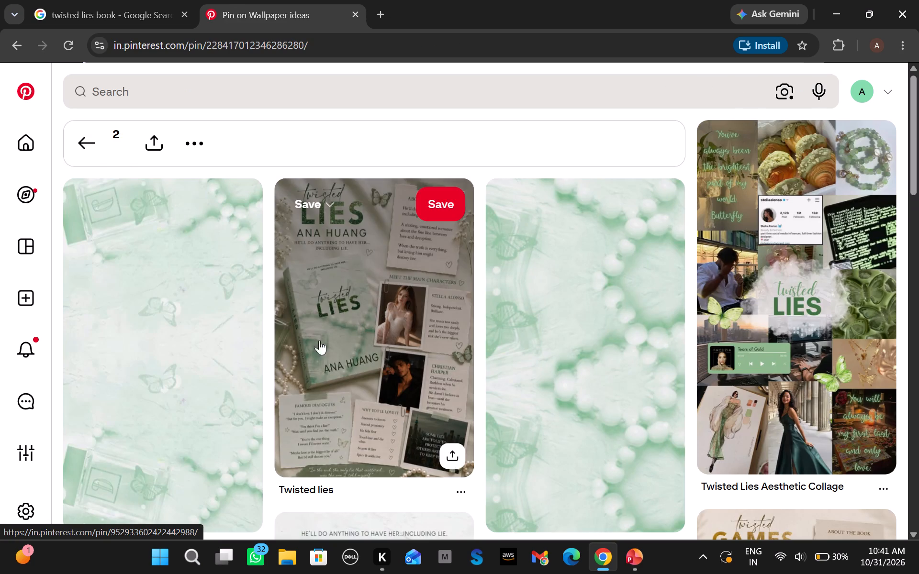
scroll(271, 356, "down", 3)
scroll(271, 356, "up", 1)
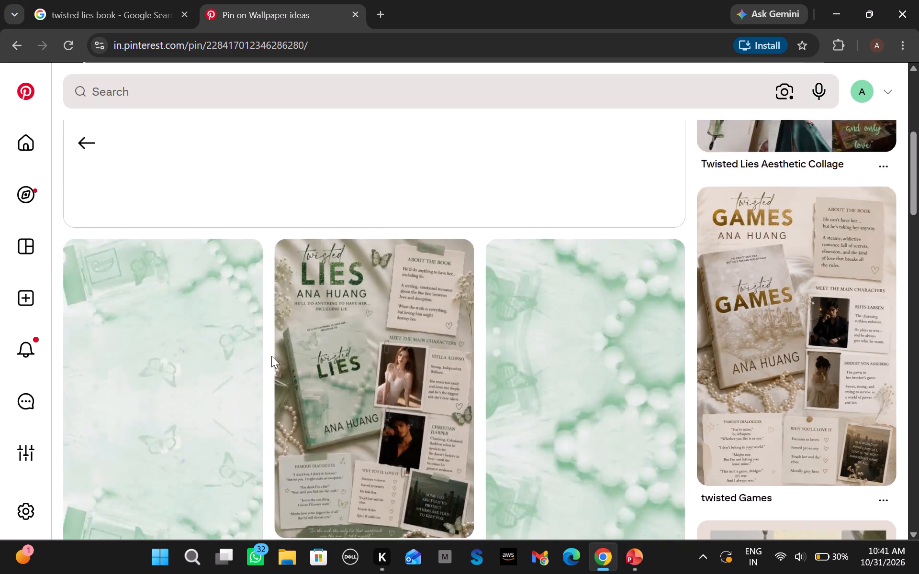
Copy the Twisted Lies cover image with the flowers and crown from Pinterest and paste it onto slide 1 in PowerPoint.
scroll(271, 356, "up", 1)
left_click(402, 355)
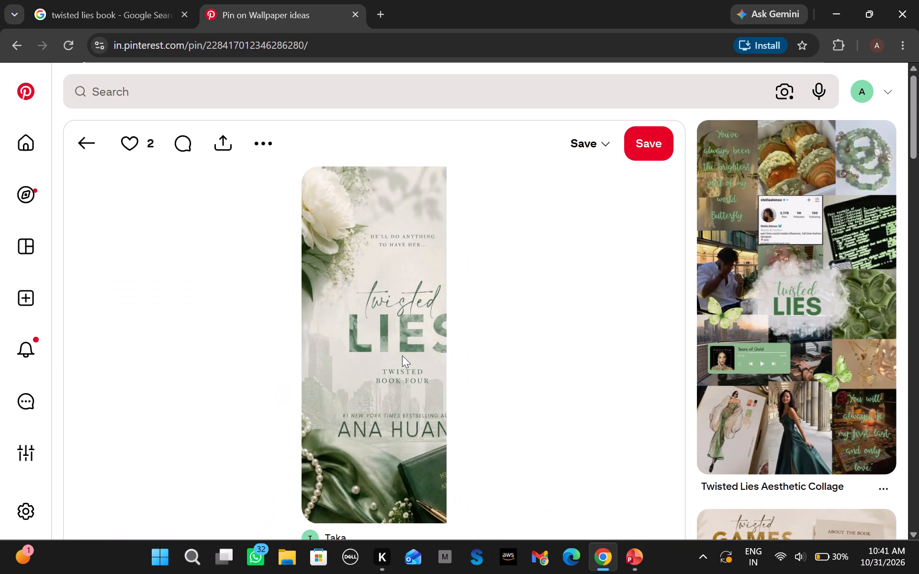
scroll(559, 380, "down", 1)
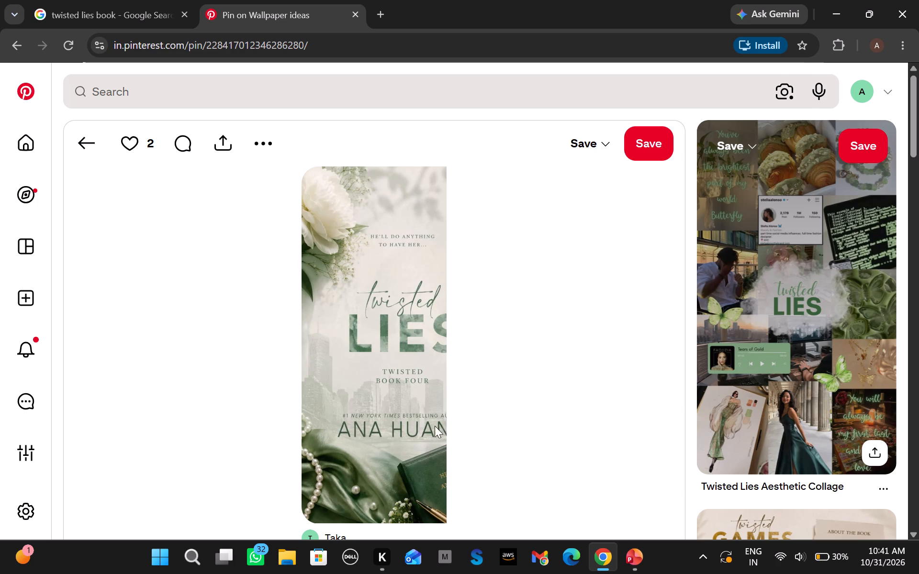
left_click(396, 385)
scroll(425, 396, "down", 3)
double_click(395, 353)
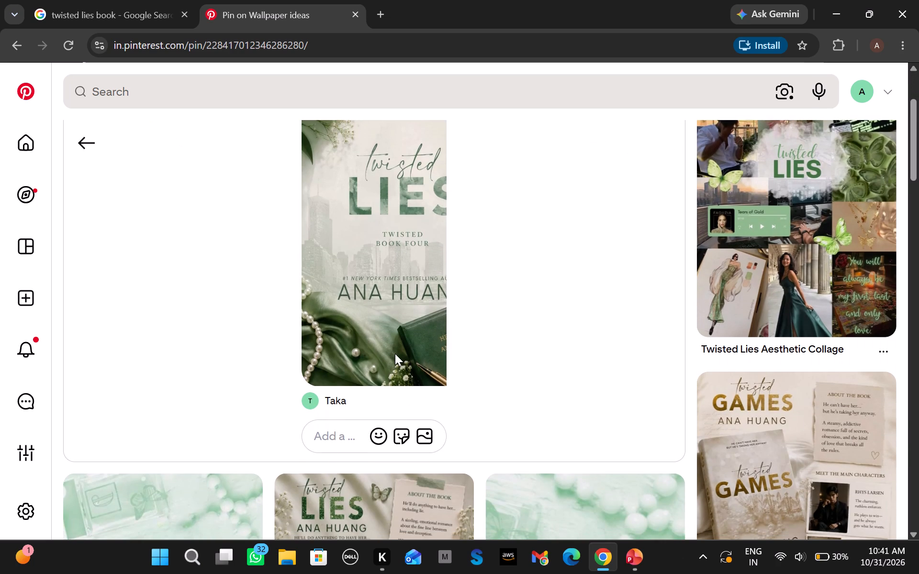
right_click(395, 353)
left_click(484, 411)
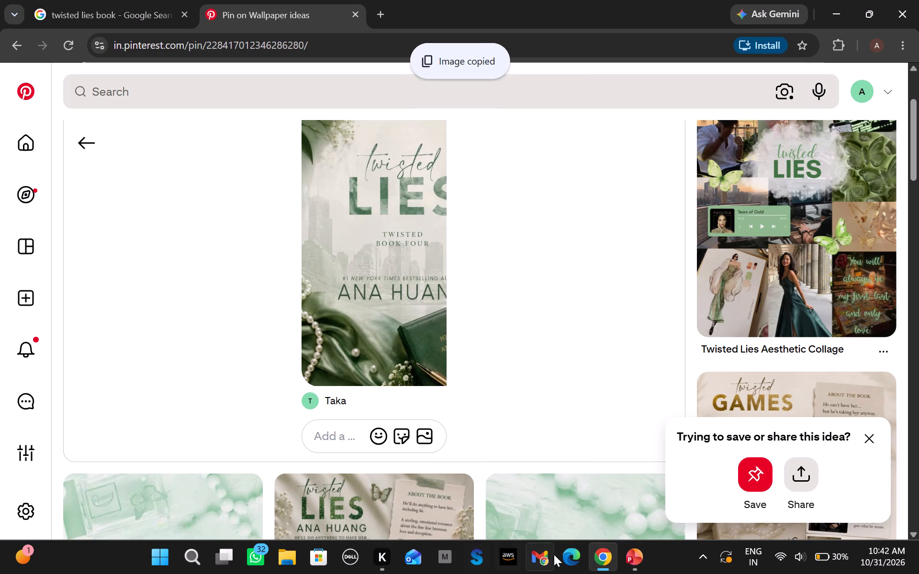
left_click(635, 555)
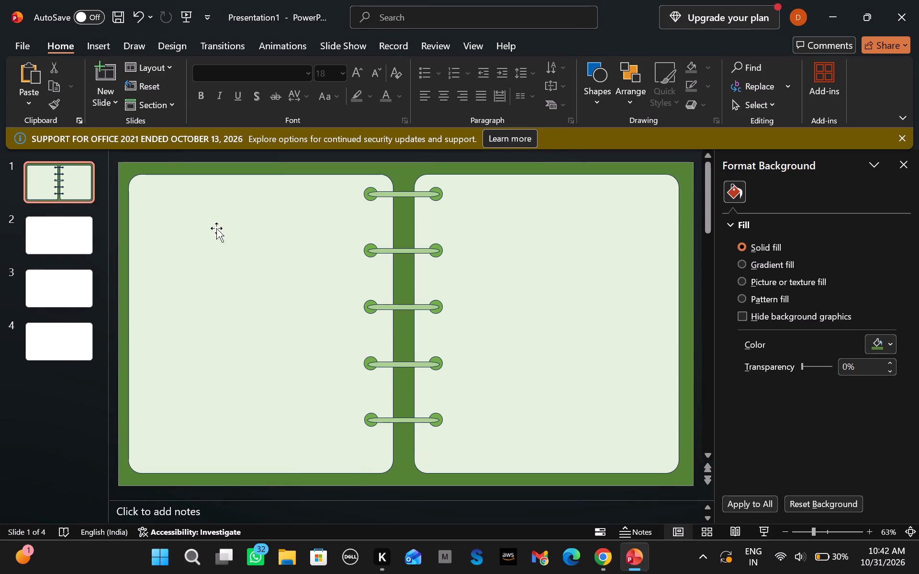
left_click(202, 210)
key("ctrl+v")
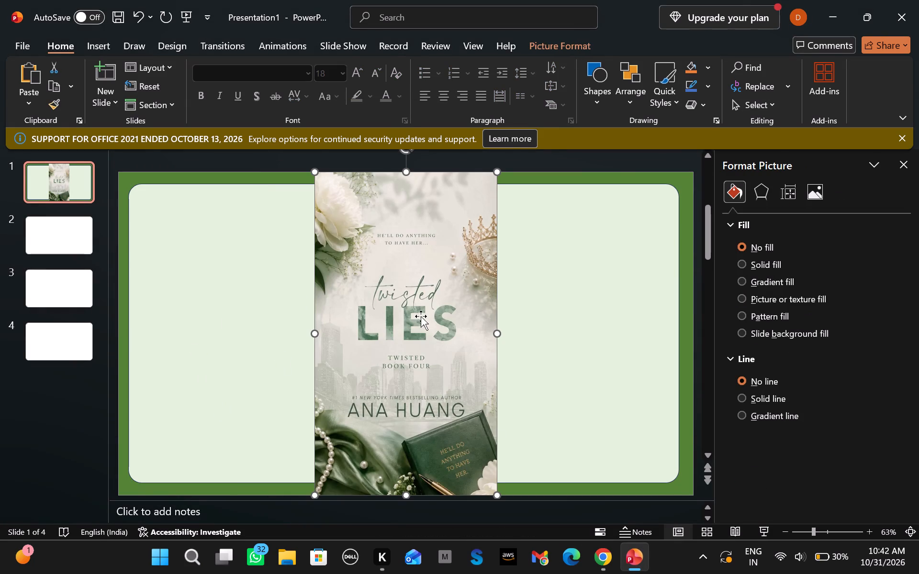
Move the cover picture onto the notebook's left page and resize it to about 5.34" high by 3.75" wide.
left_click_drag(421, 317, 262, 317)
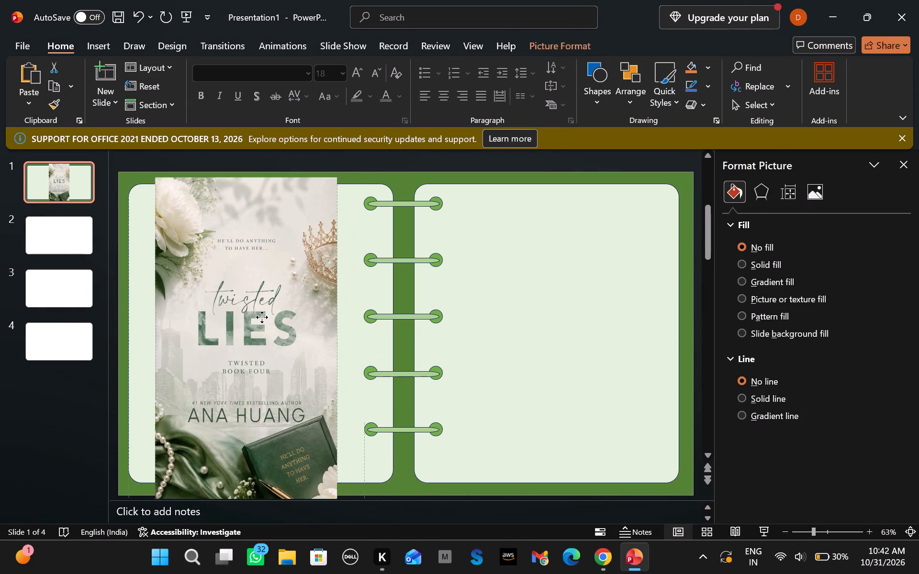
left_click_drag(262, 317, 259, 291)
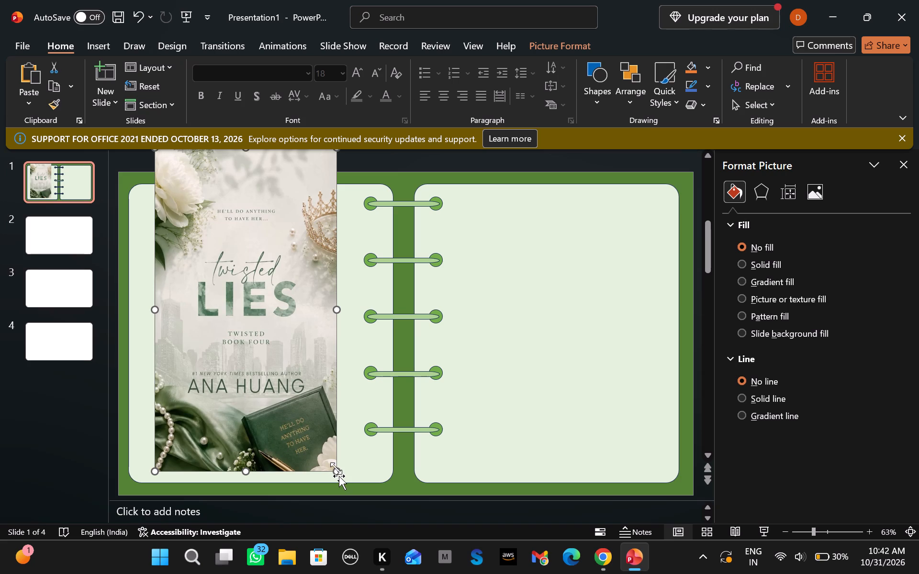
left_click_drag(336, 468, 283, 271)
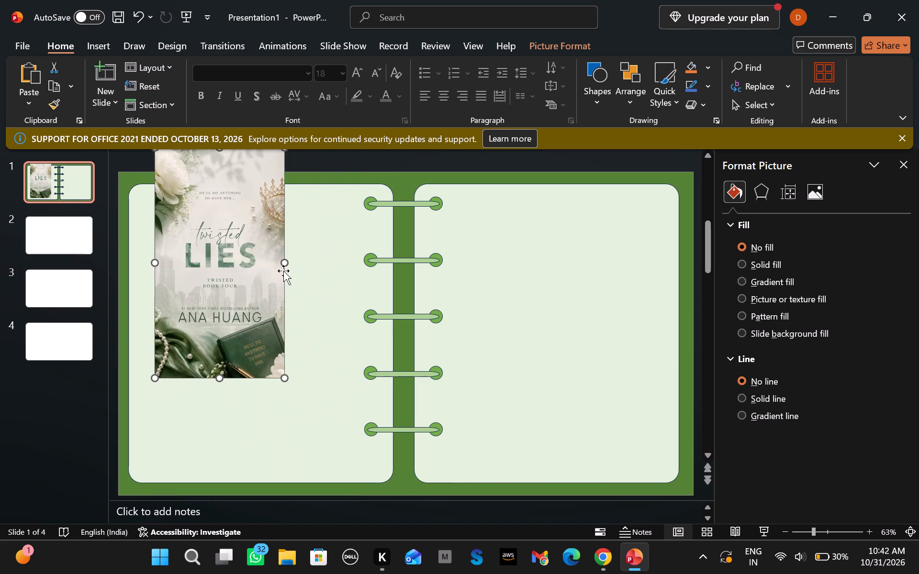
left_click_drag(225, 271, 251, 340)
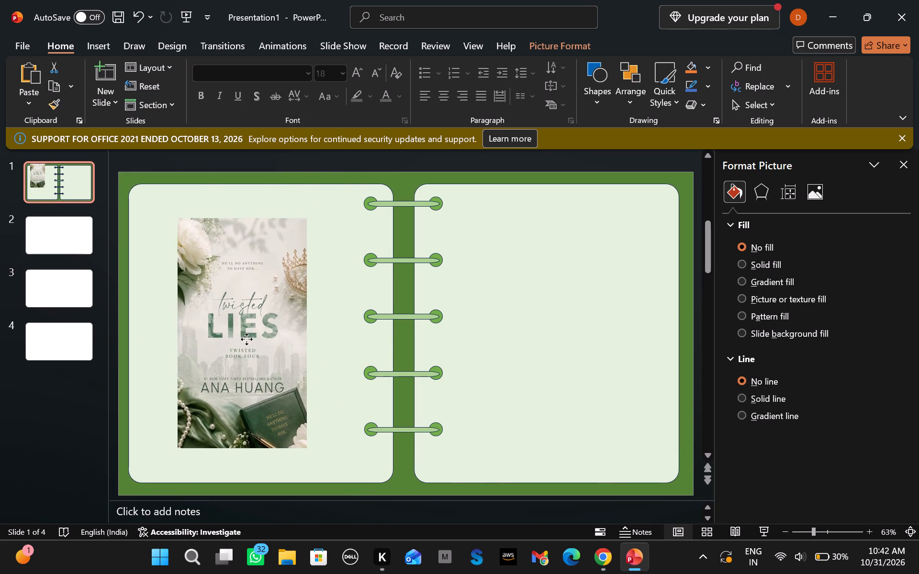
left_click_drag(251, 340, 256, 340)
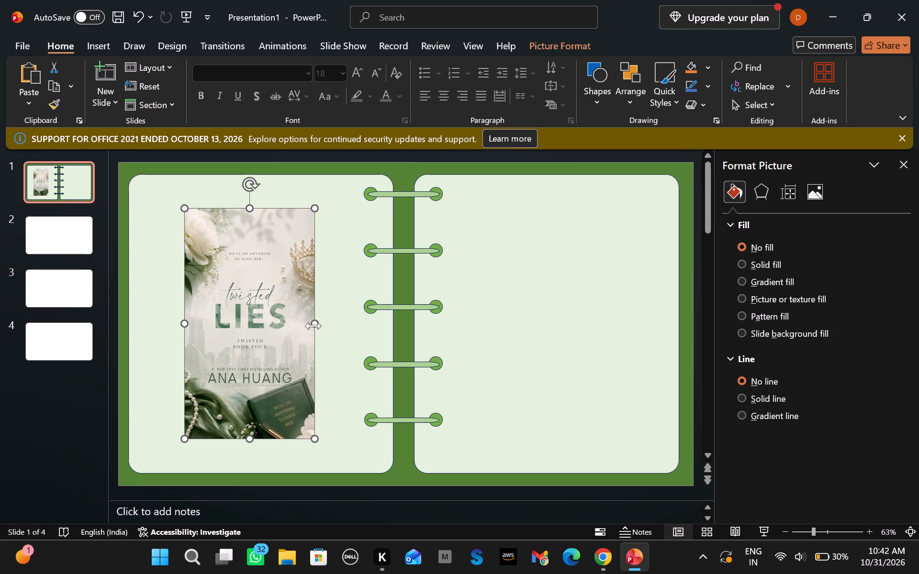
left_click_drag(314, 323, 336, 323)
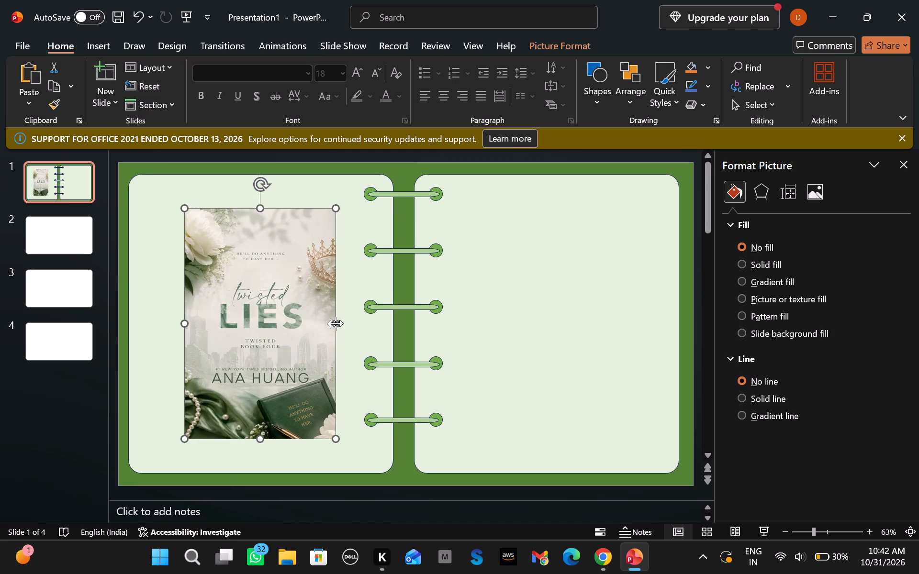
left_click_drag(266, 326, 251, 325)
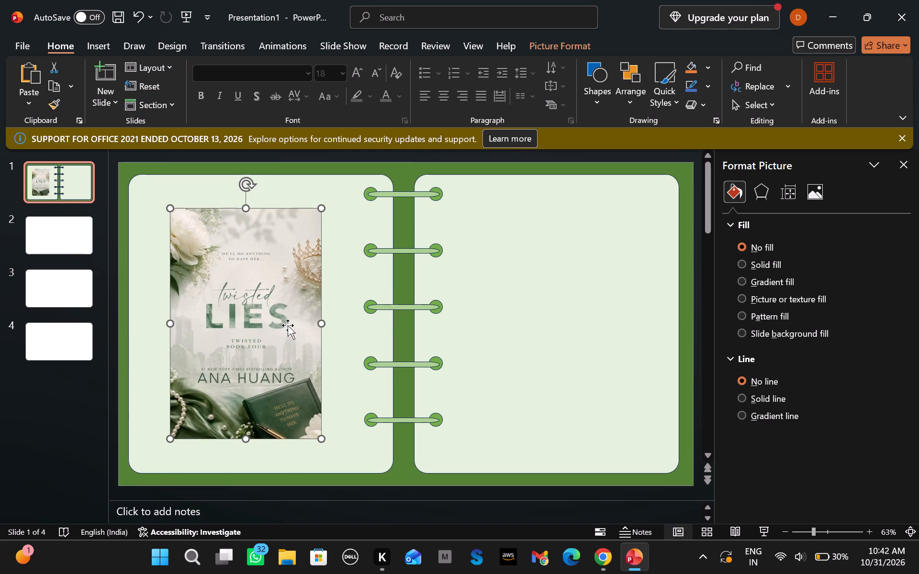
left_click_drag(317, 324, 325, 324)
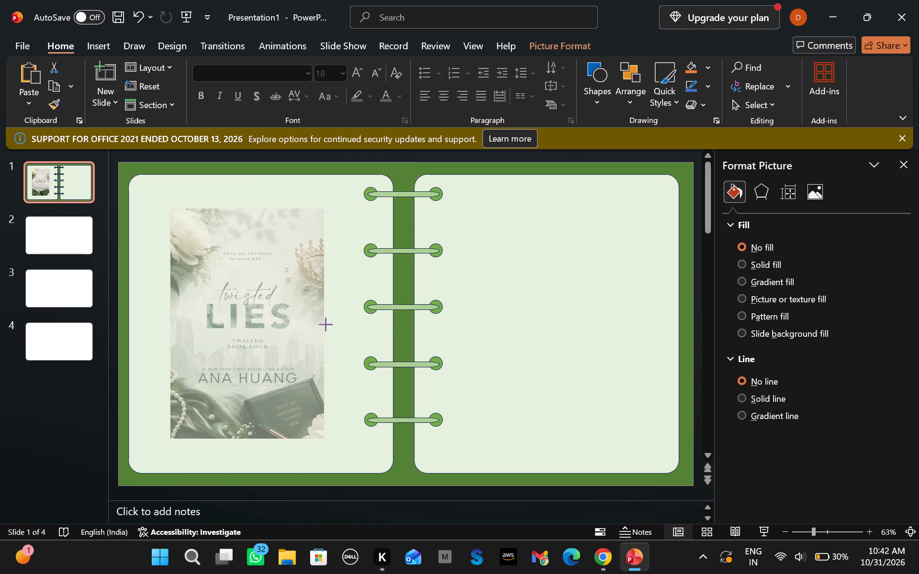
left_click_drag(325, 324, 332, 324)
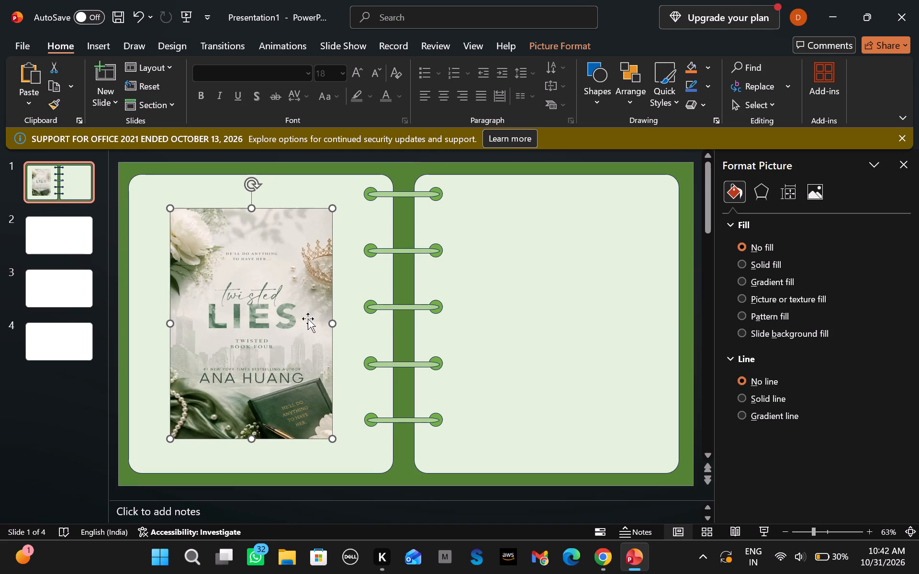
Look through the border, effect and layout options available for the cover picture.
double_click(168, 206)
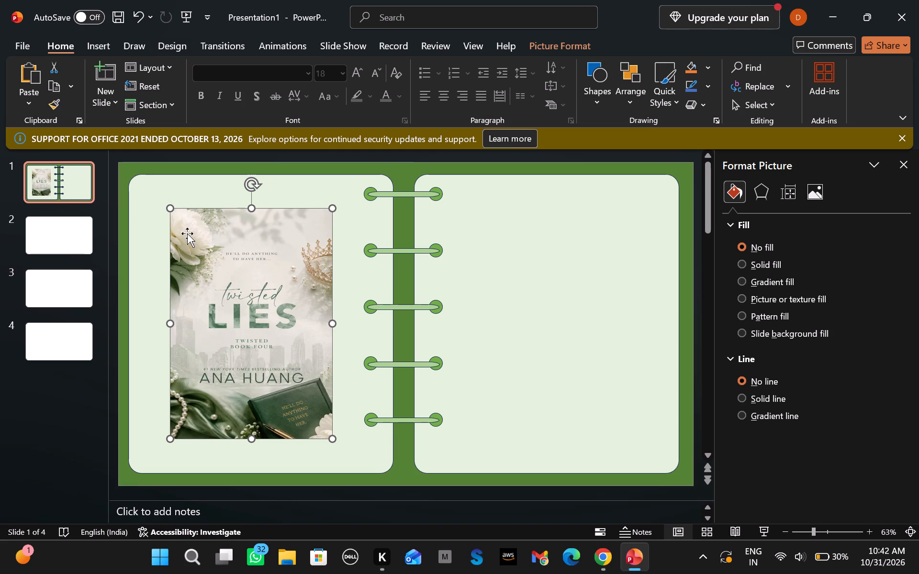
left_click(187, 233)
double_click(187, 233)
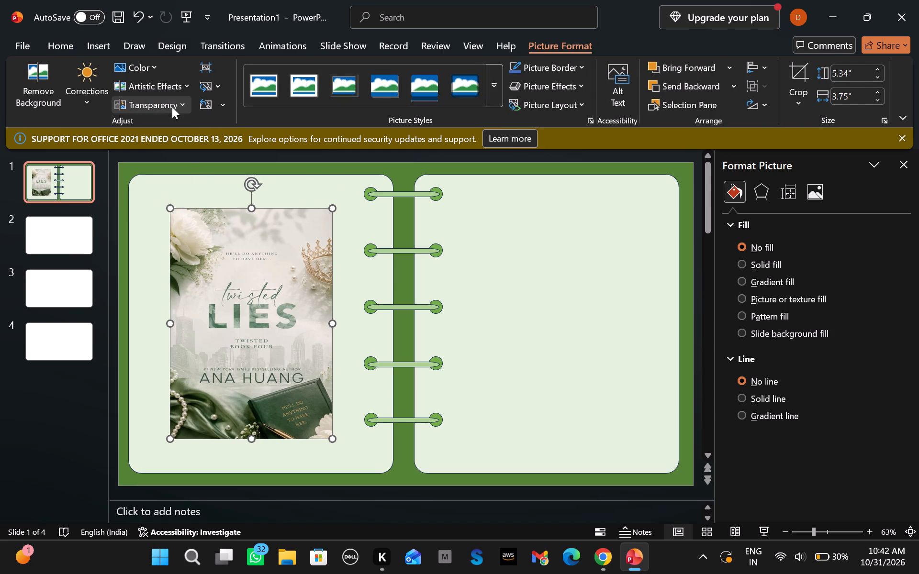
left_click(571, 66)
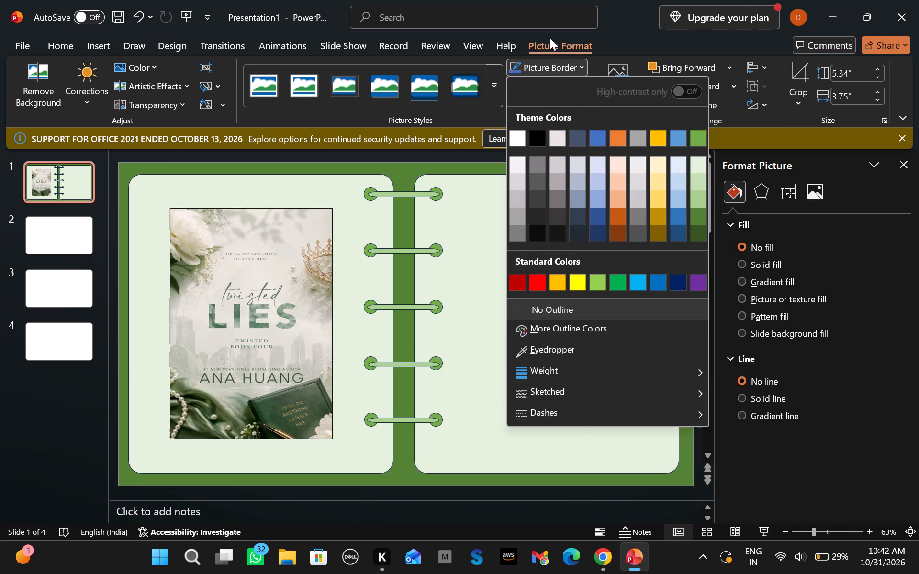
left_click(480, 158)
left_click(577, 90)
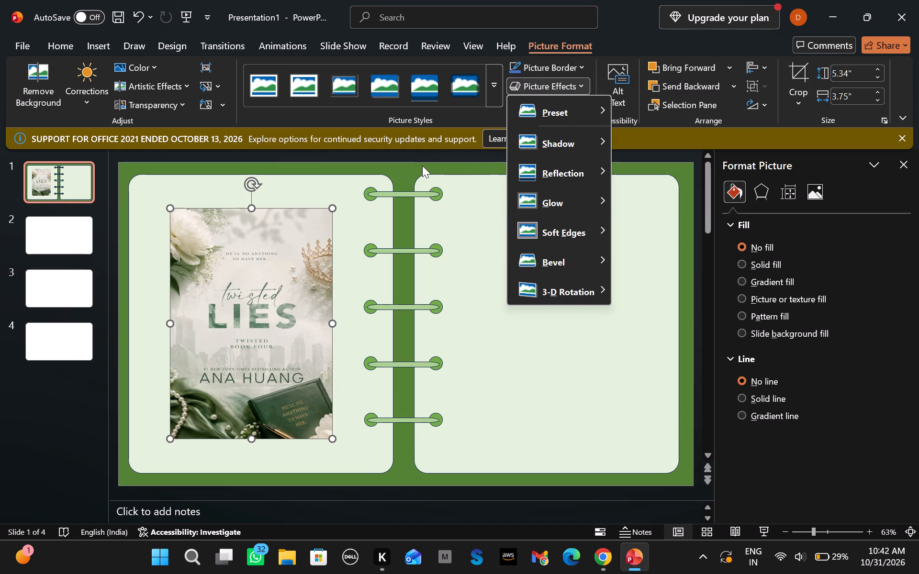
left_click(443, 168)
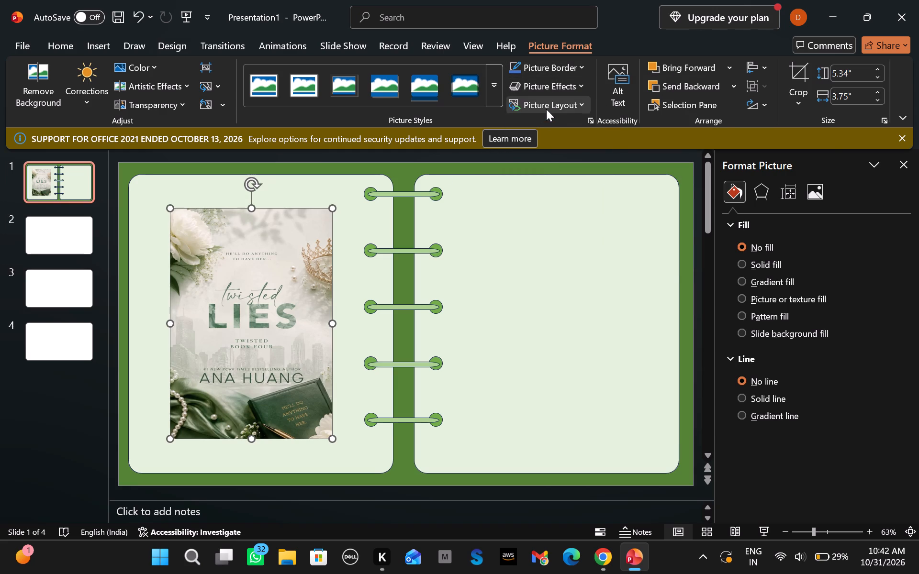
left_click(546, 109)
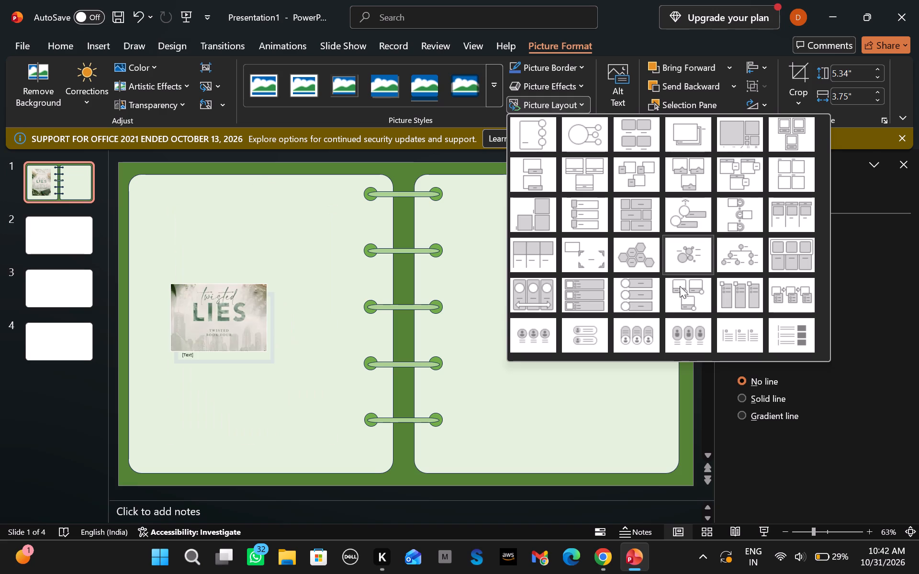
scroll(672, 290, "down", 2)
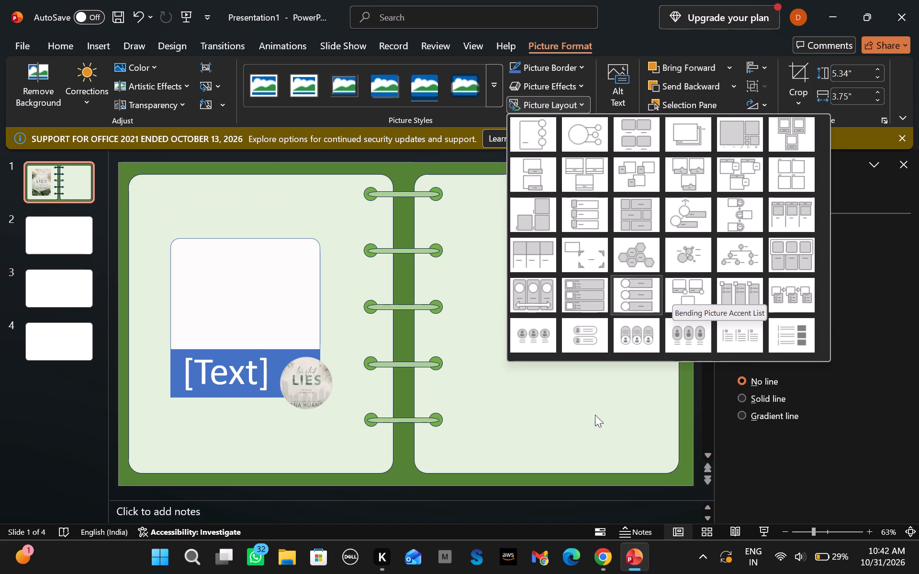
left_click(602, 427)
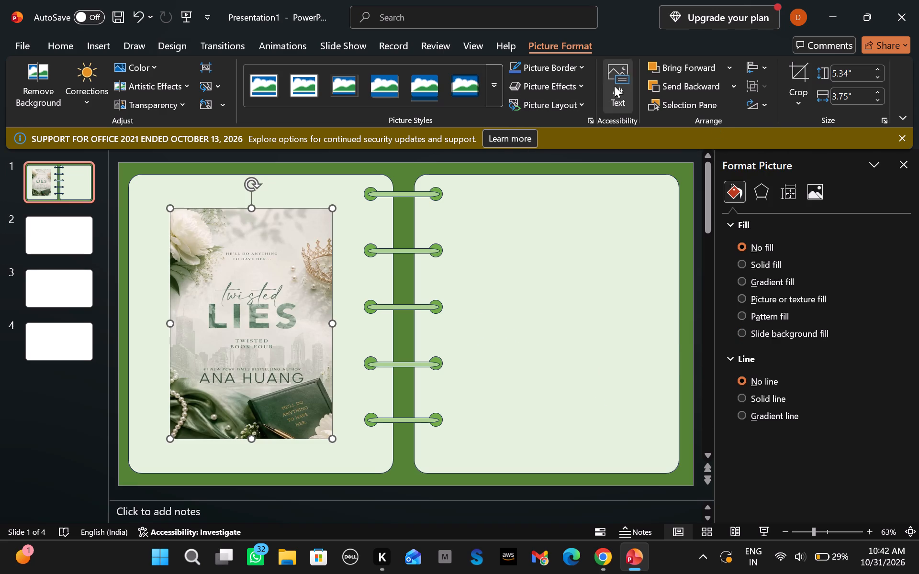
Crop the cover picture to a rounded rectangle shape.
left_click(795, 85)
left_click(795, 85)
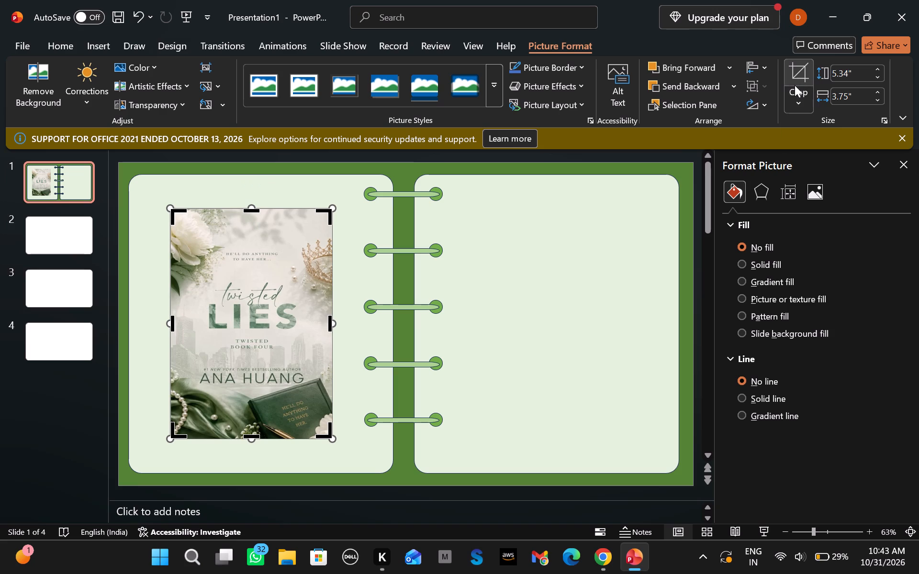
left_click(803, 100)
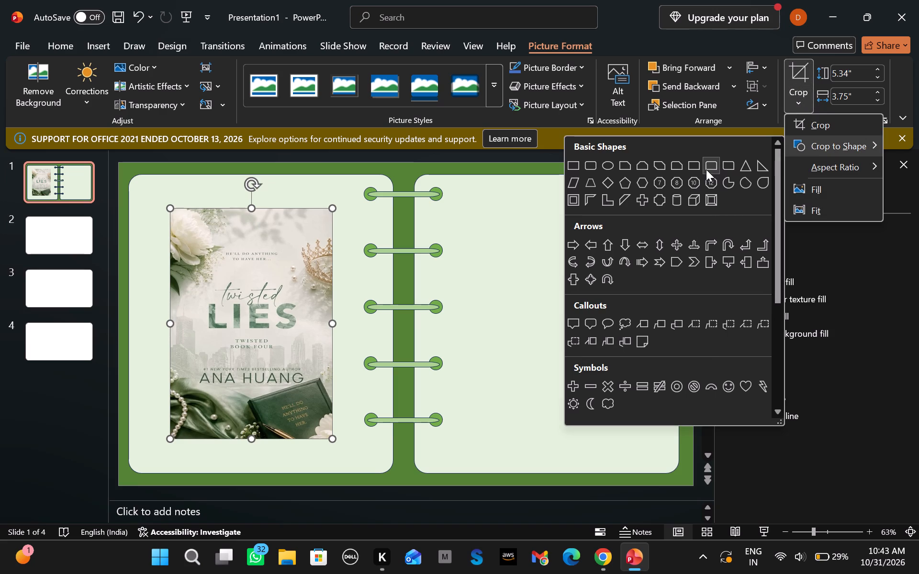
left_click(597, 171)
left_click(523, 221)
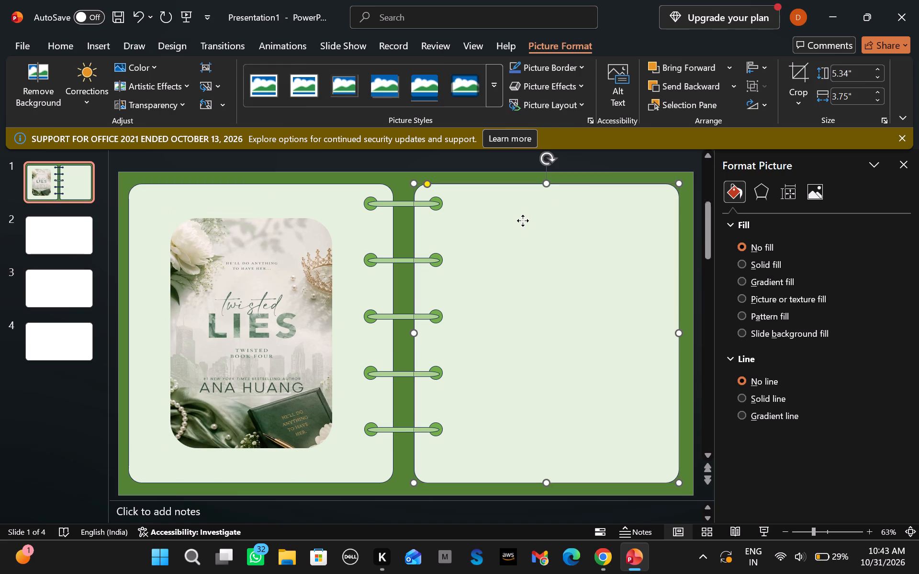
Look through the cover picture's formatting options for effects, size, picture adjustments, fill and line, and compare it with the notebook pages.
left_click(296, 301)
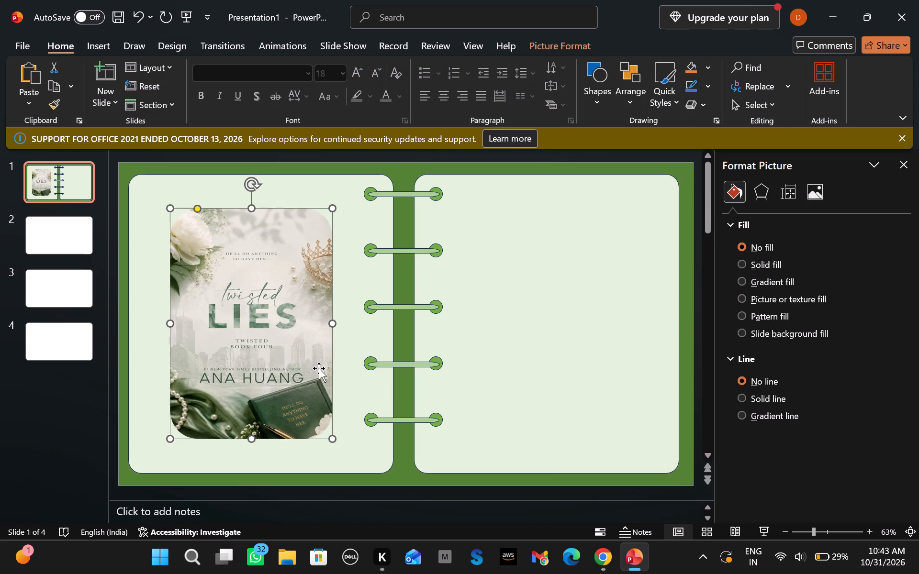
left_click(762, 191)
left_click(784, 191)
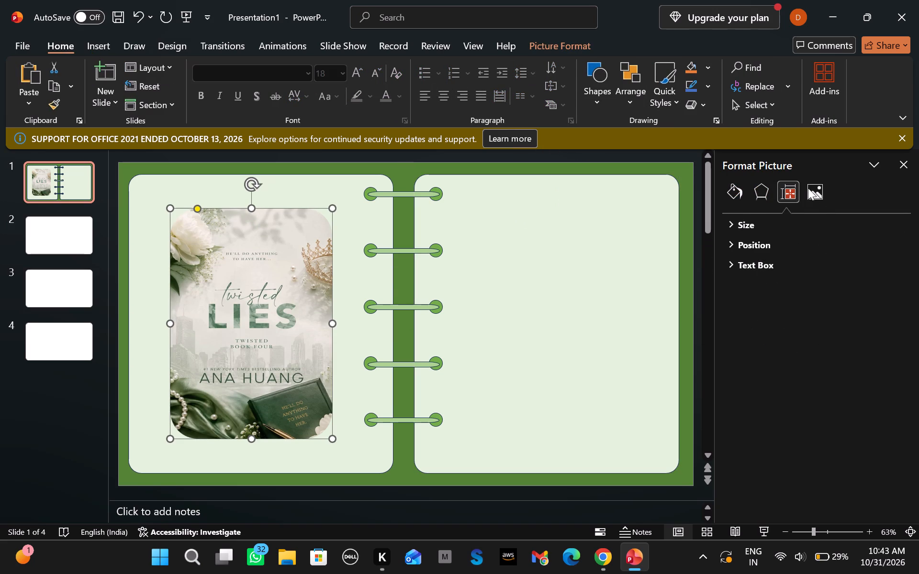
left_click(822, 188)
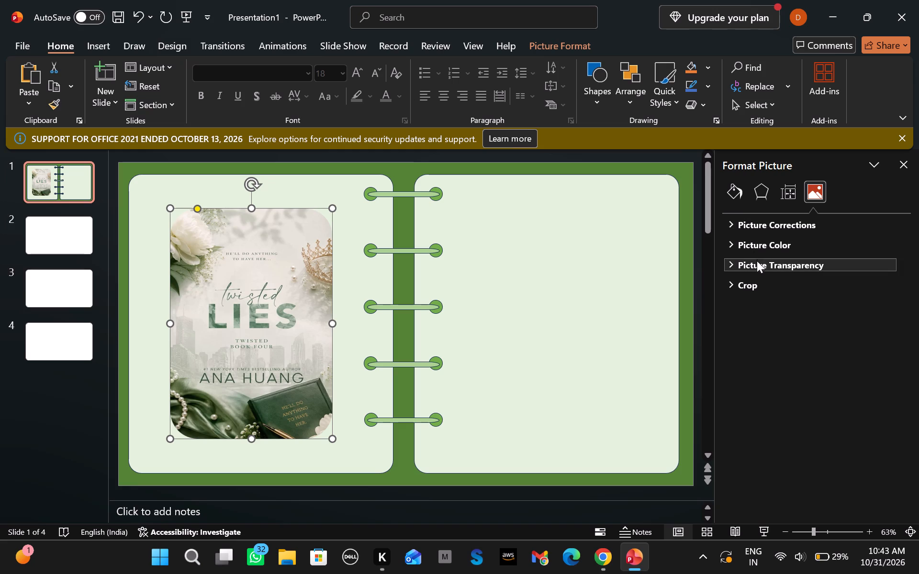
left_click(731, 189)
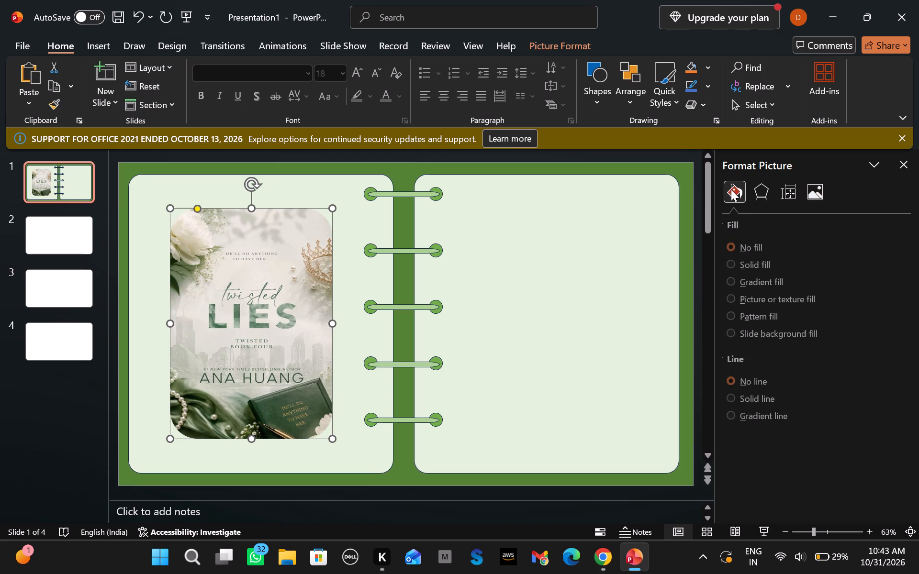
left_click(675, 306)
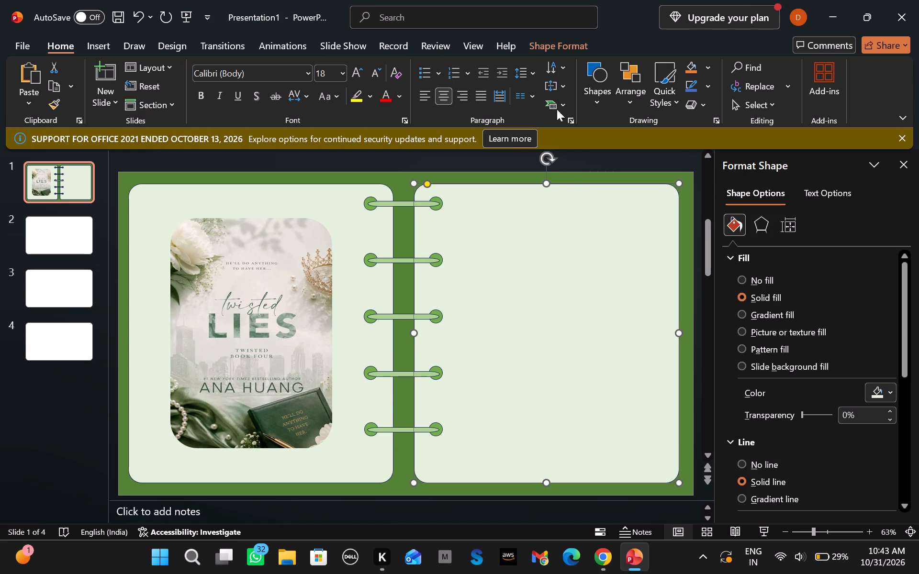
left_click(289, 331)
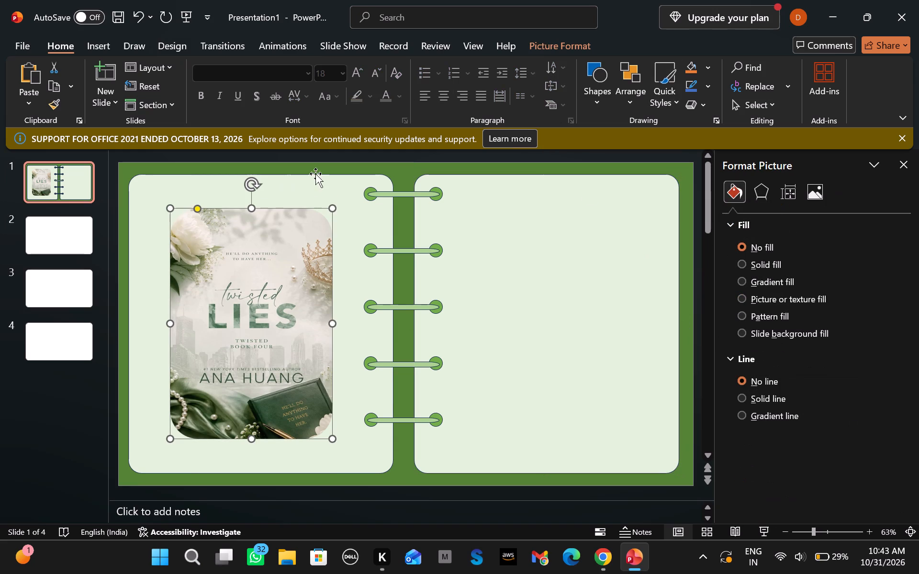
left_click(289, 271)
left_click(350, 277)
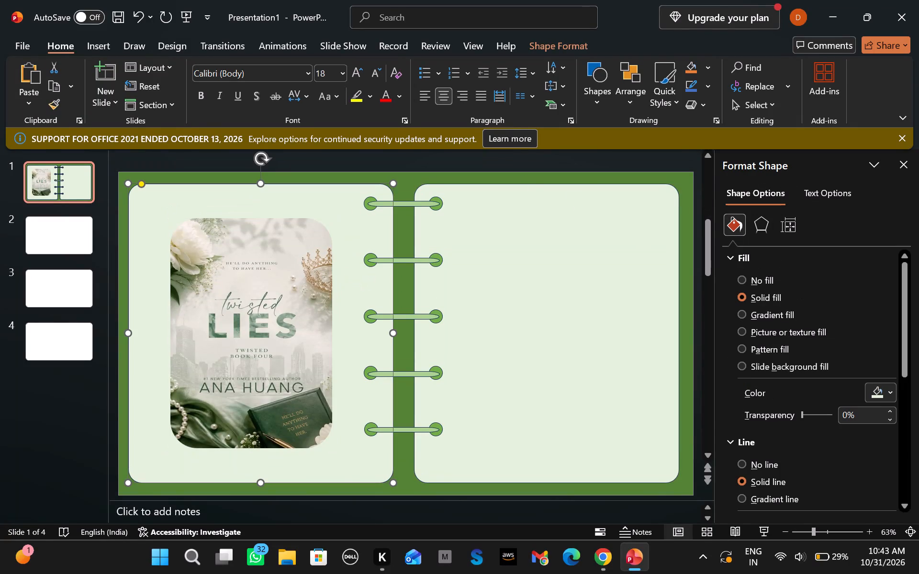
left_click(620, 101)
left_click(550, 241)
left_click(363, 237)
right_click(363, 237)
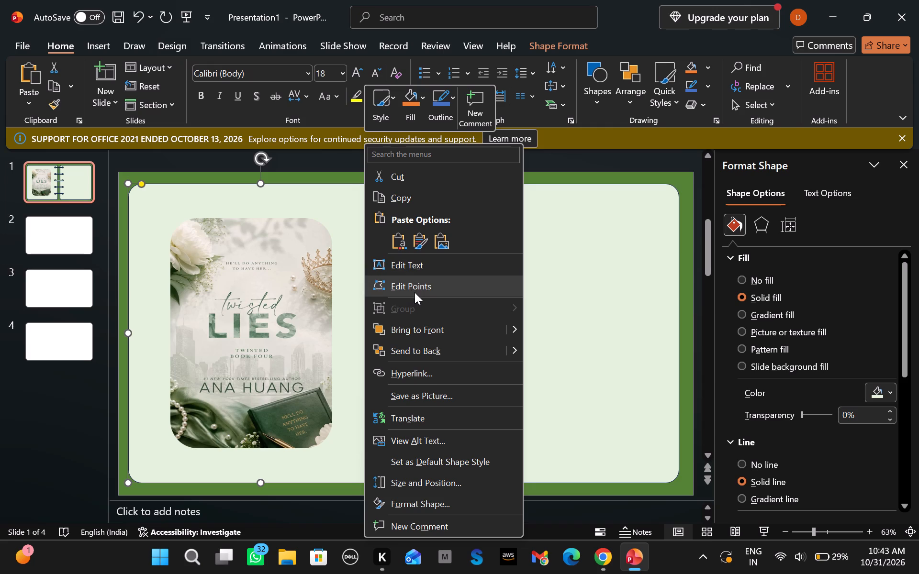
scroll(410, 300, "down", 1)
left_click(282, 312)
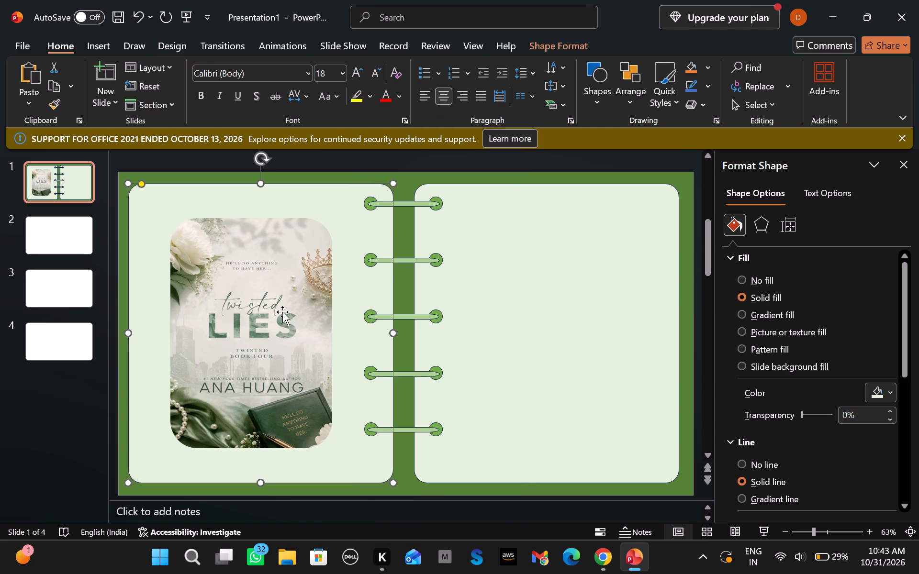
Cut the cover picture from the notebook's left page and paste it onto the right page.
left_click(282, 312)
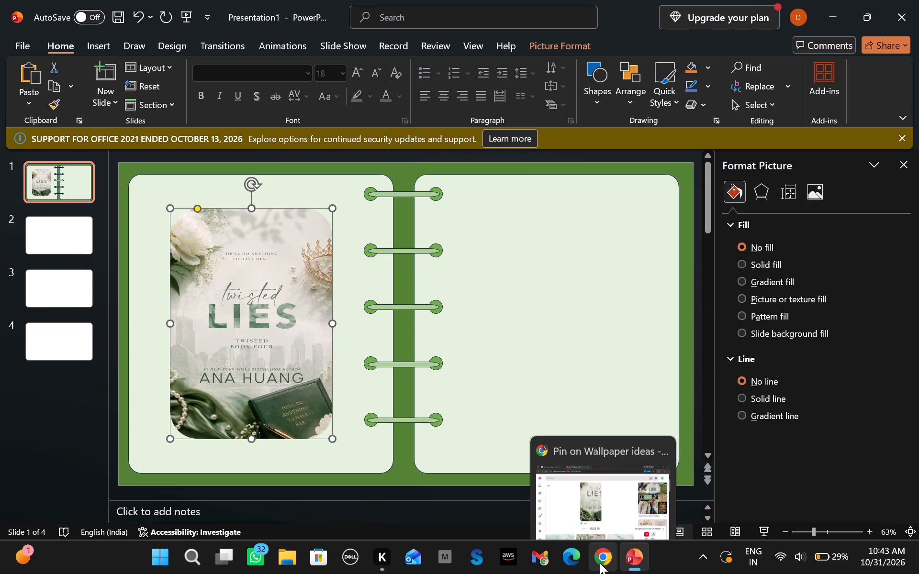
left_click(260, 327)
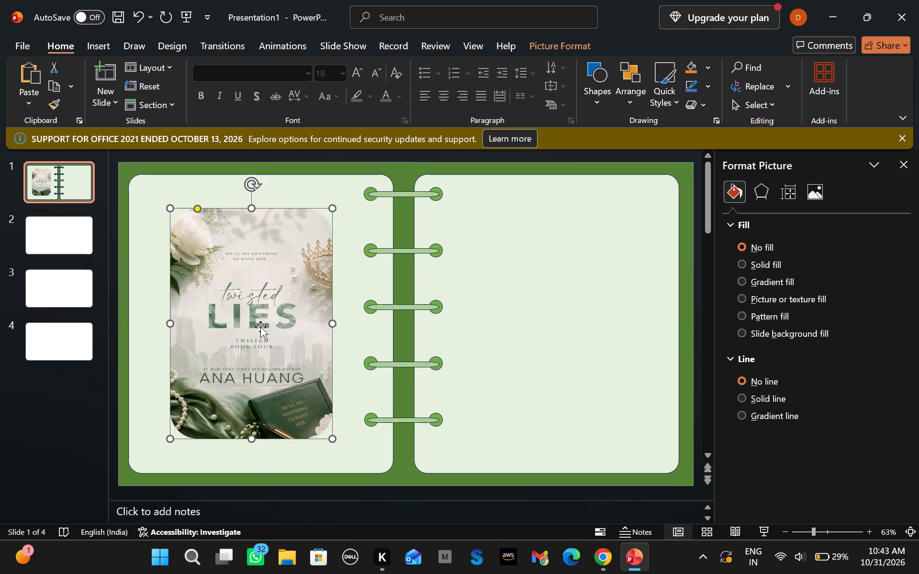
key("ctrl+x")
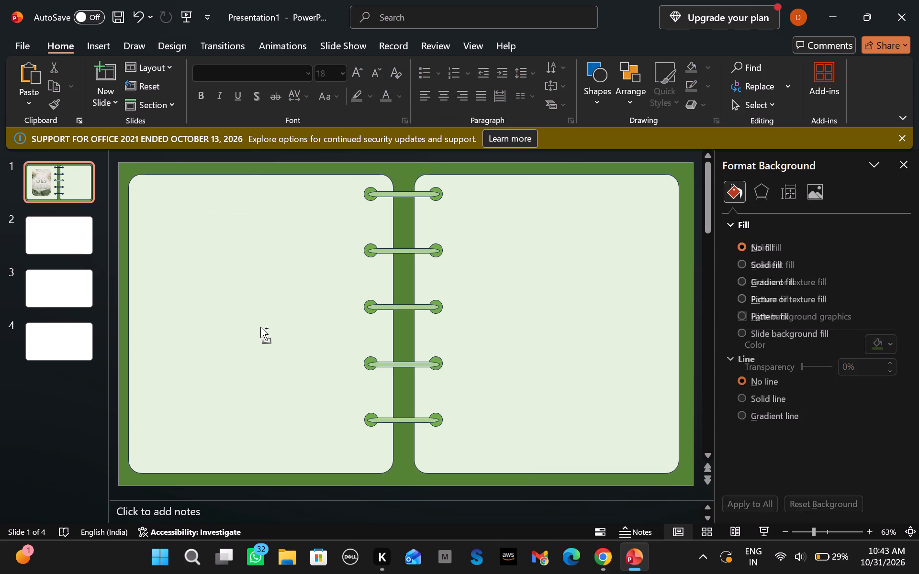
left_click(618, 338)
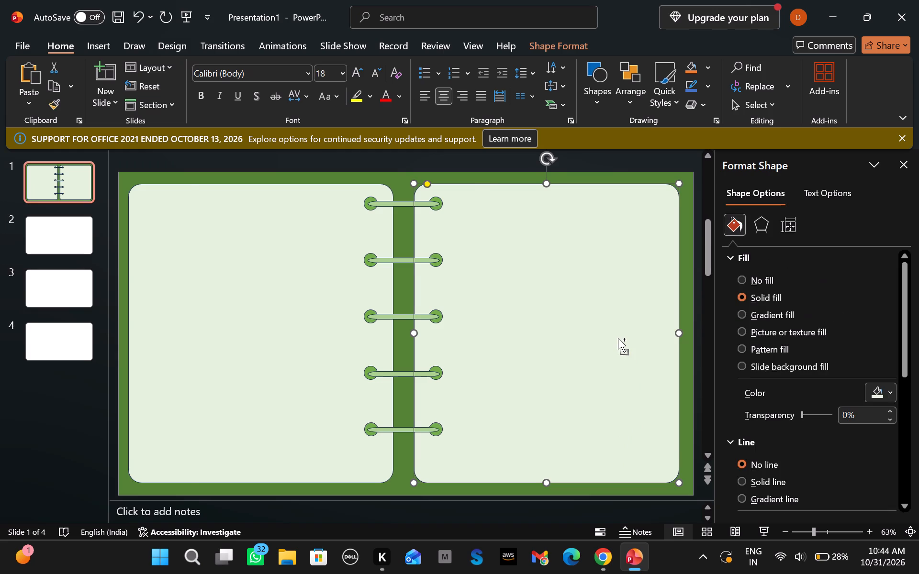
key("ctrl+v")
left_click_drag(220, 293, 521, 288)
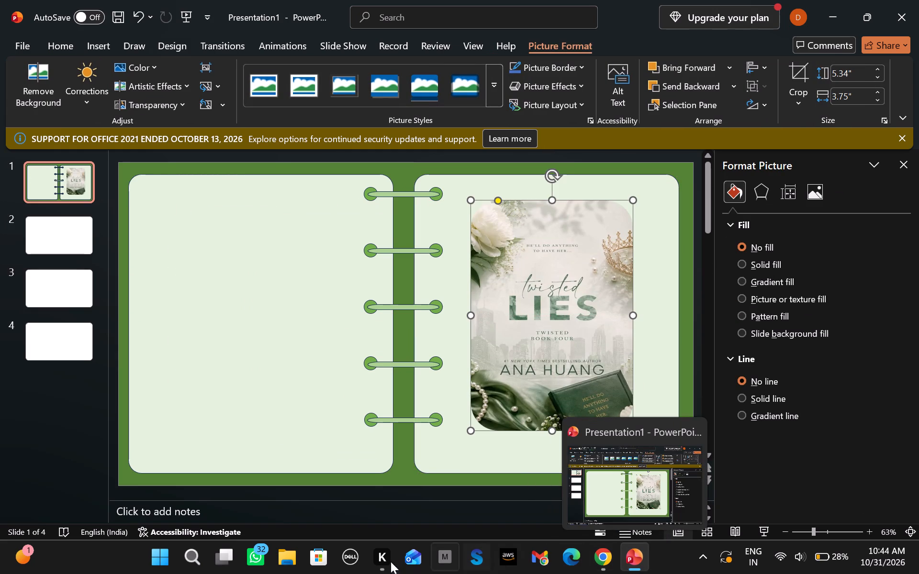
Switch to Chrome and copy the pale green butterfly and pearl background image from Pinterest's related pins.
left_click(607, 571)
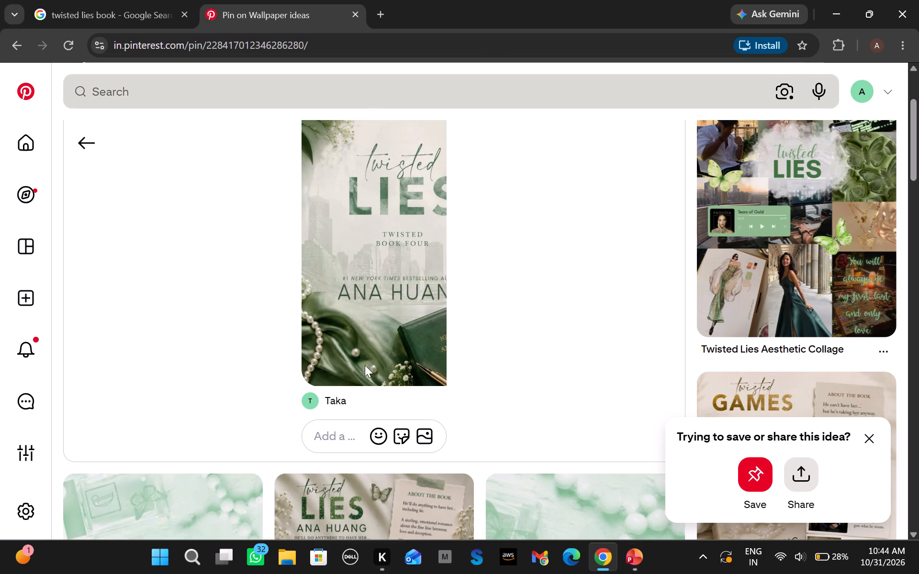
scroll(380, 426, "down", 6)
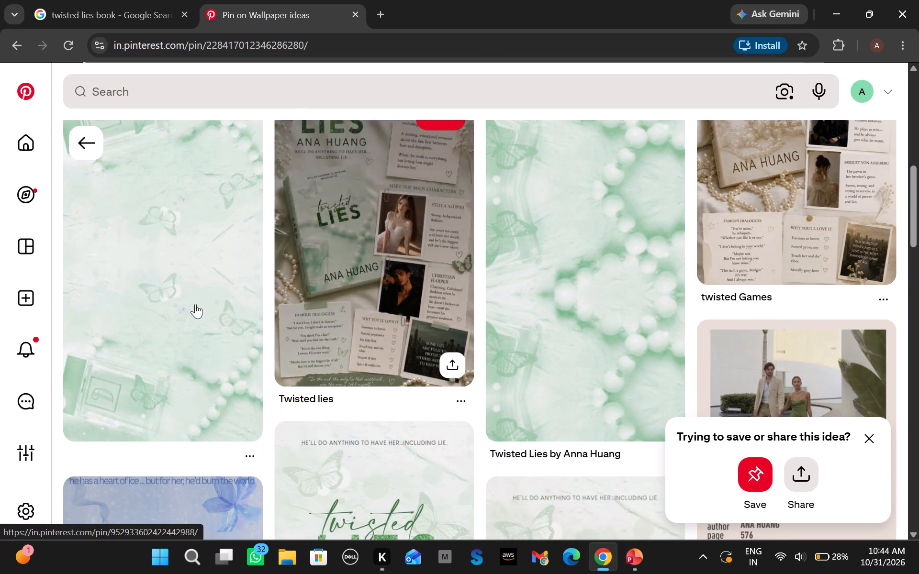
left_click(195, 303)
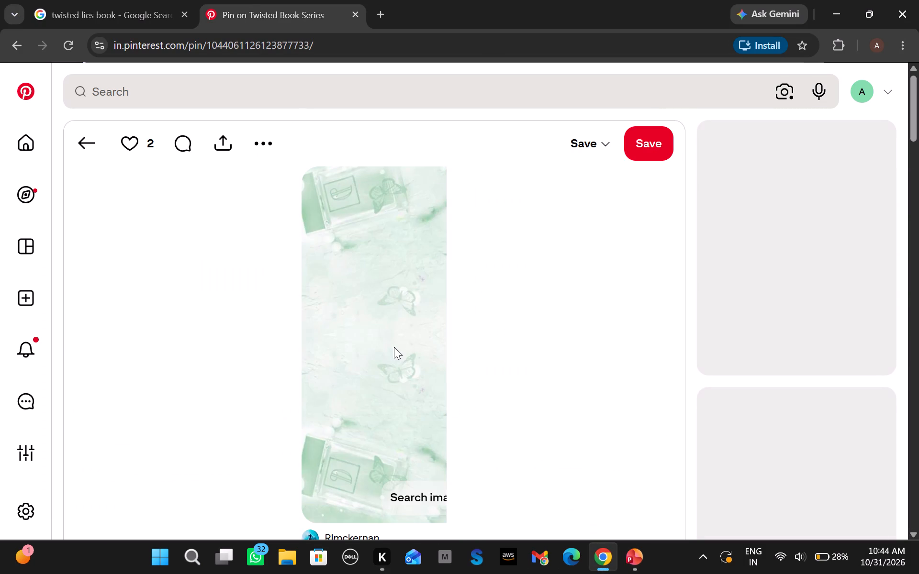
right_click(394, 347)
left_click(460, 408)
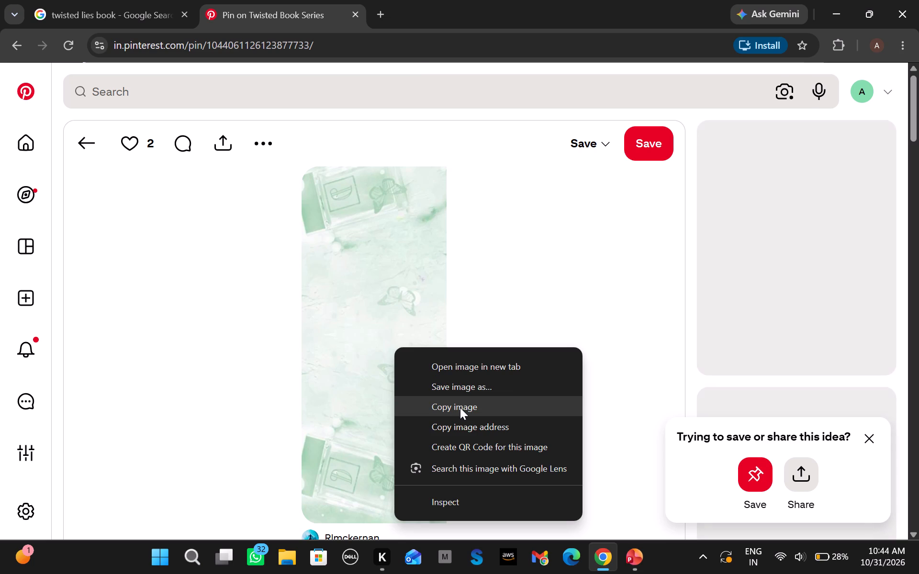
Paste the butterfly image onto slide 1 in PowerPoint with source formatting and move it over the notebook's left page.
left_click(641, 563)
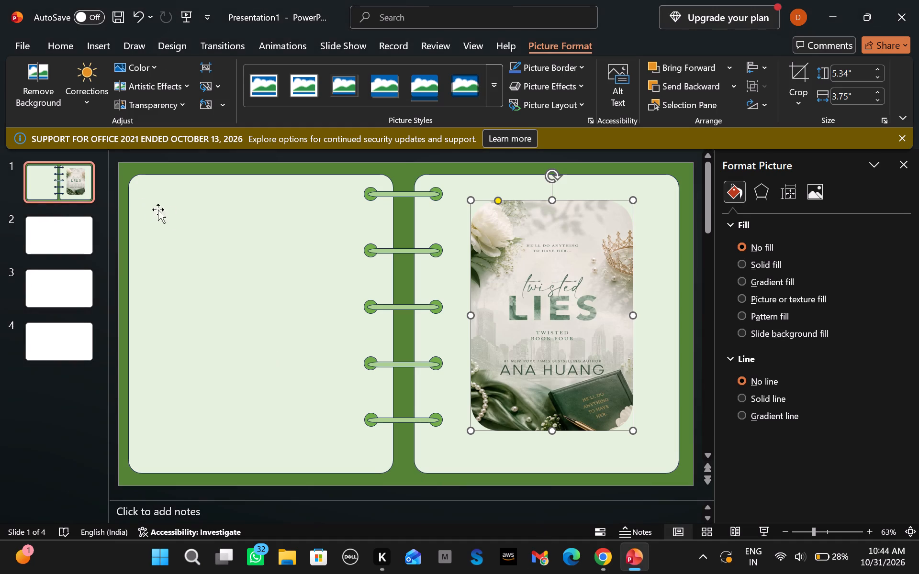
right_click(199, 237)
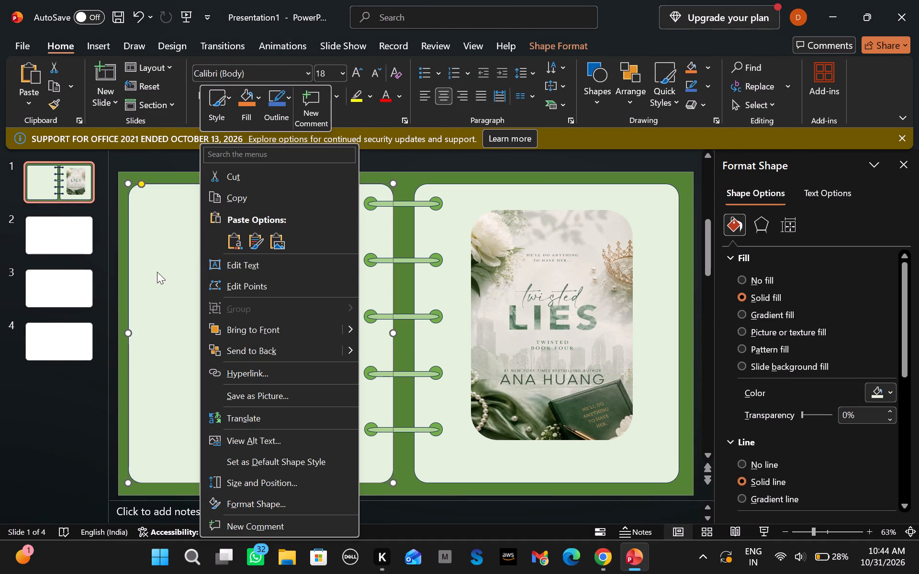
left_click(258, 247)
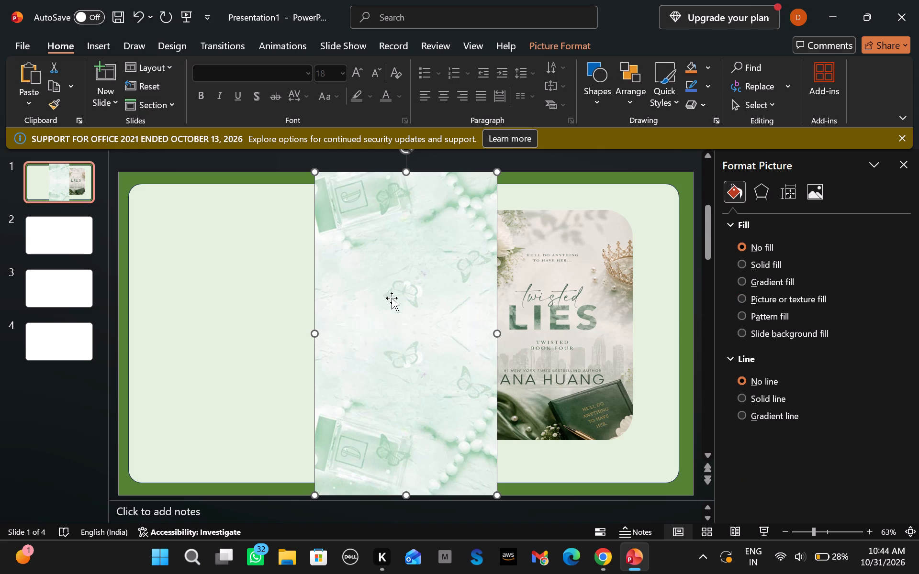
left_click_drag(394, 298, 241, 311)
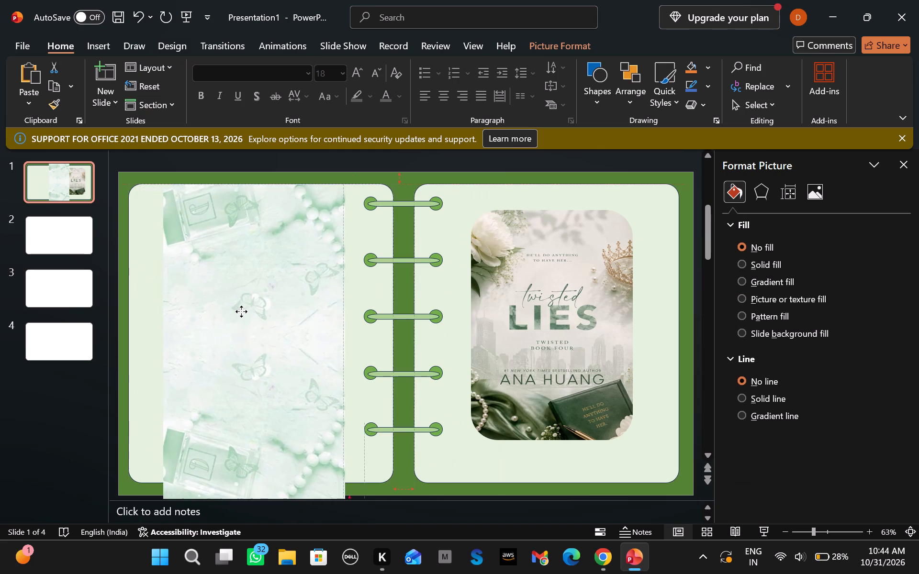
left_click_drag(241, 311, 239, 312)
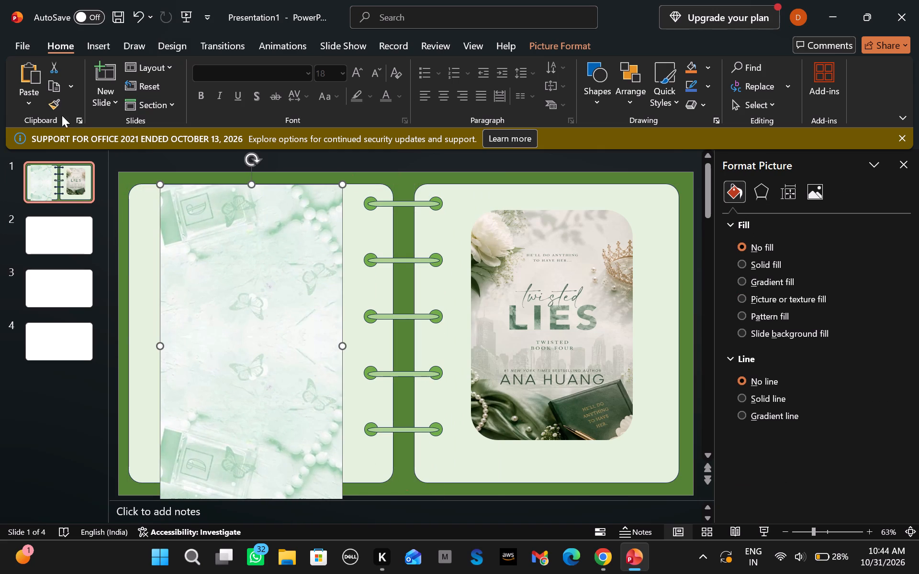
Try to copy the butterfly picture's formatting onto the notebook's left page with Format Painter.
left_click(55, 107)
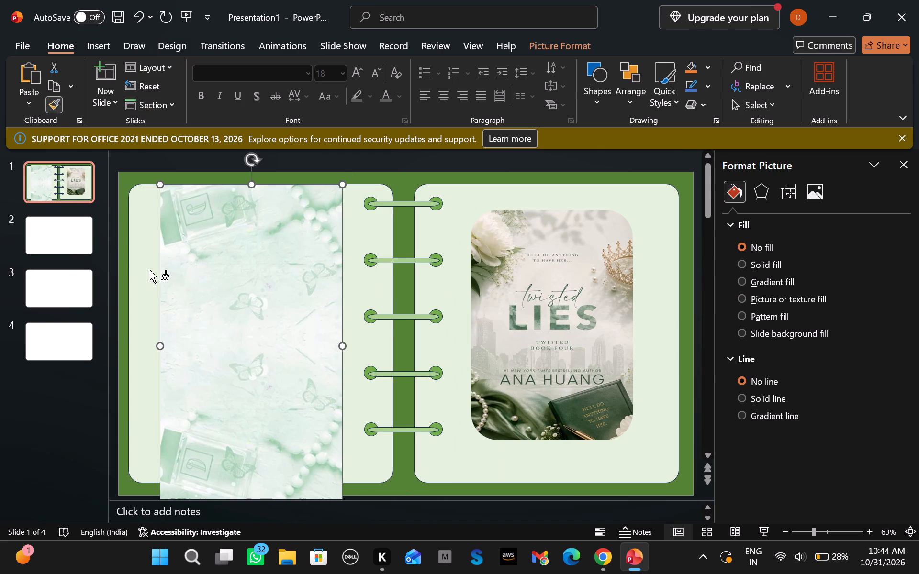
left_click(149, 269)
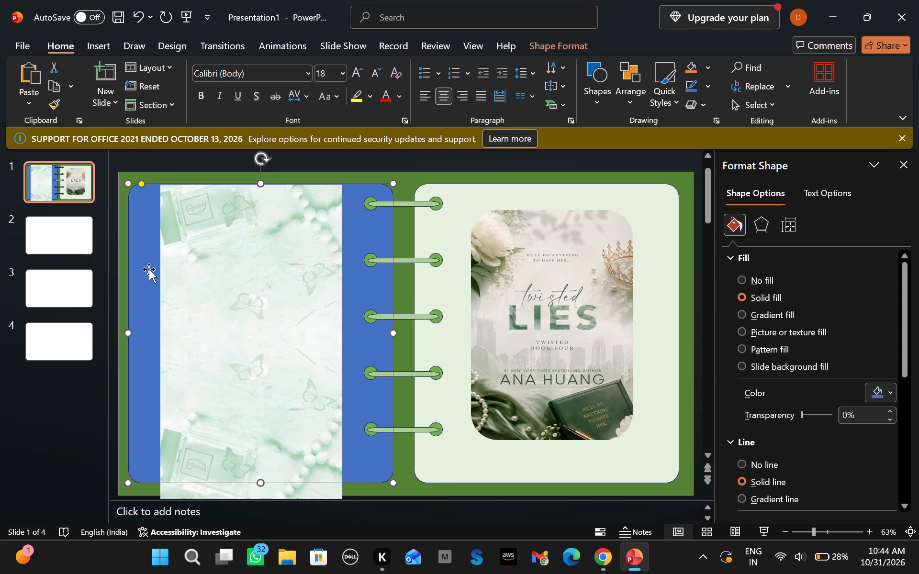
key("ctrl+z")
Copy the left notebook page's formatting onto the butterfly picture with Format Painter.
left_click(202, 313)
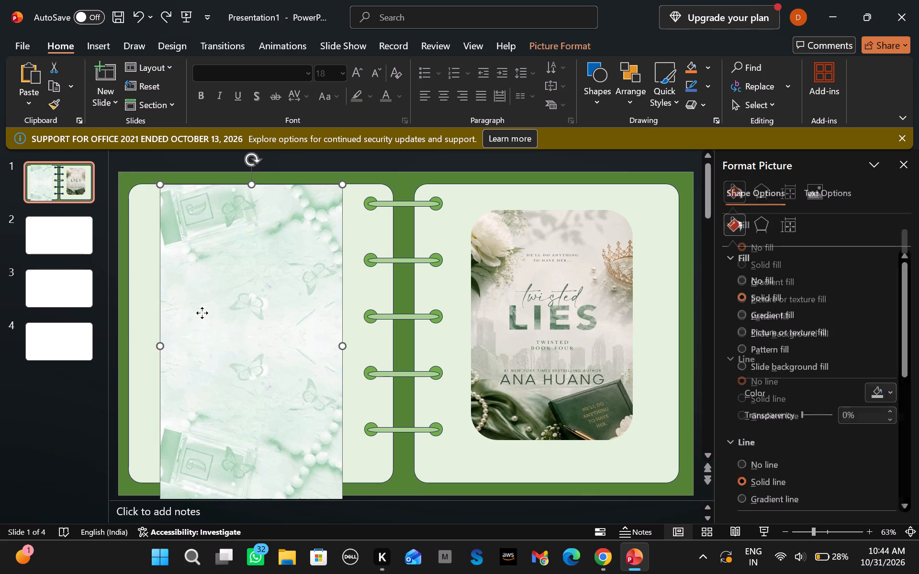
left_click(133, 265)
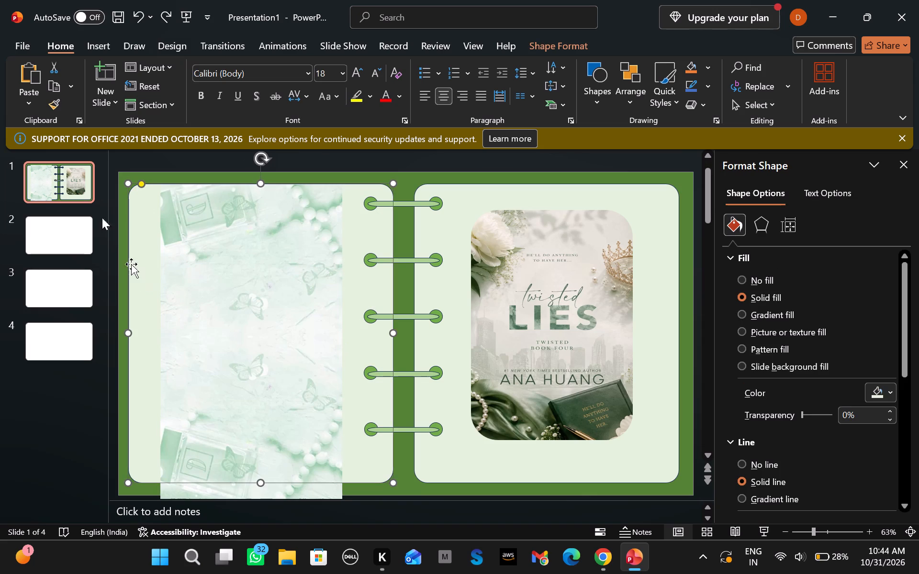
left_click(56, 104)
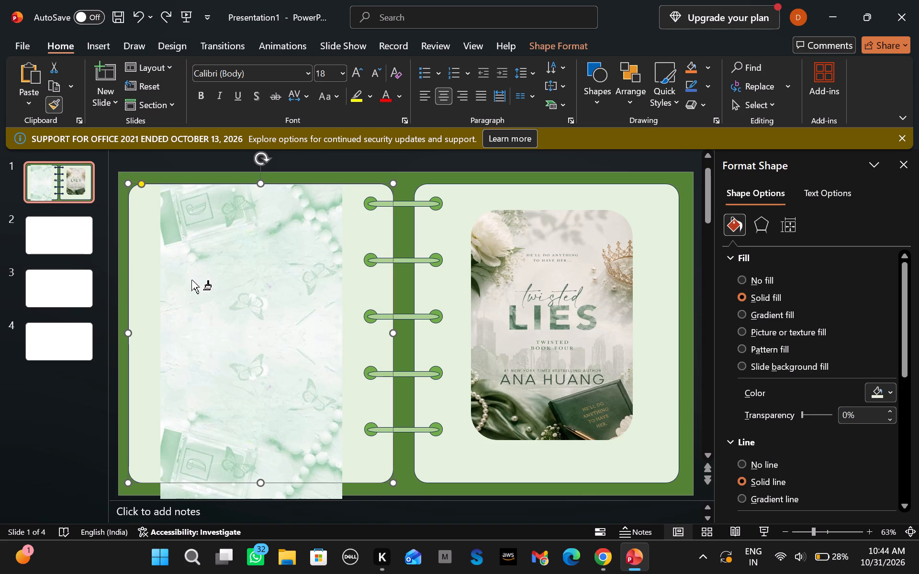
left_click(192, 280)
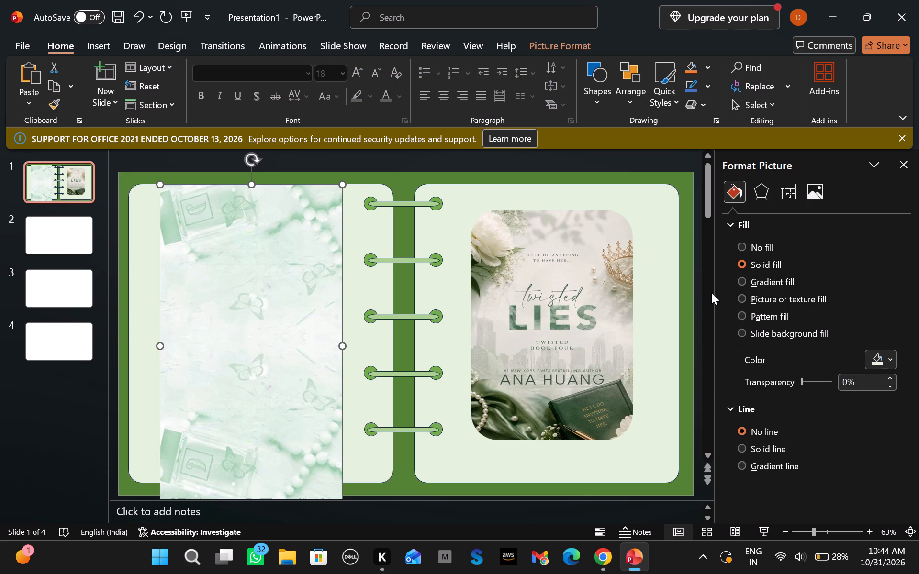
left_click(367, 342)
left_click(296, 325)
Enlarge the butterfly picture so it spans the full width of the notebook's left page.
left_click_drag(159, 185, 131, 201)
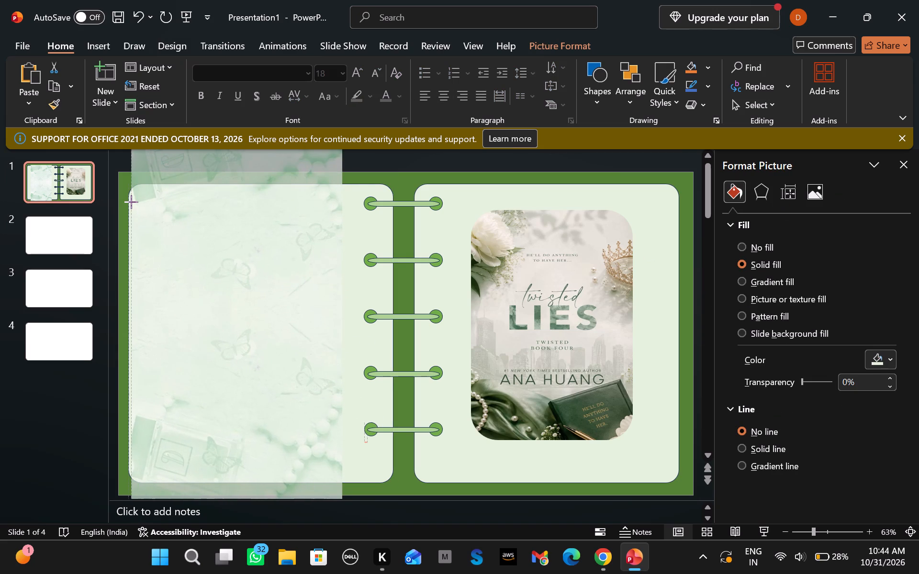
left_click_drag(131, 201, 129, 203)
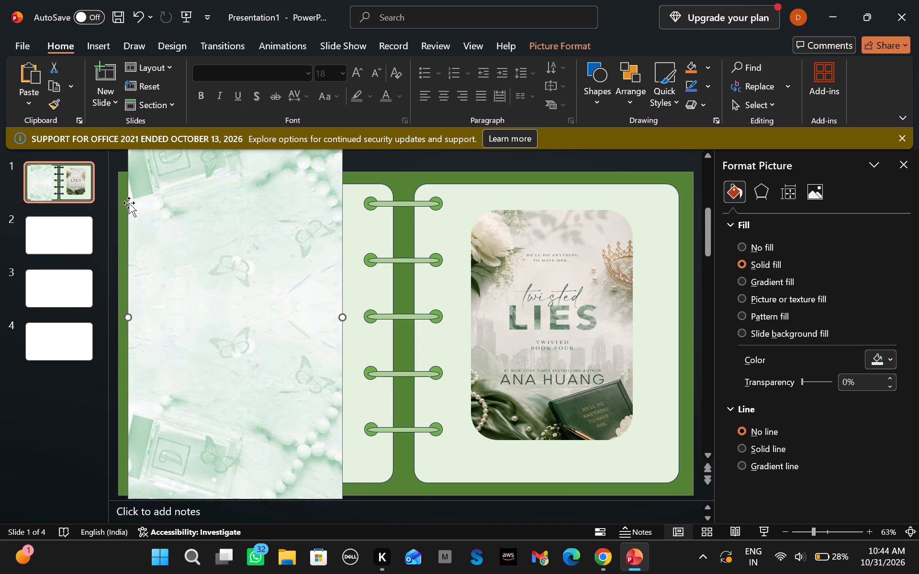
left_click_drag(343, 317, 374, 322)
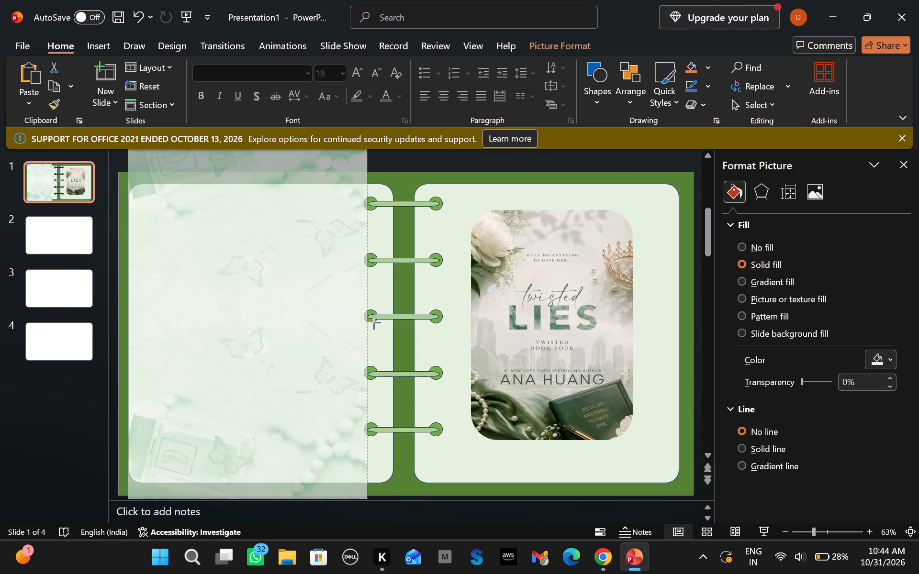
left_click_drag(374, 322, 394, 330)
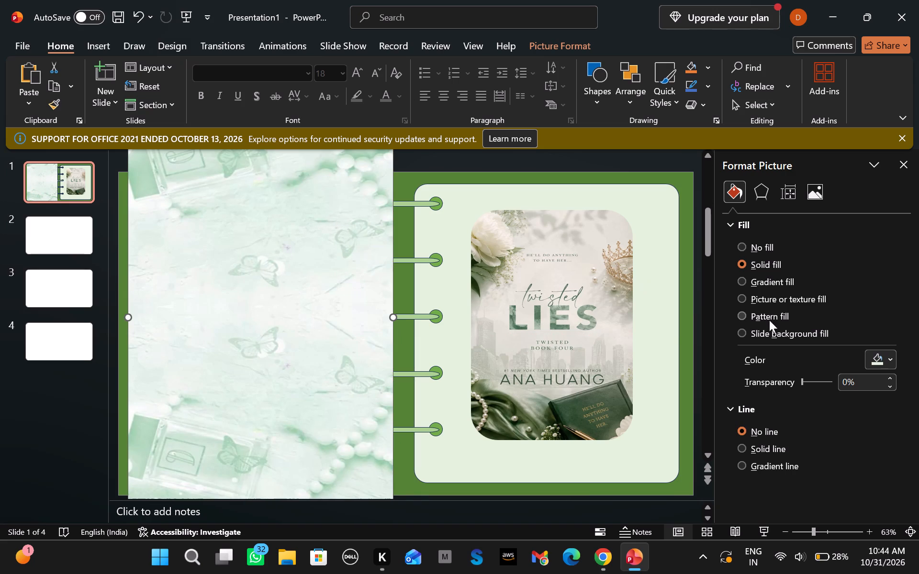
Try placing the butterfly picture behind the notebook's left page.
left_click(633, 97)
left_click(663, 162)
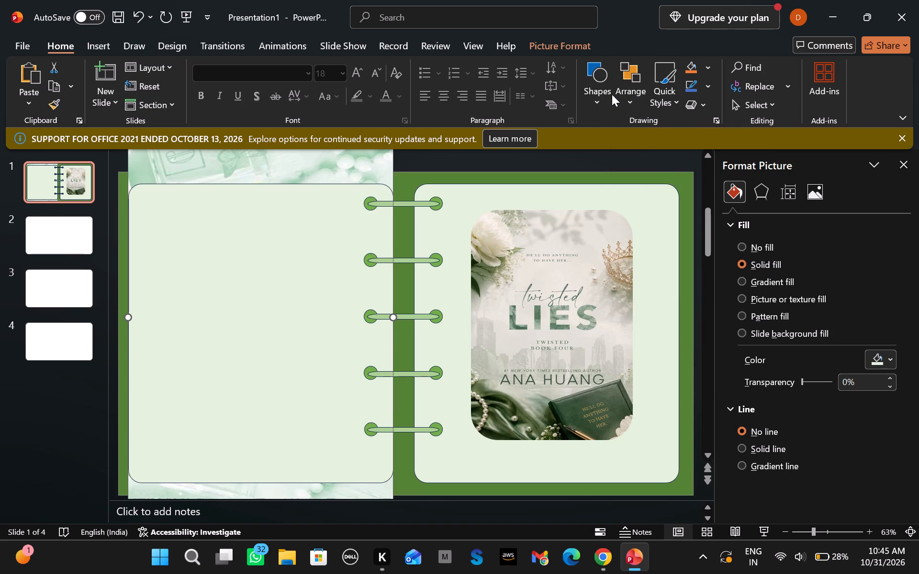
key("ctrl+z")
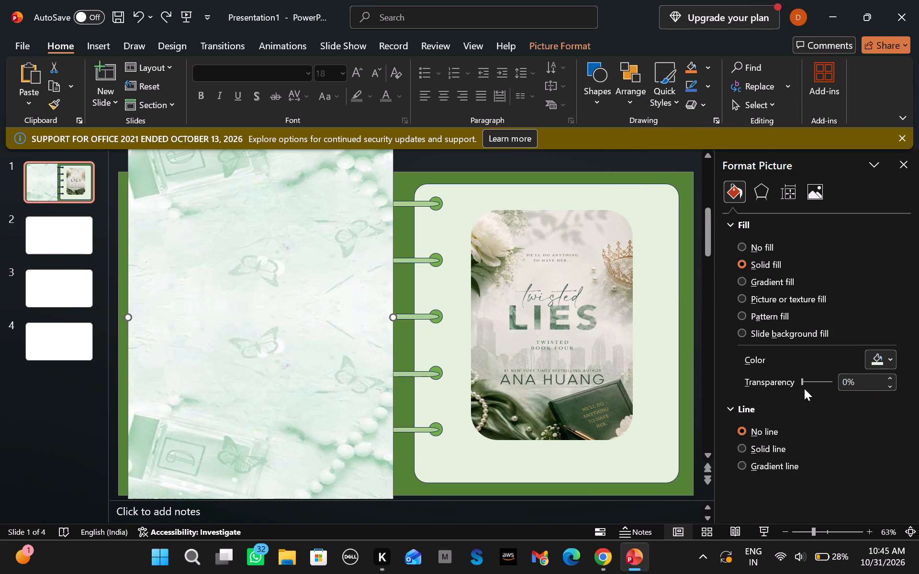
Set the butterfly picture's fill transparency to 100%.
left_click_drag(802, 380, 854, 391)
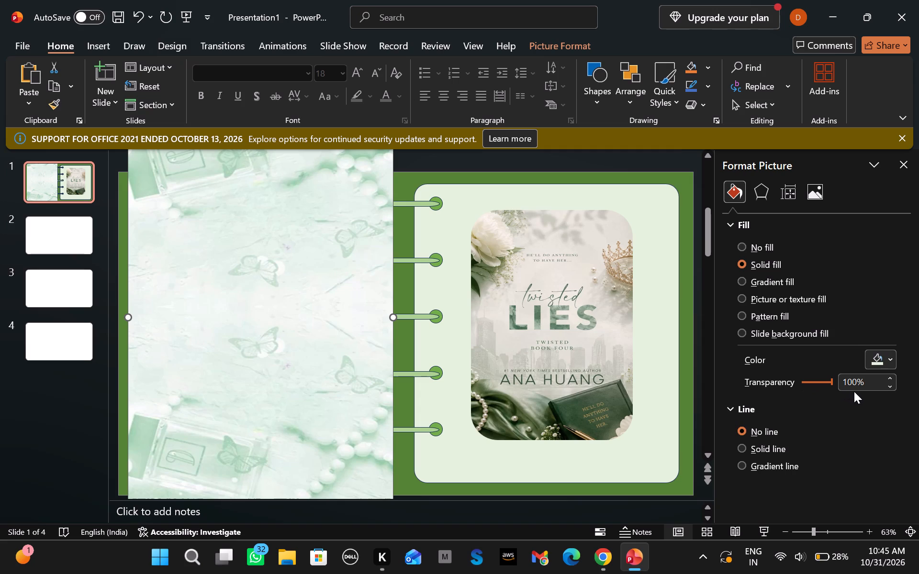
left_click_drag(854, 391, 846, 384)
left_click_drag(831, 381, 803, 383)
left_click_drag(803, 383, 849, 387)
left_click(305, 315)
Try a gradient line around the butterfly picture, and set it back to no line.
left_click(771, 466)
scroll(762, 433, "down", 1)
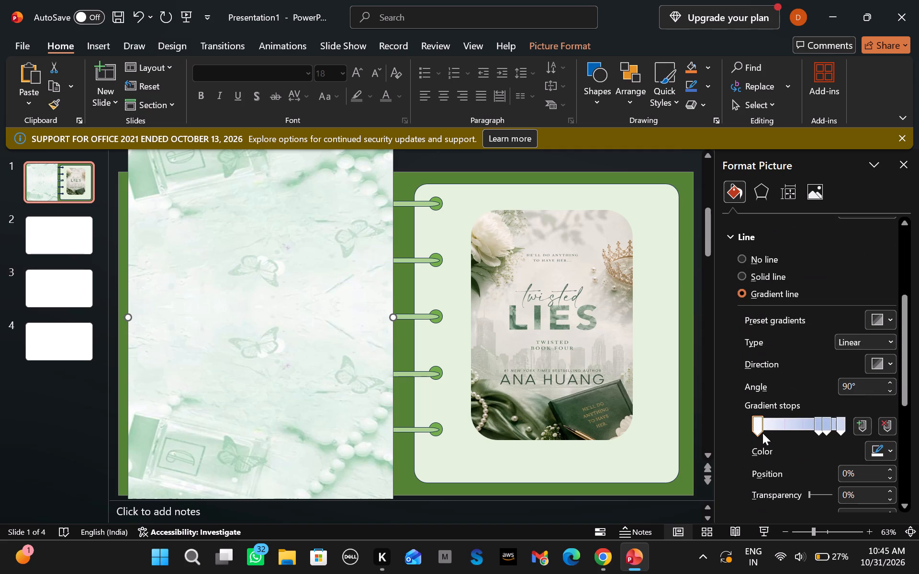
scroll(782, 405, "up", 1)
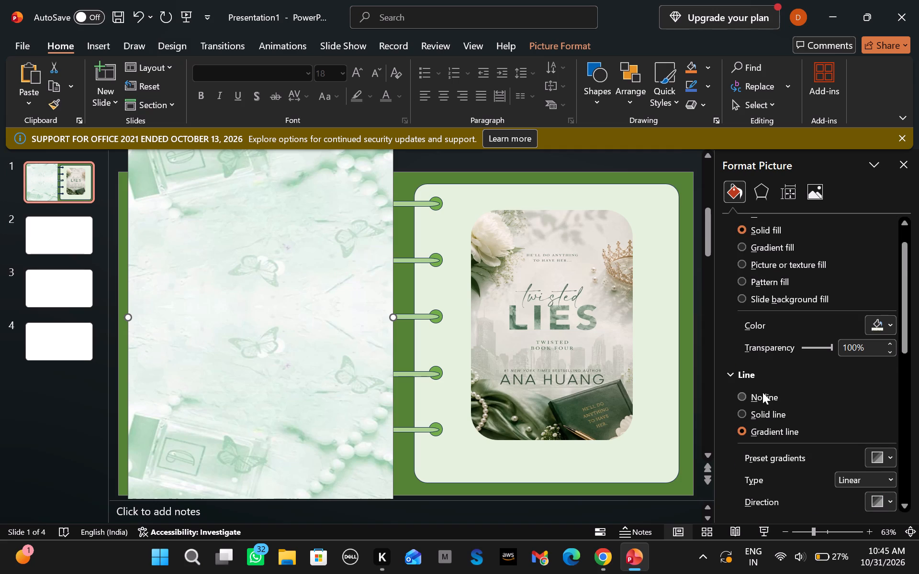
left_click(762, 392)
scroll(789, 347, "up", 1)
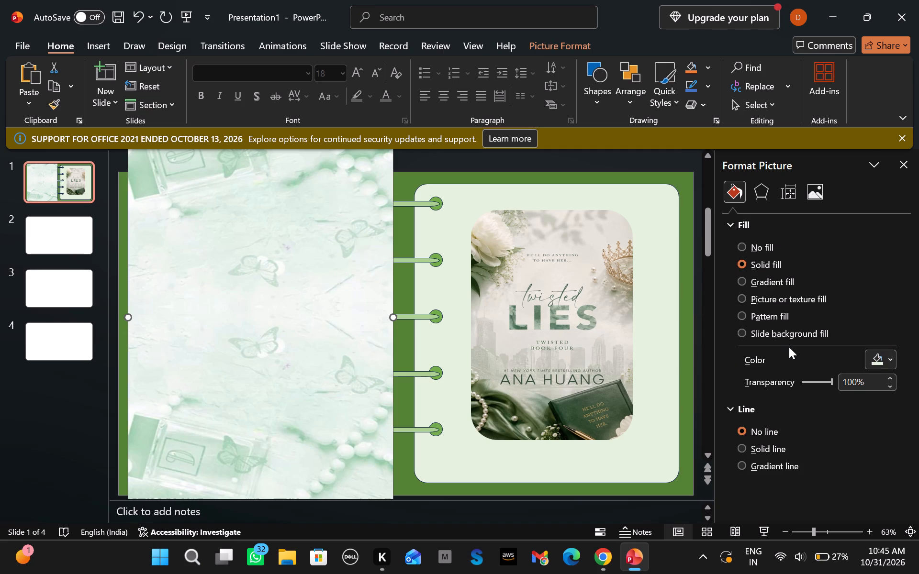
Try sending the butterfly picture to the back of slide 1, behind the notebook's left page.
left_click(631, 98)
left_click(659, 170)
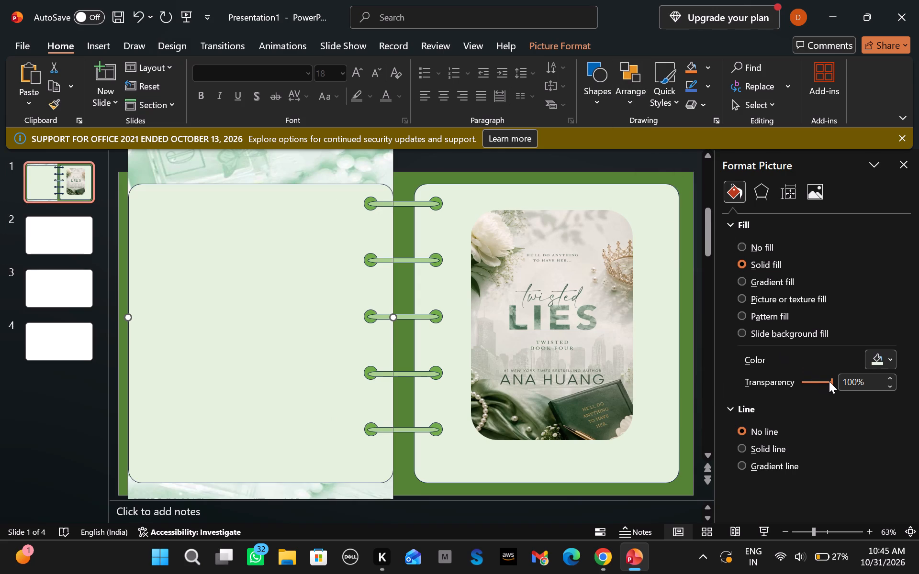
Set the butterfly picture's fill transparency to 0%.
left_click_drag(829, 381, 770, 374)
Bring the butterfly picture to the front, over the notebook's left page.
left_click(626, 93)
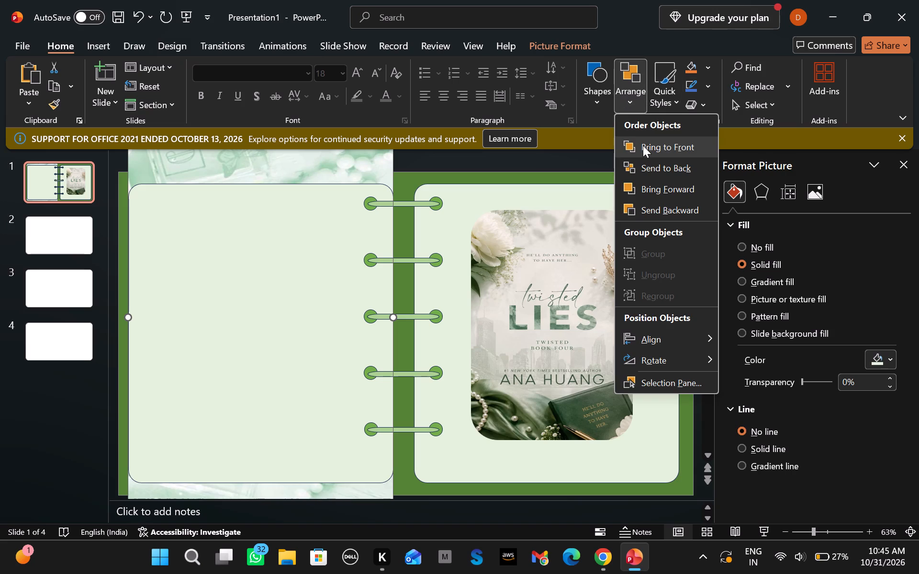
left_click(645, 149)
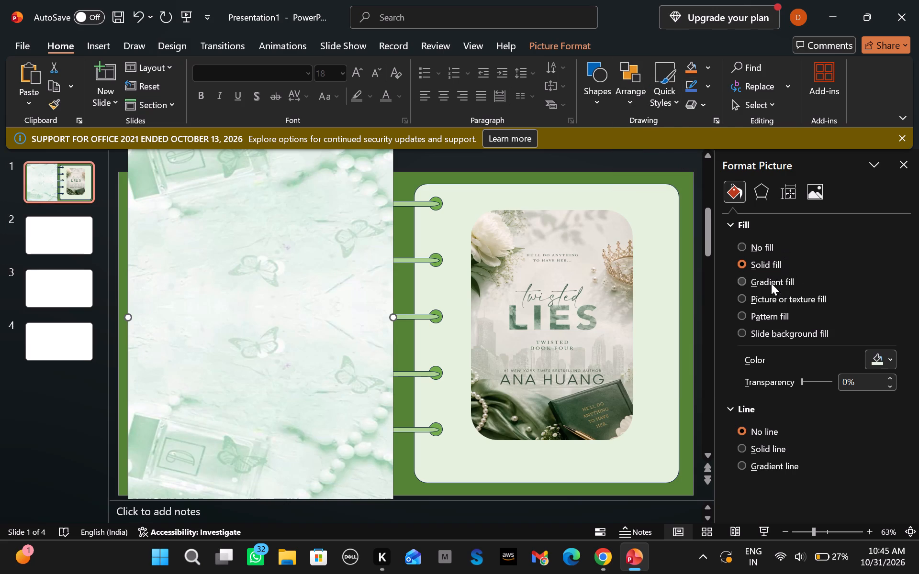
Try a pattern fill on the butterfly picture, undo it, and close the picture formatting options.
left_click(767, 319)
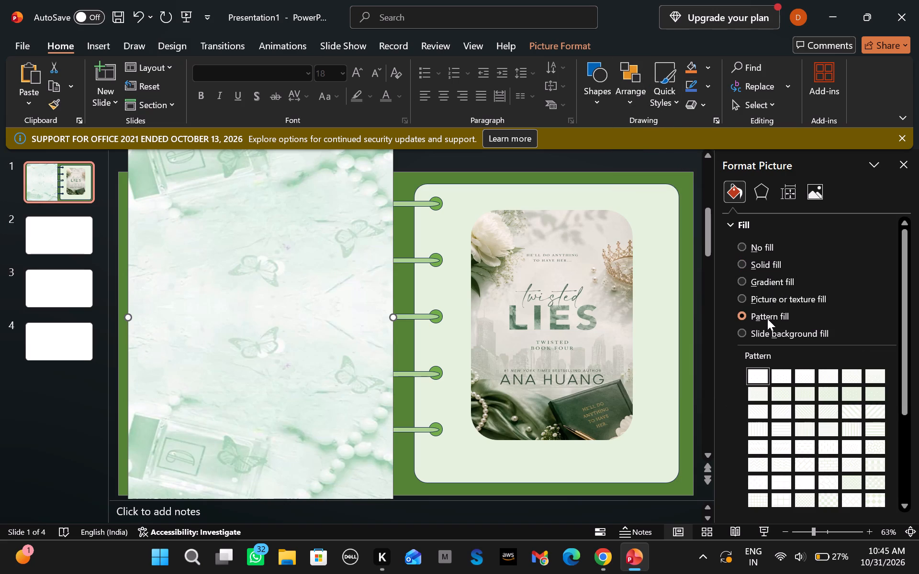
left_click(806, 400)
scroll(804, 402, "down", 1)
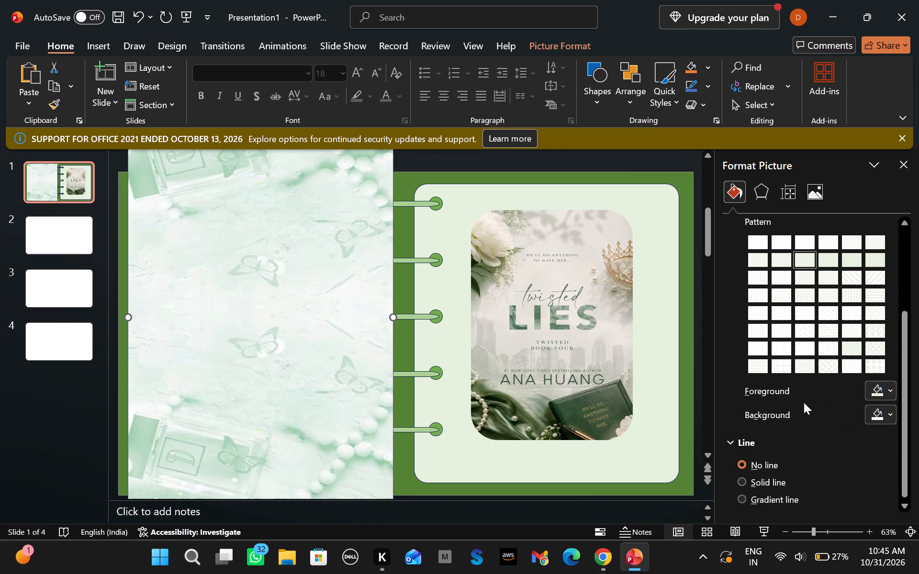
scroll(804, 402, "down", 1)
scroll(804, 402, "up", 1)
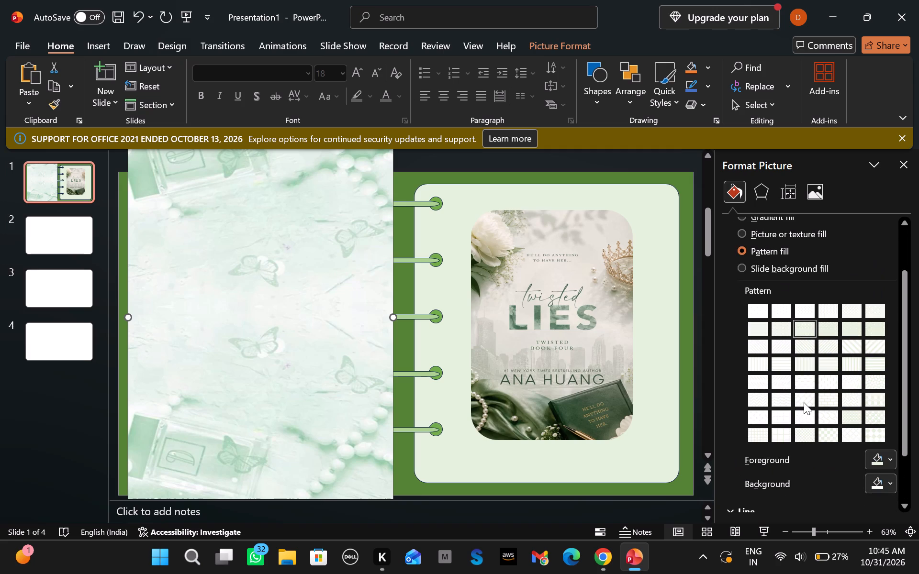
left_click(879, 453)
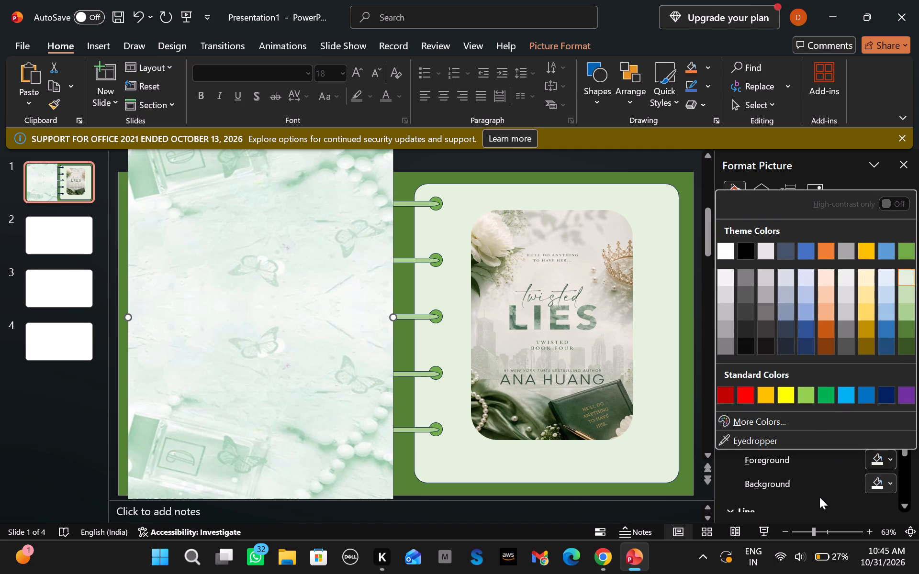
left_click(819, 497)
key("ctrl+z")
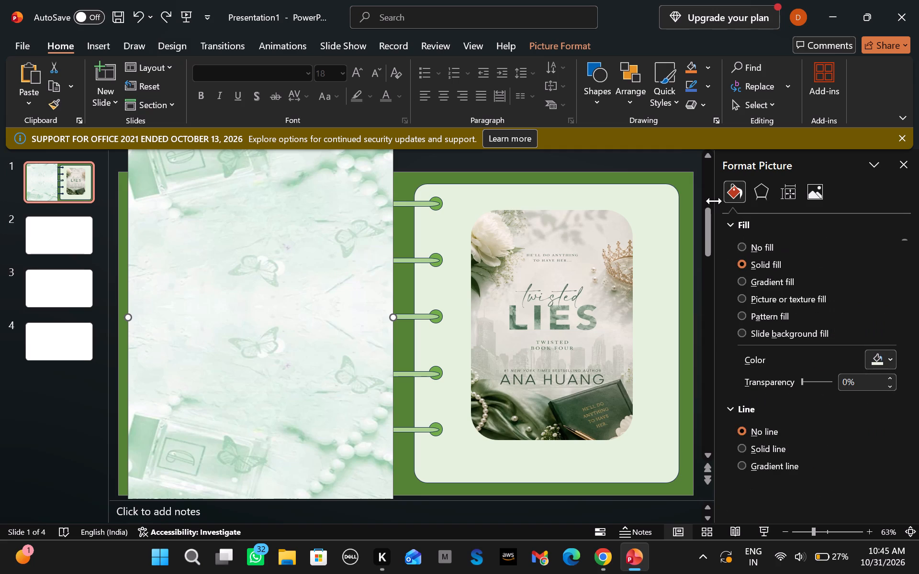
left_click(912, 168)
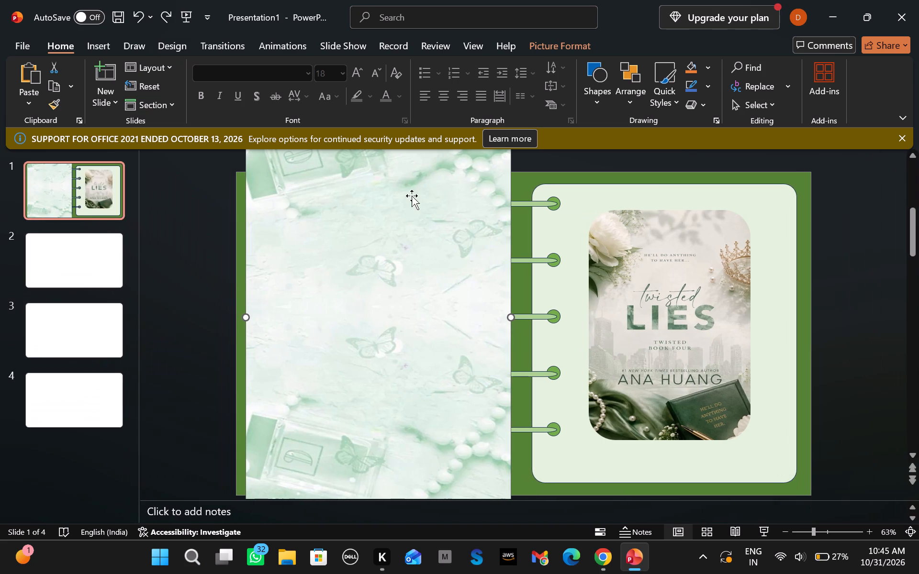
Move the butterfly picture down so its sides align with the notebook's left page and its top edge sits slightly below the page's top.
left_click(420, 243)
left_click_drag(419, 274, 370, 303)
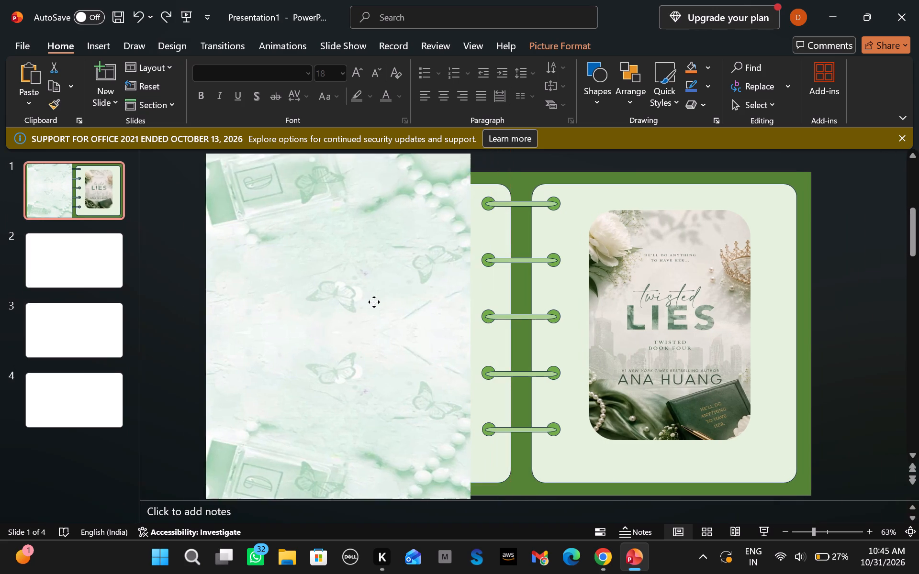
left_click_drag(370, 303, 423, 332)
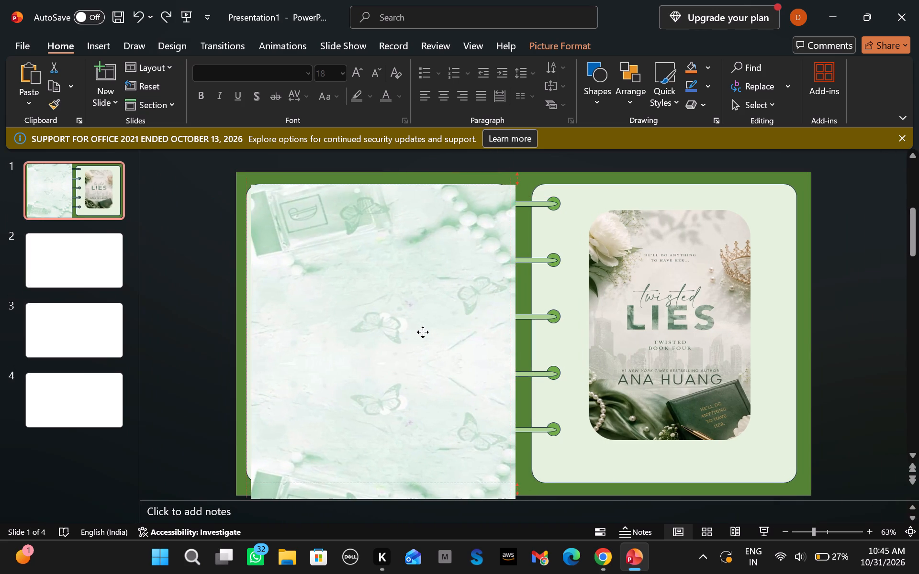
left_click_drag(423, 332, 419, 335)
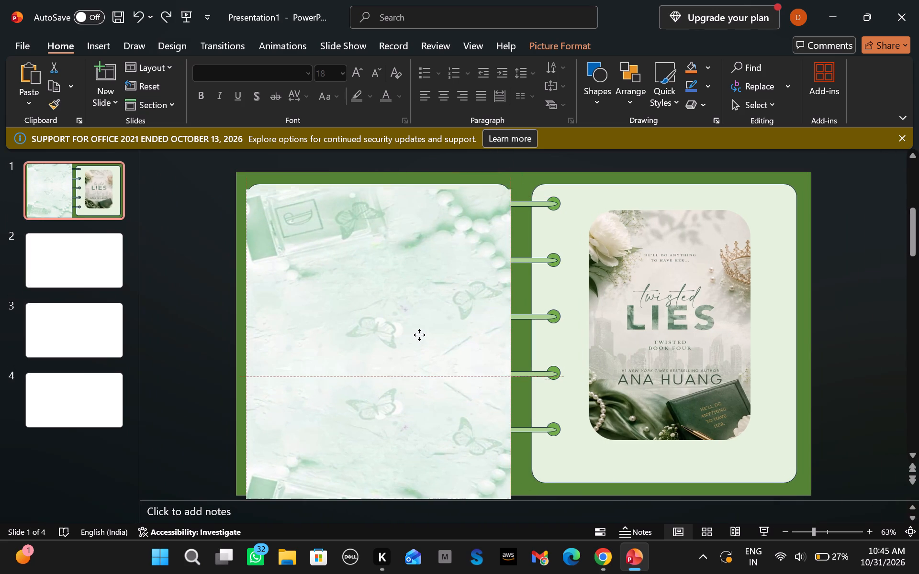
left_click_drag(419, 335, 419, 346)
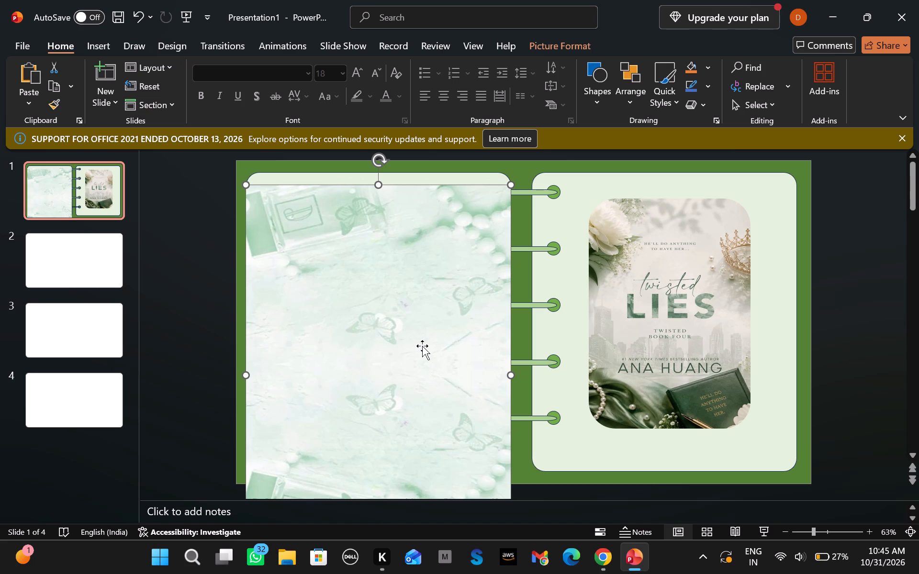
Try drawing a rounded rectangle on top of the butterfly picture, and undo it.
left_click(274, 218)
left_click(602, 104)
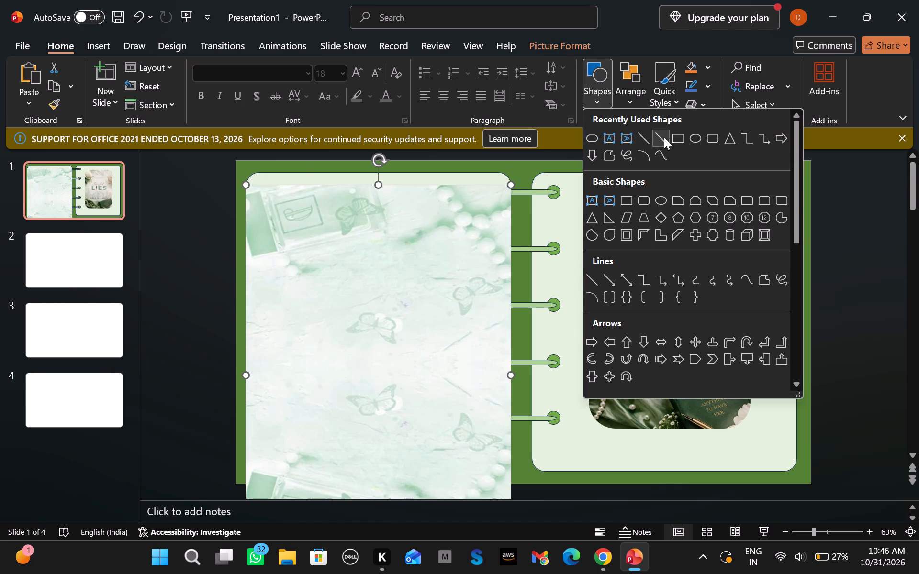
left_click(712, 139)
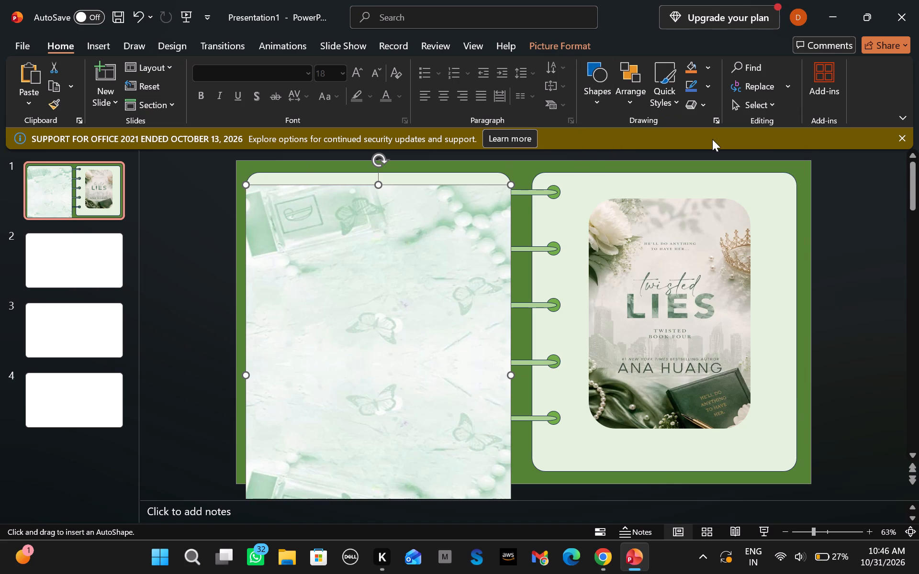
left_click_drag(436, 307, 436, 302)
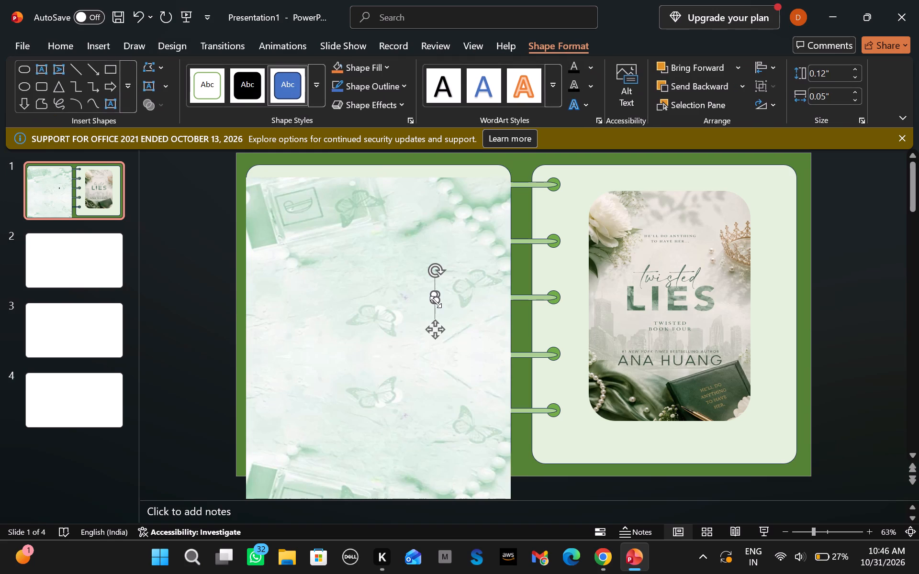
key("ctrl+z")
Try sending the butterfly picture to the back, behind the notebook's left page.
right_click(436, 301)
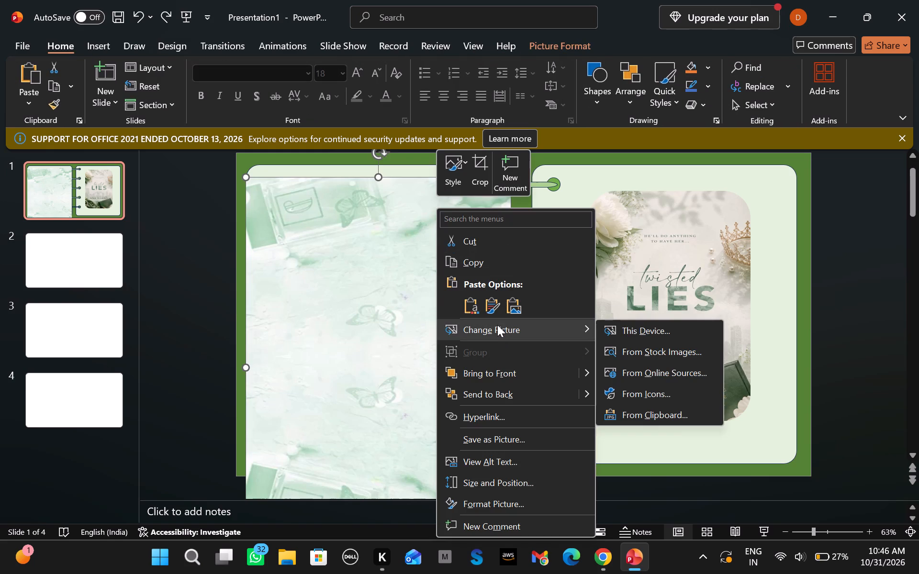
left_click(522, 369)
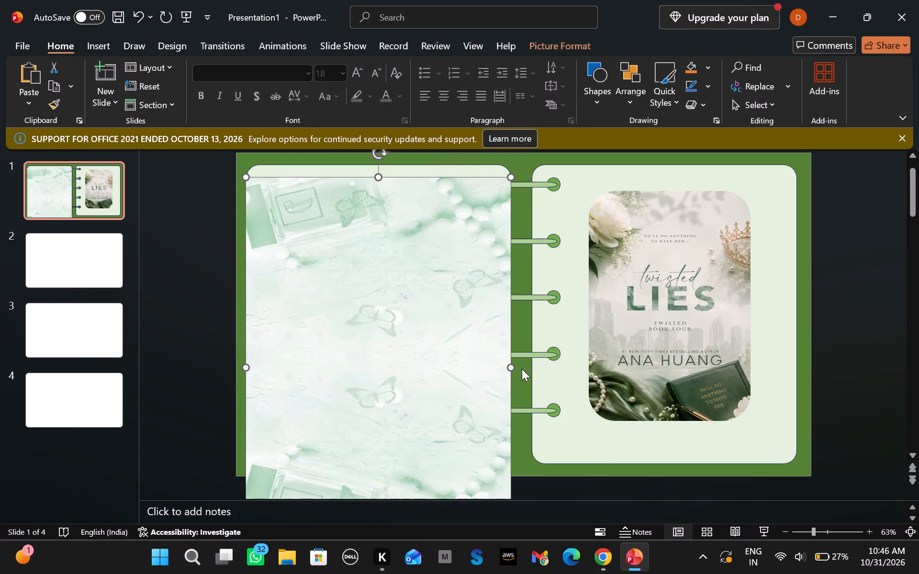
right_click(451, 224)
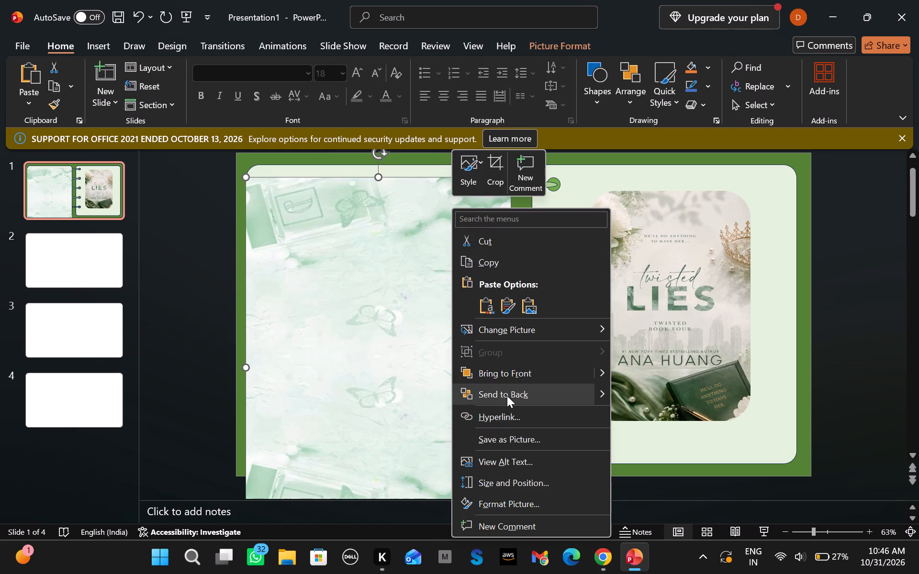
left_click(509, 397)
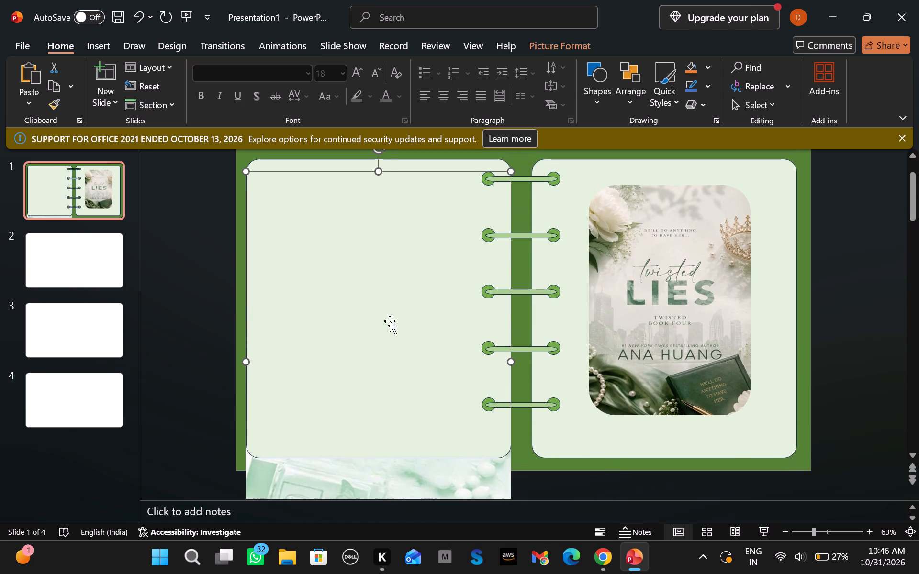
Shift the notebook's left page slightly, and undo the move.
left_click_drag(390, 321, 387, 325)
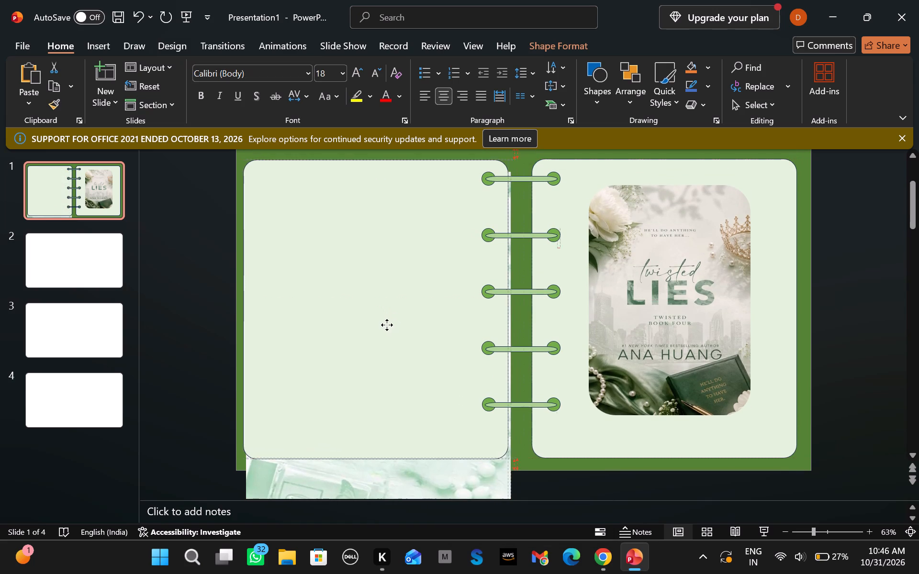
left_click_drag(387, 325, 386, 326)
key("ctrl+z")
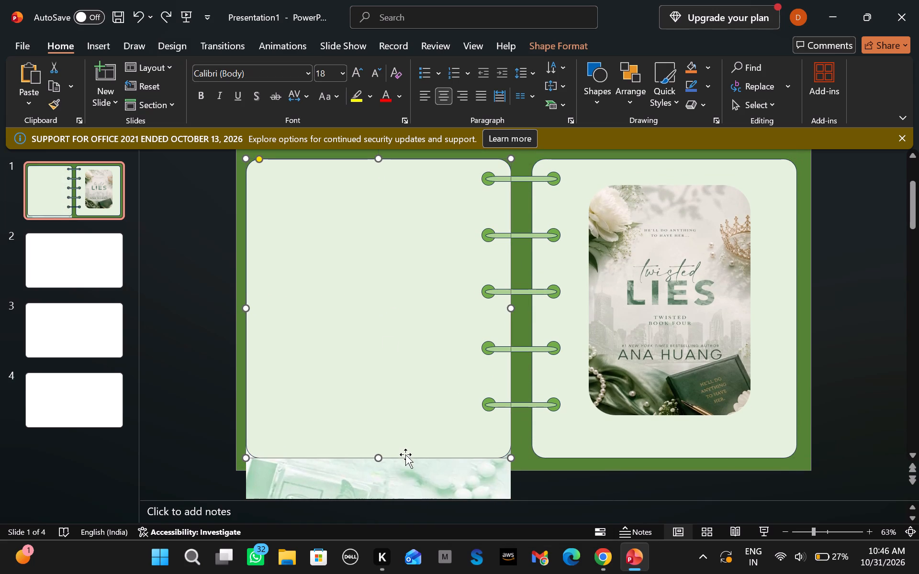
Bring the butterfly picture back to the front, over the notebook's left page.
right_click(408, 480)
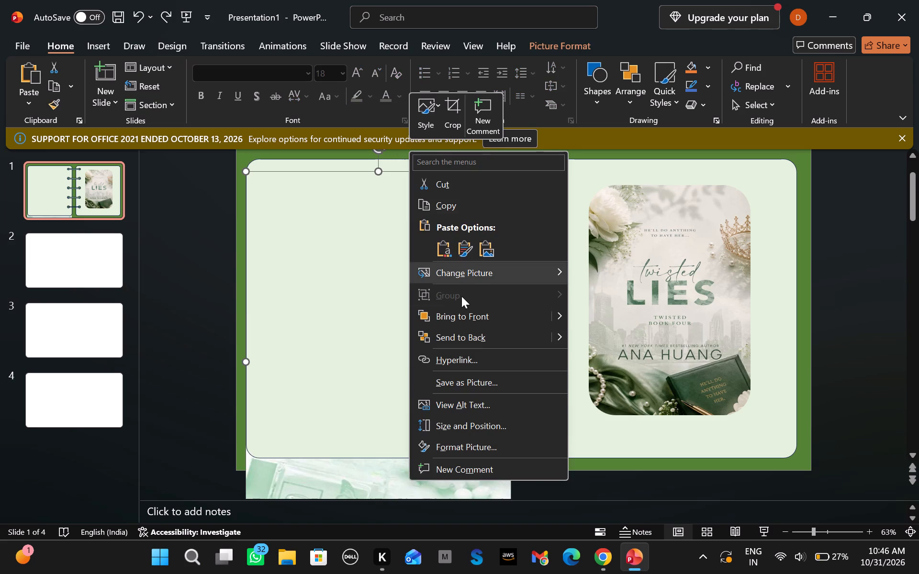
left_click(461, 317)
Open the butterfly picture's format settings and apply a reflection with 0% transparency.
right_click(444, 423)
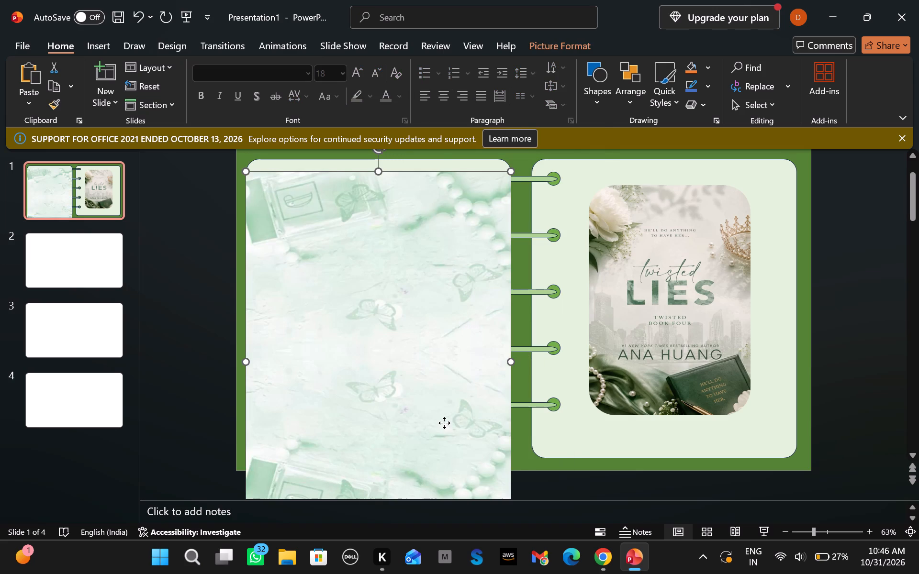
left_click(482, 387)
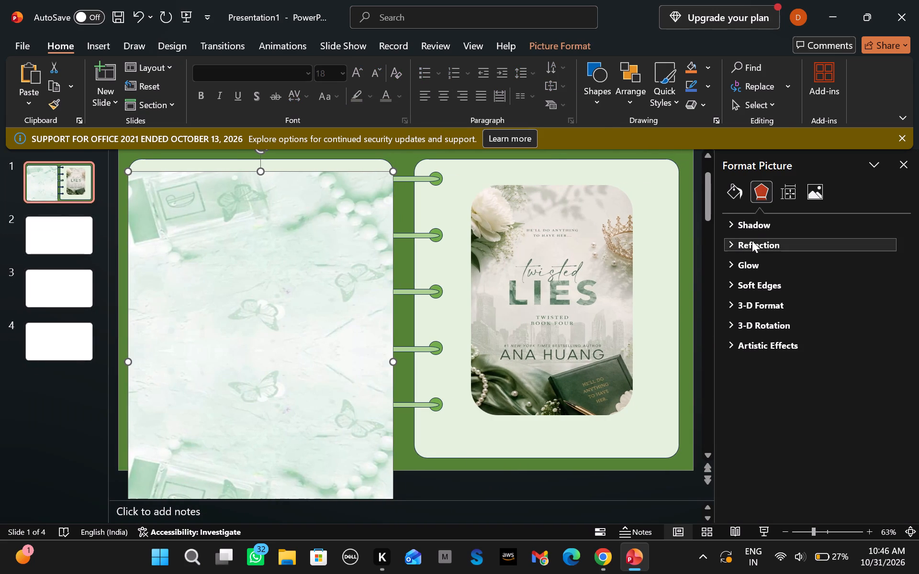
left_click(752, 242)
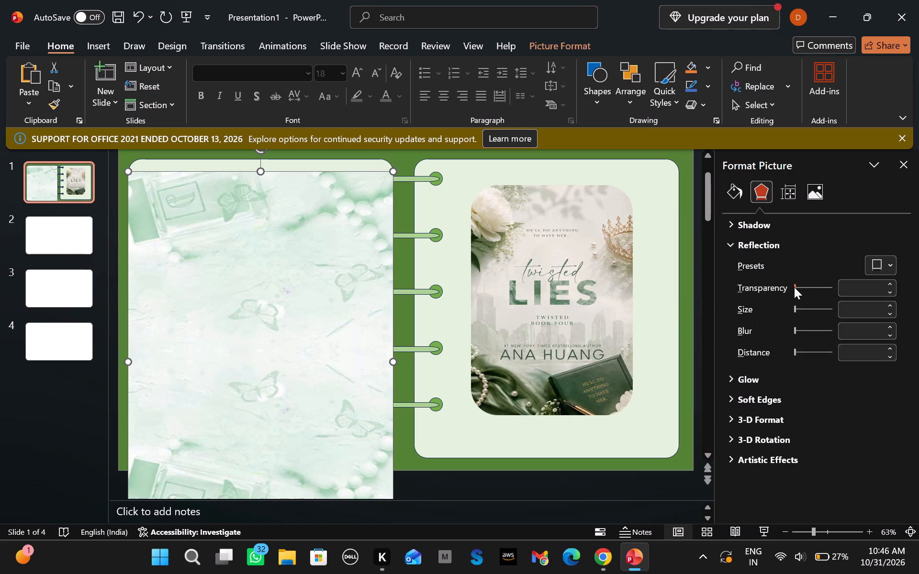
left_click_drag(793, 287, 794, 302)
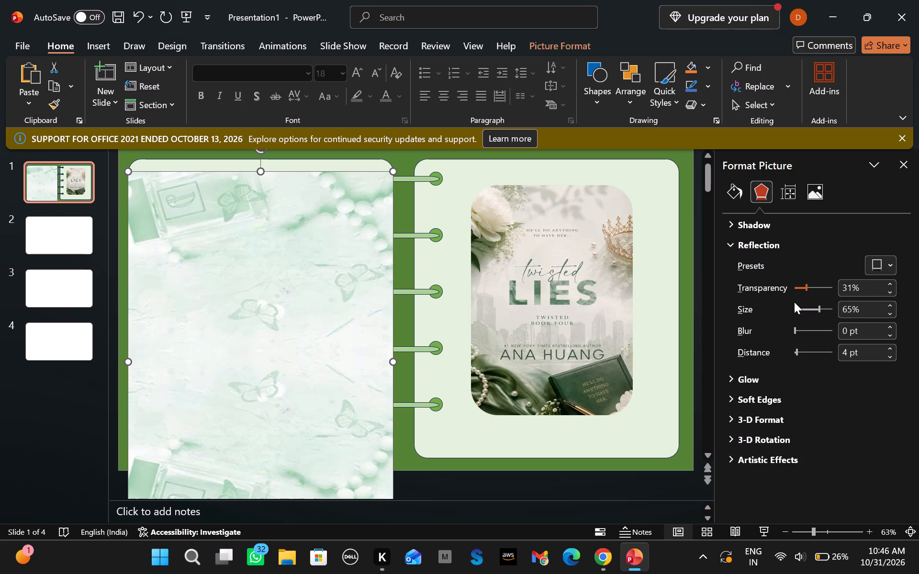
left_click_drag(794, 302, 789, 301)
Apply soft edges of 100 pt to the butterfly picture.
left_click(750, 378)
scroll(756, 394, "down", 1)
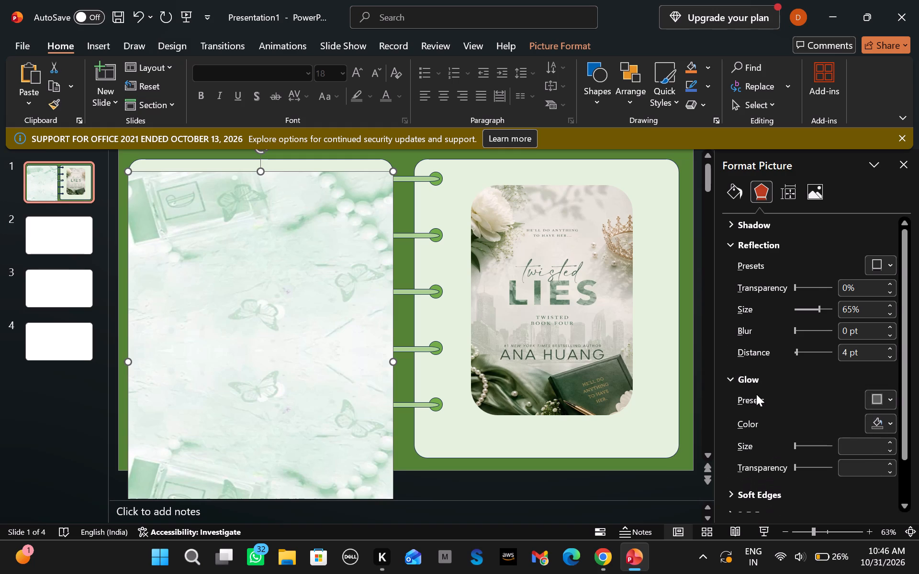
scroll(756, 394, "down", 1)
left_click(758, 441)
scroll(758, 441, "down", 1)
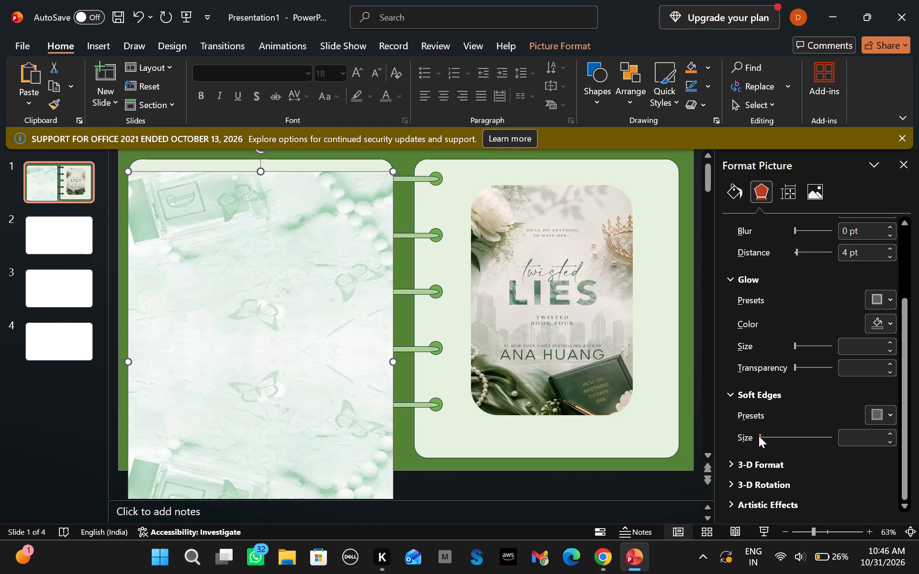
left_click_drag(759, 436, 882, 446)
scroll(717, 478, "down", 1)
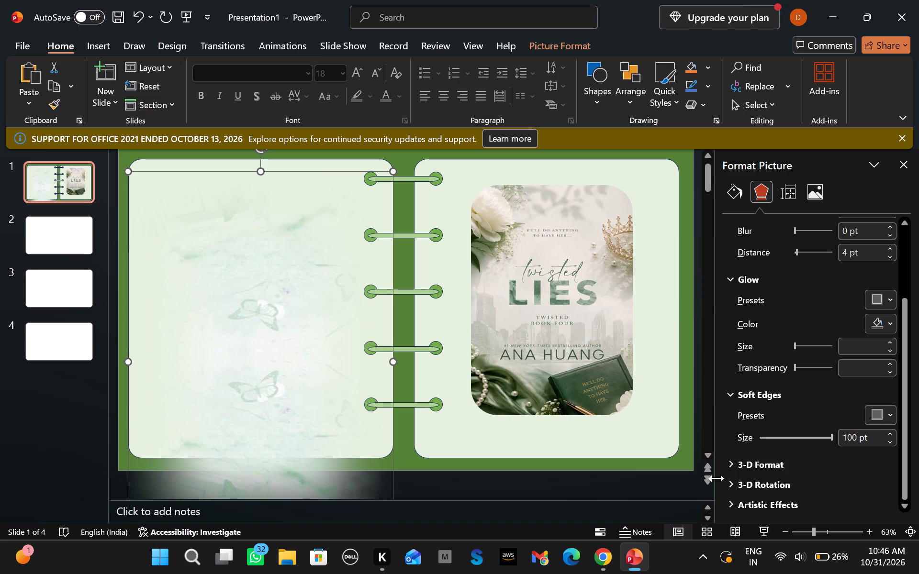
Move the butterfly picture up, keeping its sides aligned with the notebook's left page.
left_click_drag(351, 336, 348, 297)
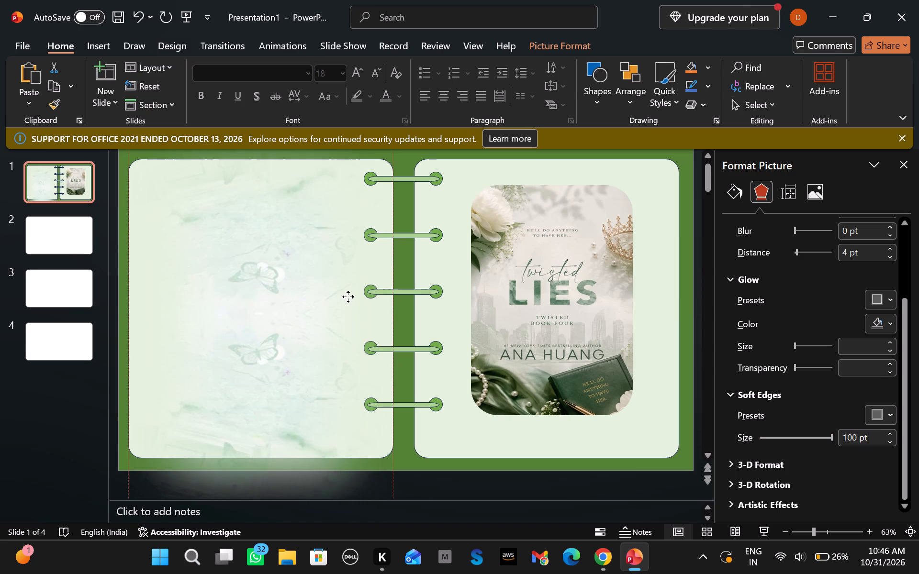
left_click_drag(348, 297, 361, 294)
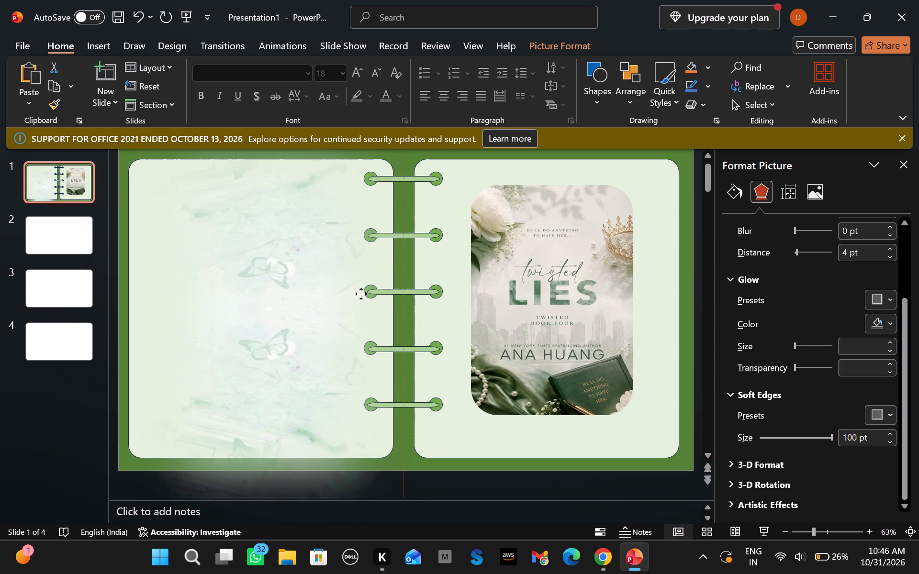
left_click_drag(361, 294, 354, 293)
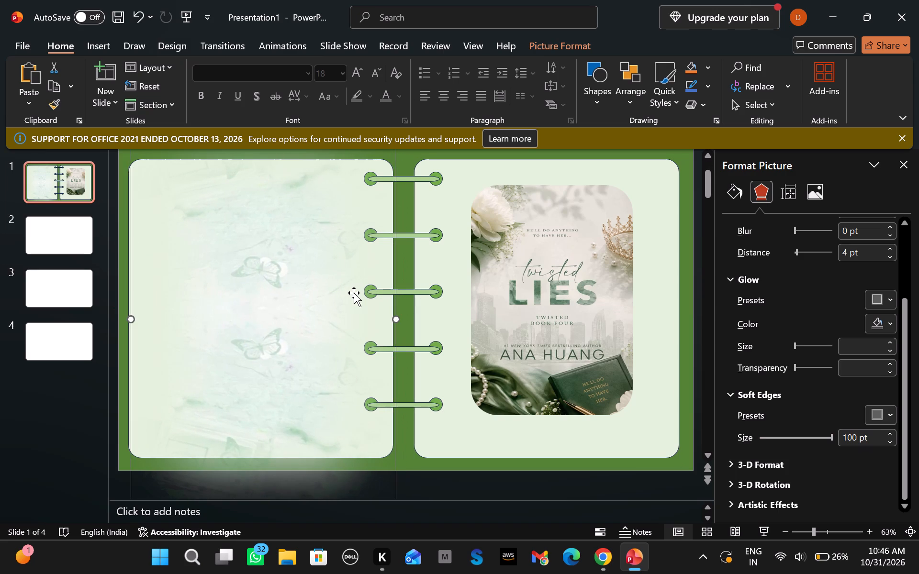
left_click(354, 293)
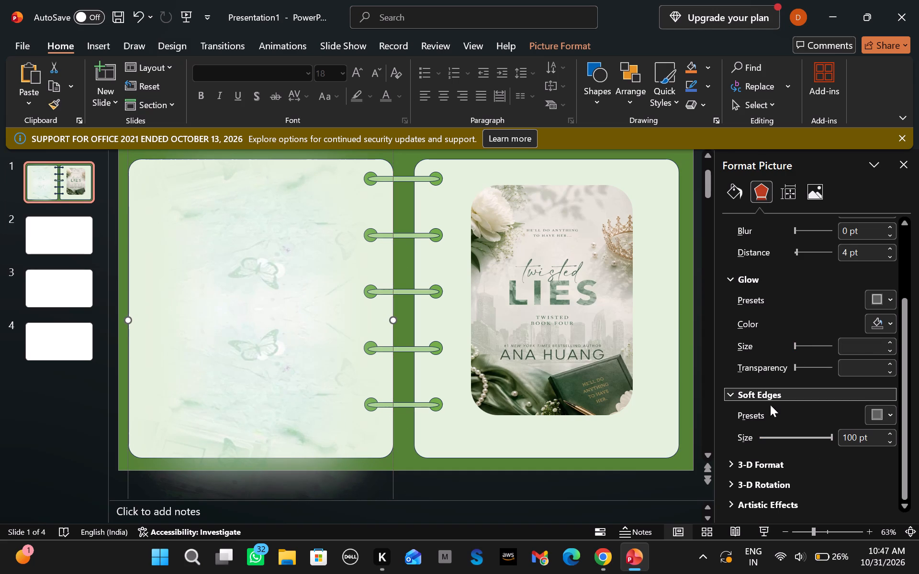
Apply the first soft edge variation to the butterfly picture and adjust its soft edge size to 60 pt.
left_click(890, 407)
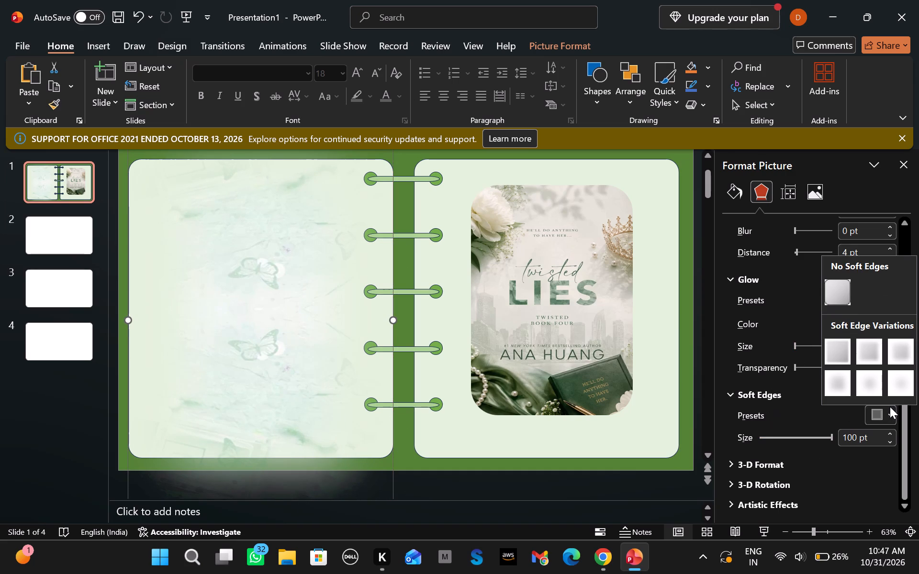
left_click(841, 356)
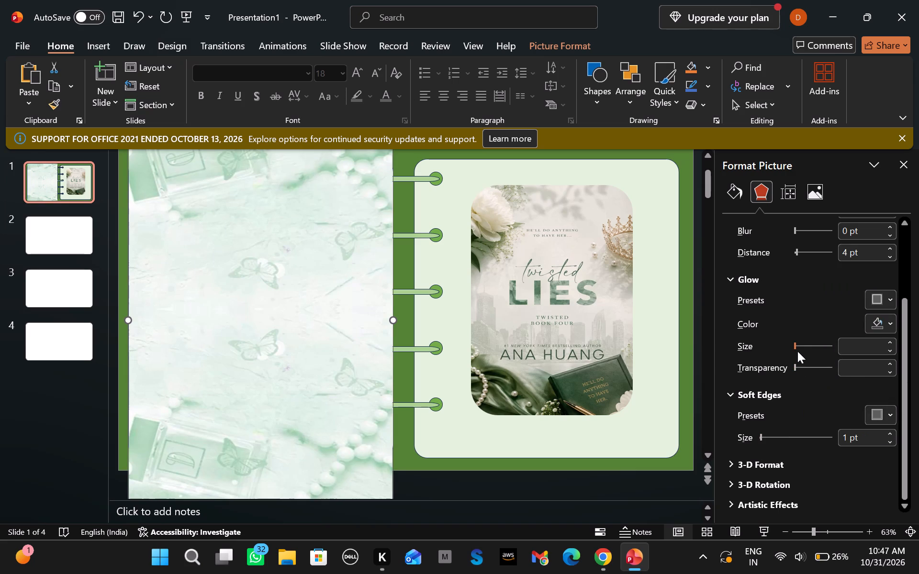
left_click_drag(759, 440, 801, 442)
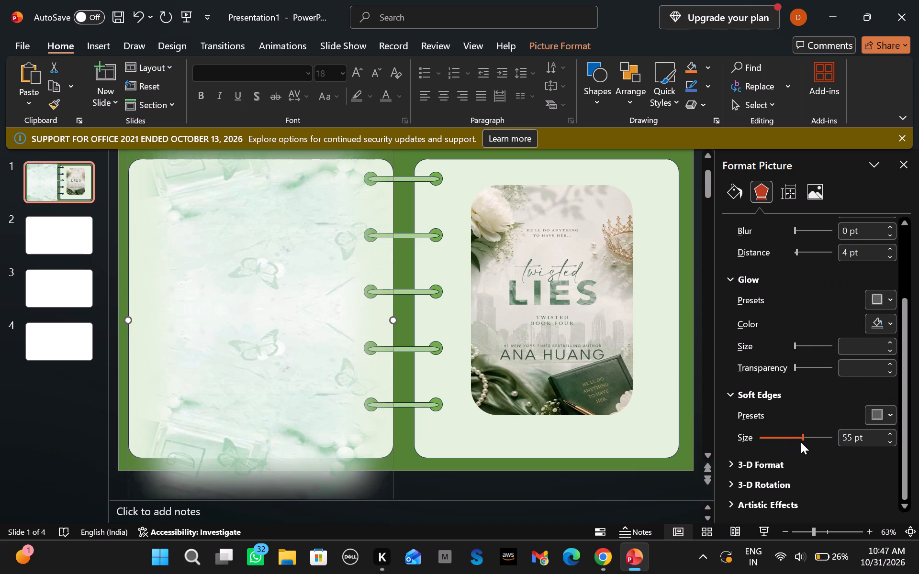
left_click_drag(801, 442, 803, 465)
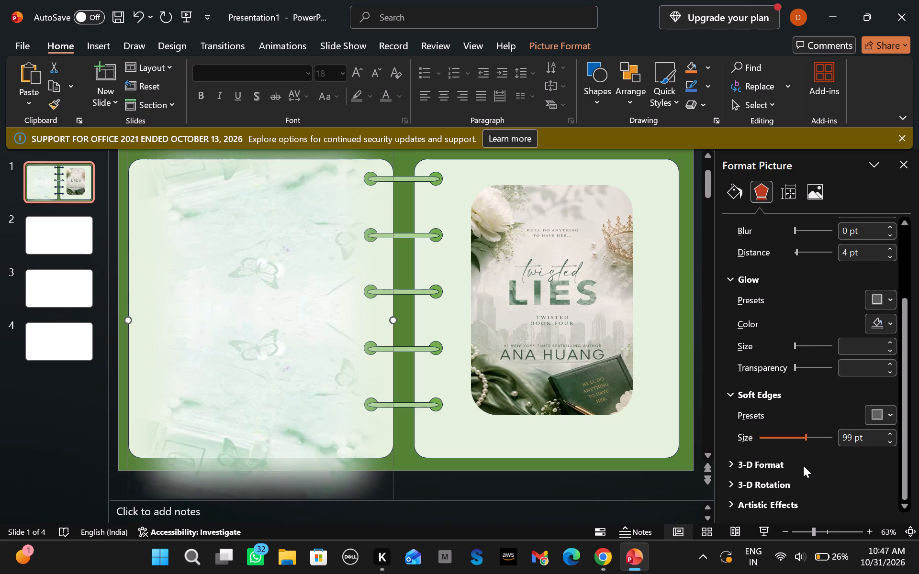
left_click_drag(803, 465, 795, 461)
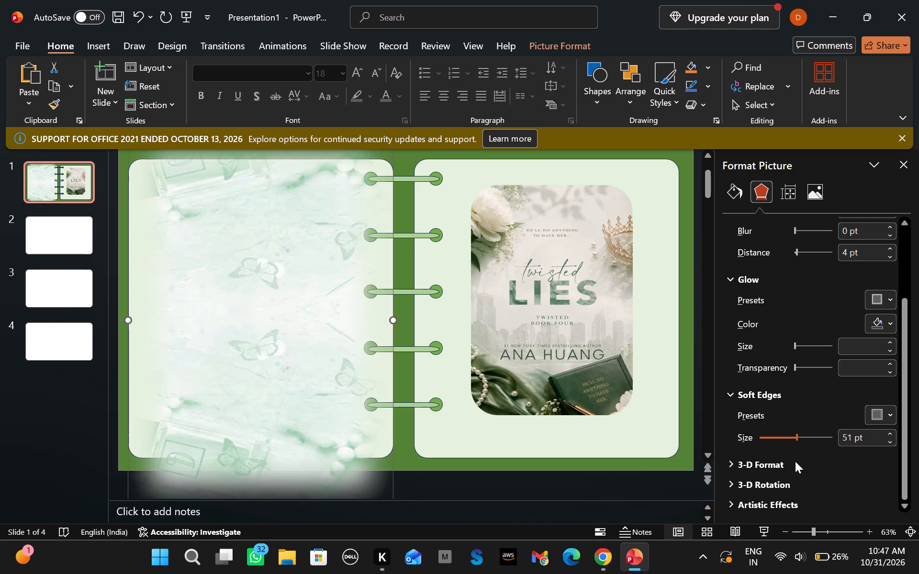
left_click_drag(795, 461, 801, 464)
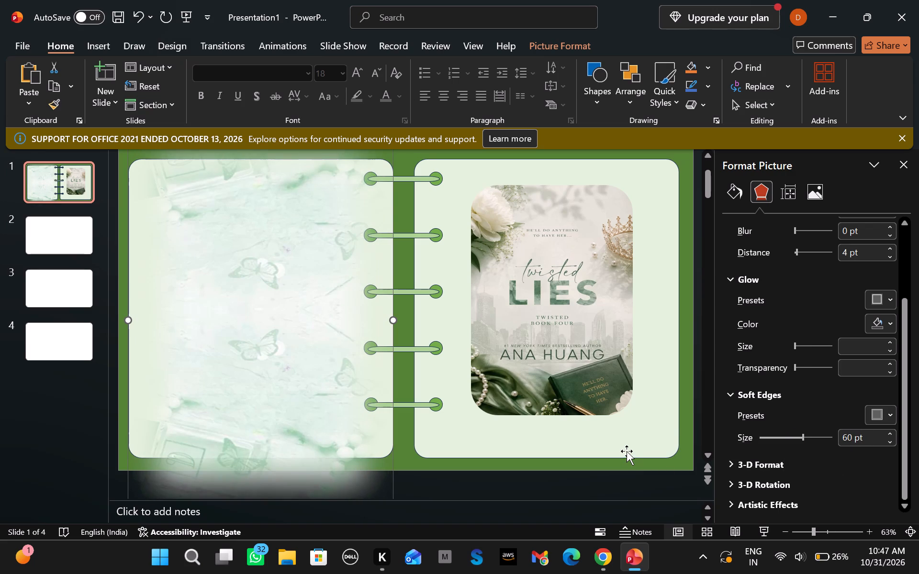
Examine the 3-D Format and 3-D Rotation settings available for the butterfly picture.
scroll(627, 451, "down", 1)
left_click(758, 469)
scroll(758, 469, "down", 1)
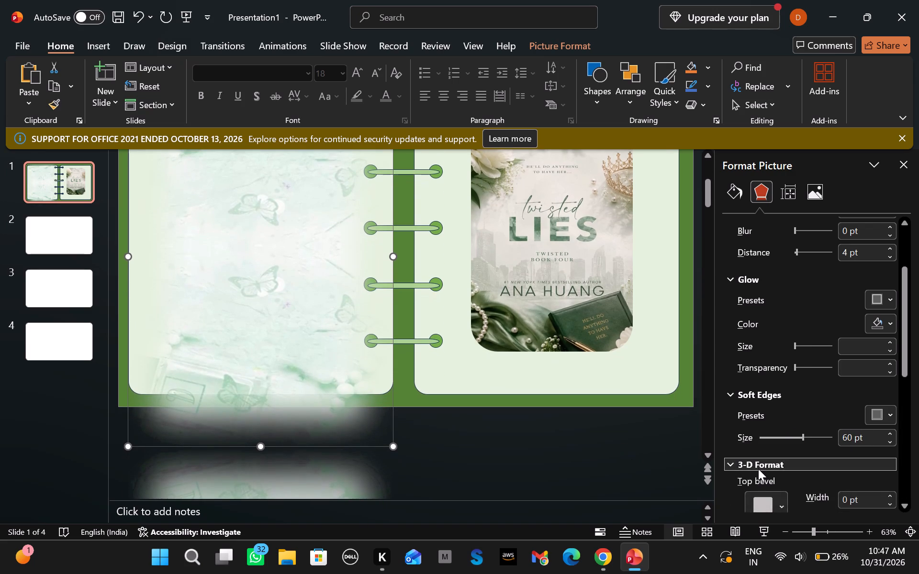
scroll(758, 469, "down", 2)
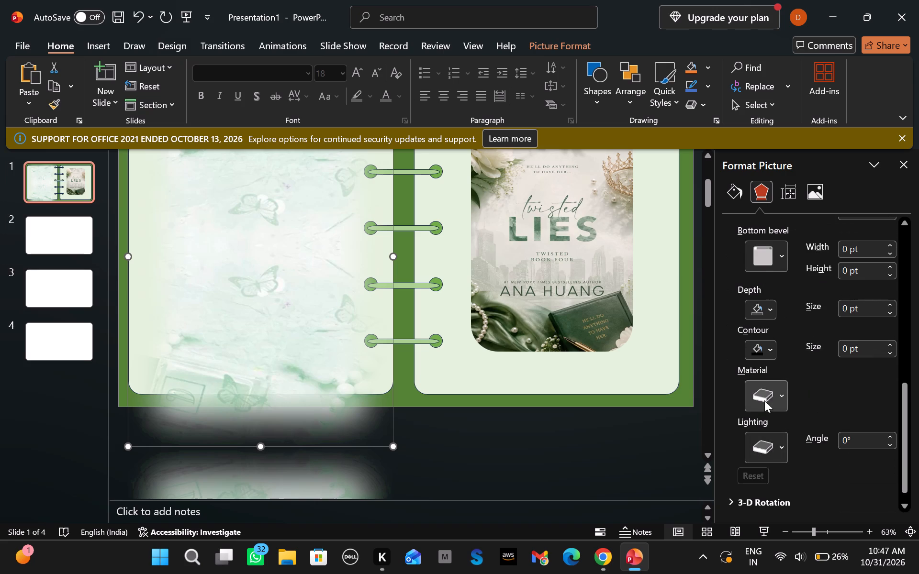
scroll(769, 437, "down", 1)
left_click_drag(744, 493, 744, 487)
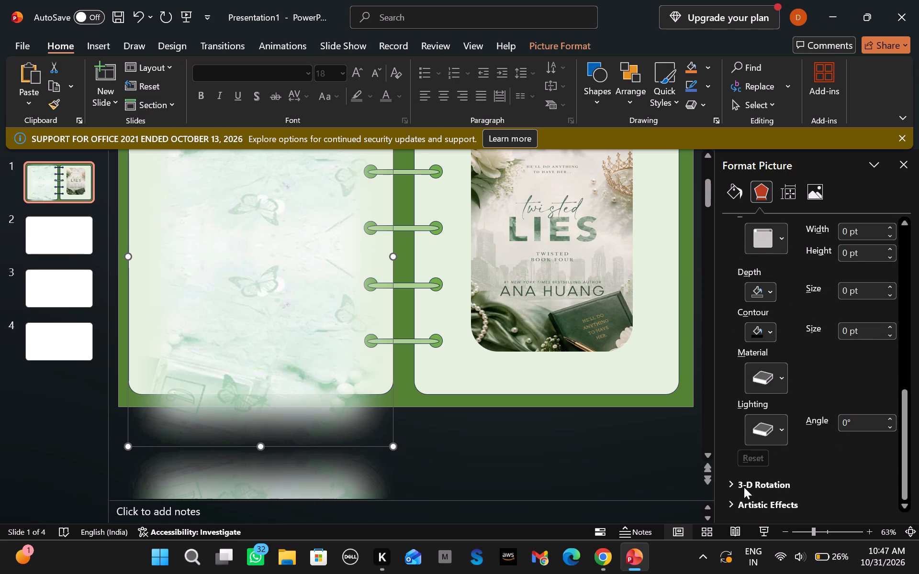
left_click_drag(744, 487, 744, 486)
left_click(744, 486)
scroll(744, 486, "down", 4)
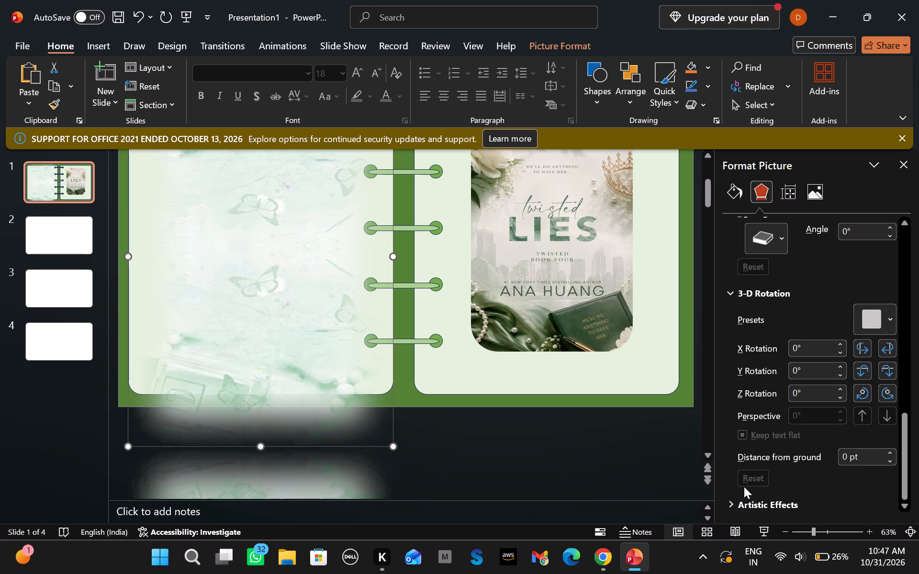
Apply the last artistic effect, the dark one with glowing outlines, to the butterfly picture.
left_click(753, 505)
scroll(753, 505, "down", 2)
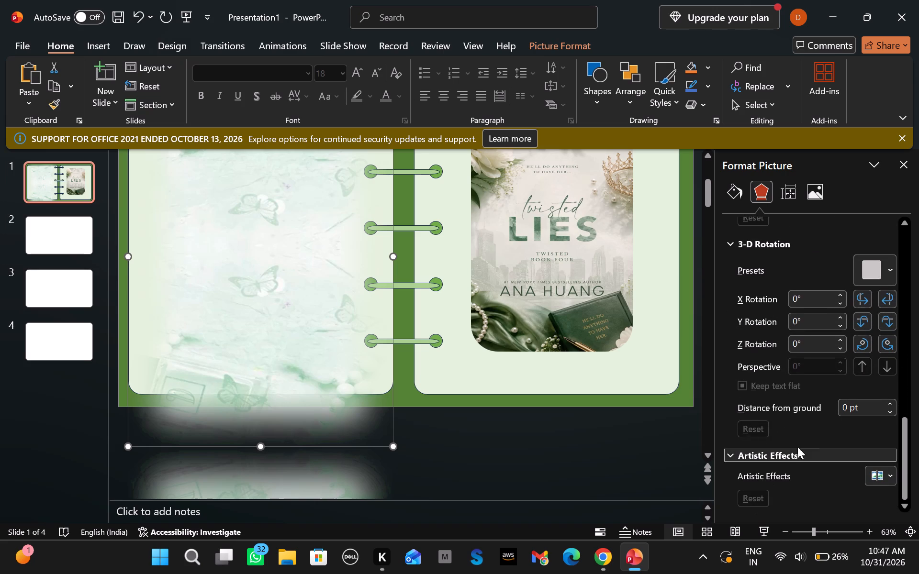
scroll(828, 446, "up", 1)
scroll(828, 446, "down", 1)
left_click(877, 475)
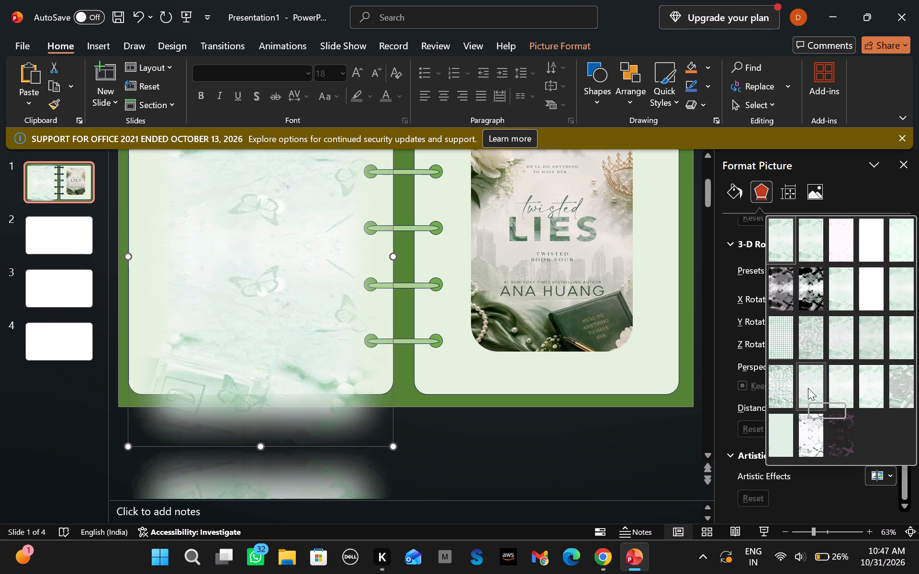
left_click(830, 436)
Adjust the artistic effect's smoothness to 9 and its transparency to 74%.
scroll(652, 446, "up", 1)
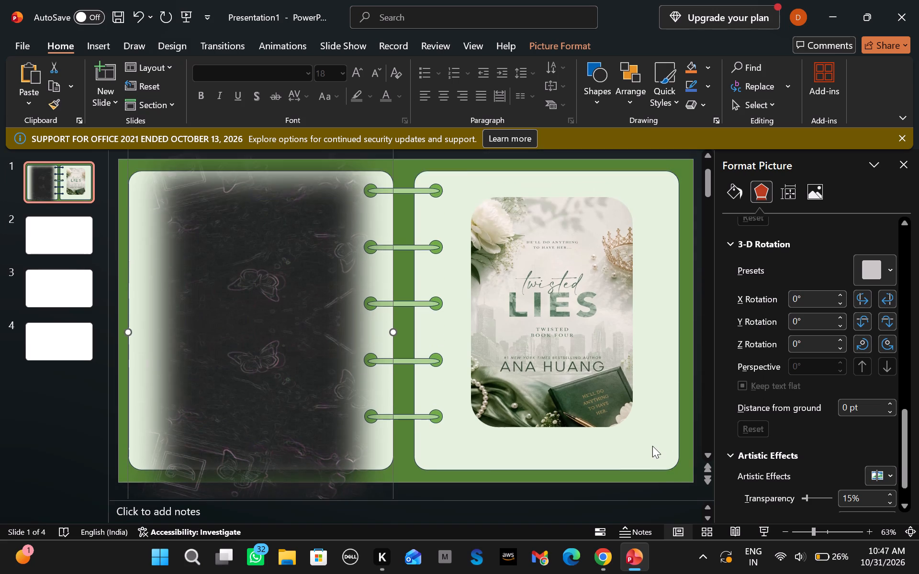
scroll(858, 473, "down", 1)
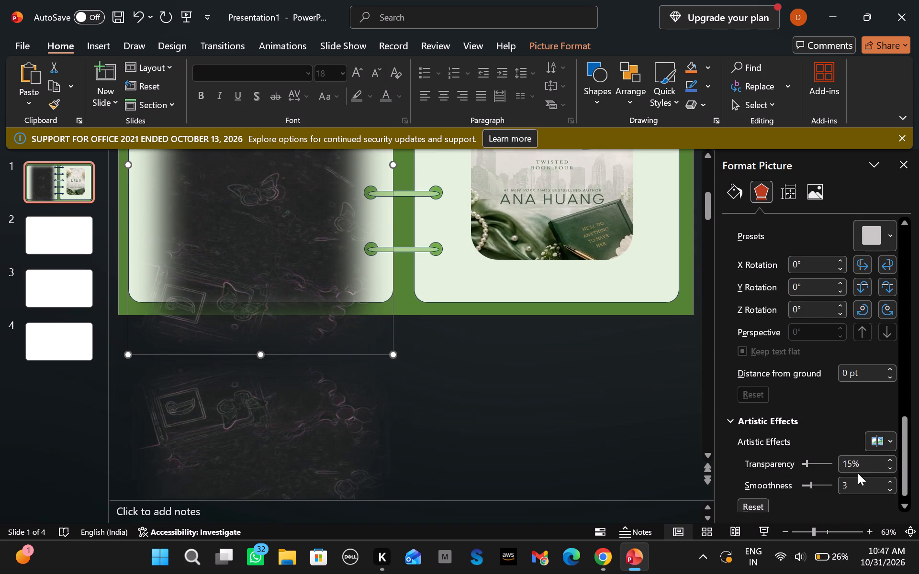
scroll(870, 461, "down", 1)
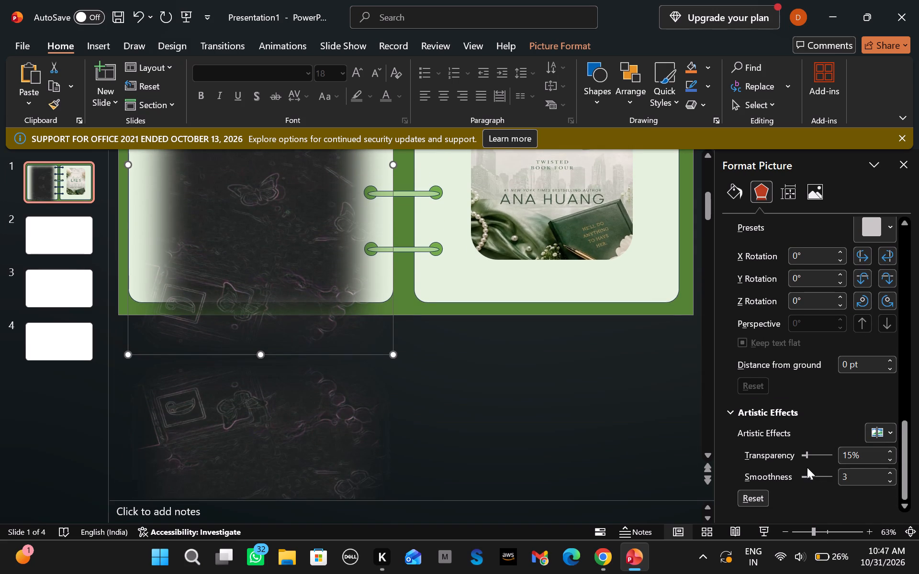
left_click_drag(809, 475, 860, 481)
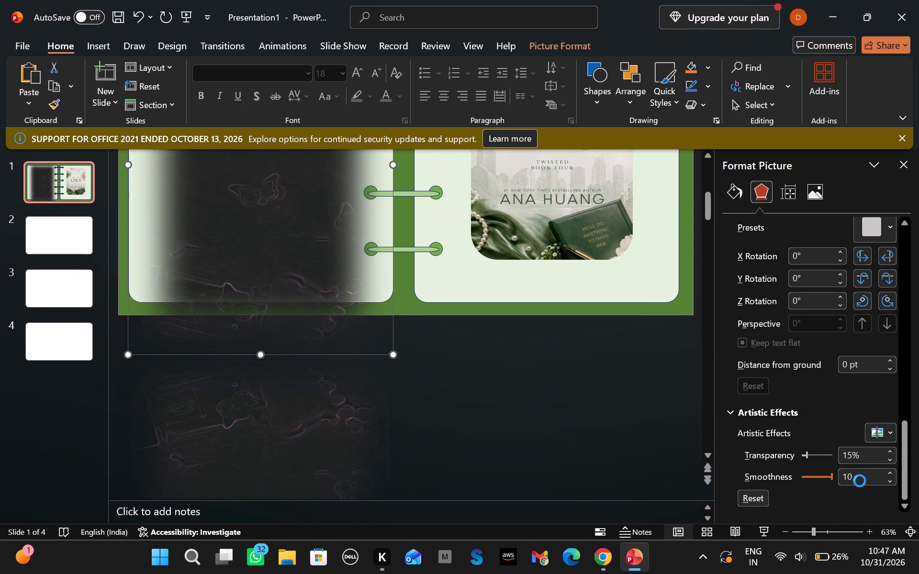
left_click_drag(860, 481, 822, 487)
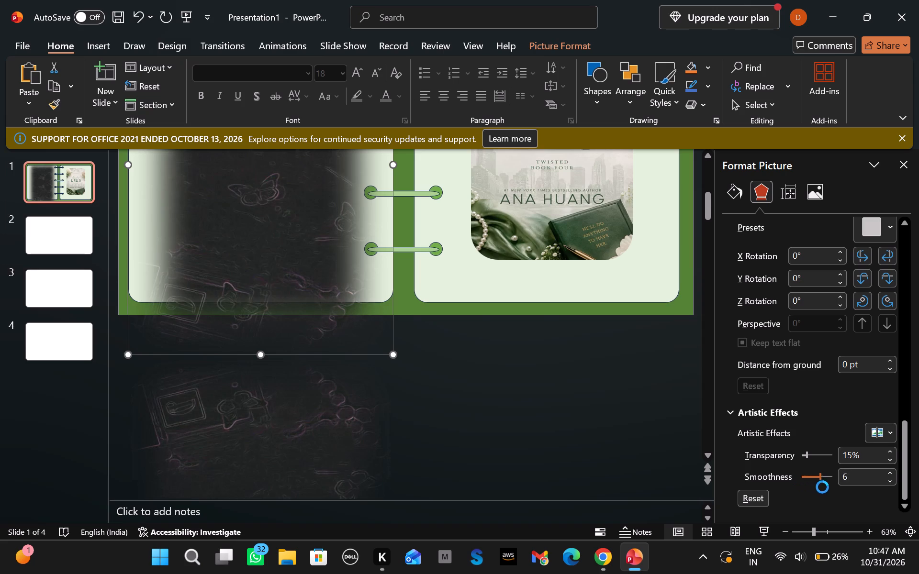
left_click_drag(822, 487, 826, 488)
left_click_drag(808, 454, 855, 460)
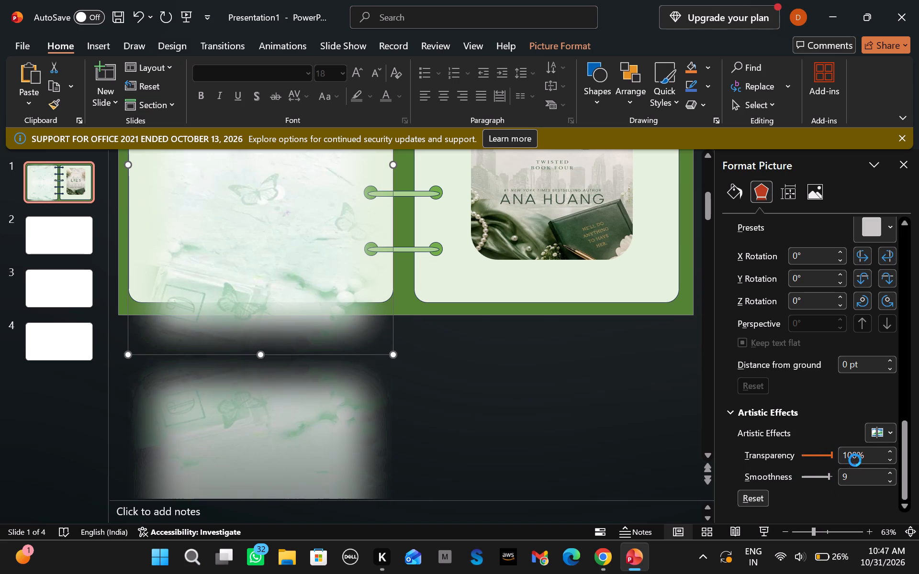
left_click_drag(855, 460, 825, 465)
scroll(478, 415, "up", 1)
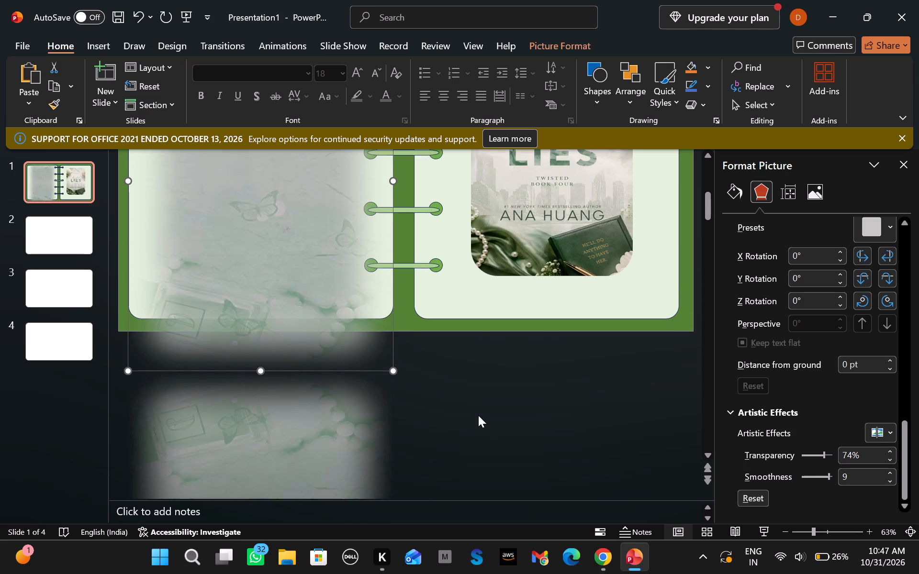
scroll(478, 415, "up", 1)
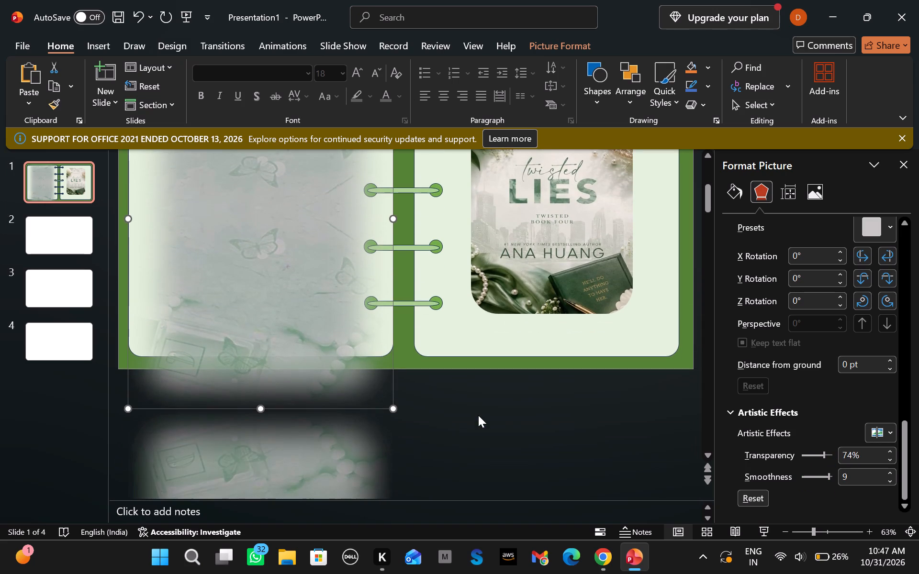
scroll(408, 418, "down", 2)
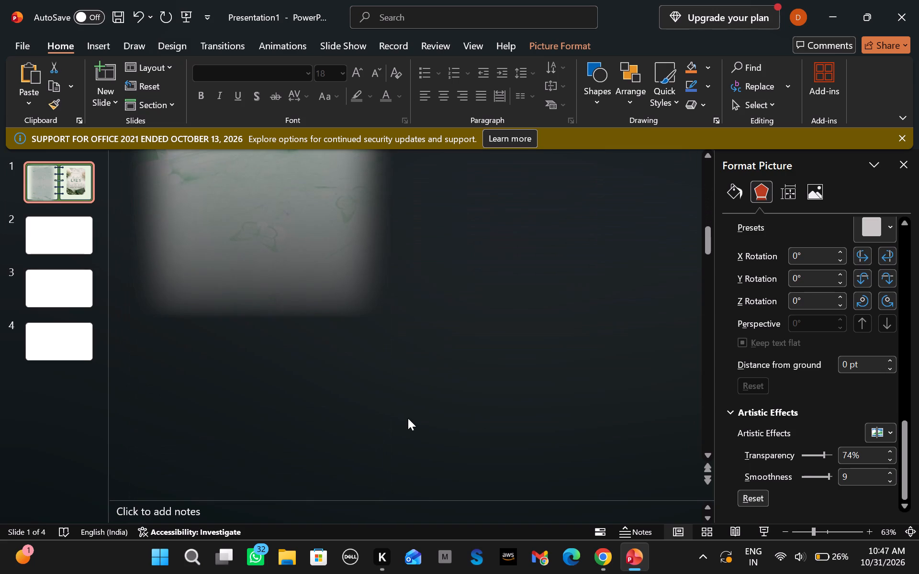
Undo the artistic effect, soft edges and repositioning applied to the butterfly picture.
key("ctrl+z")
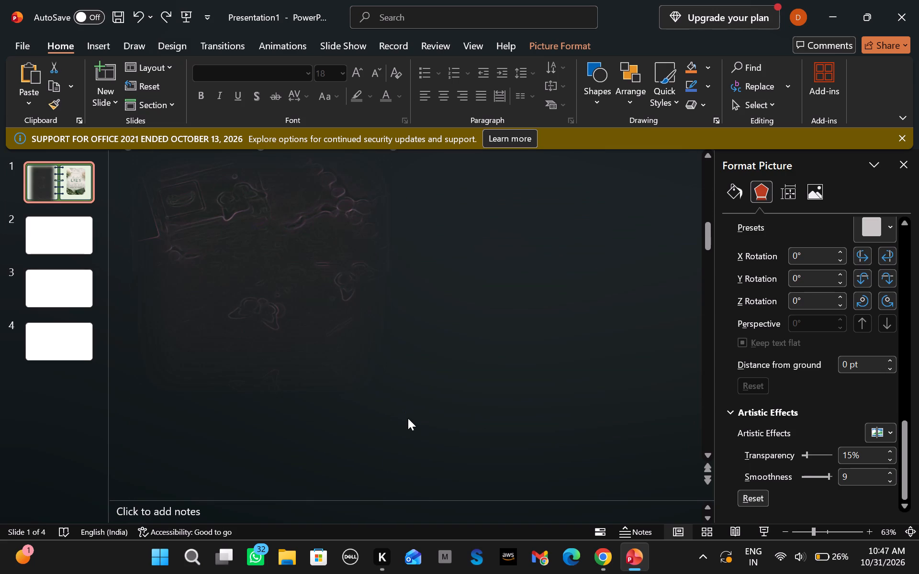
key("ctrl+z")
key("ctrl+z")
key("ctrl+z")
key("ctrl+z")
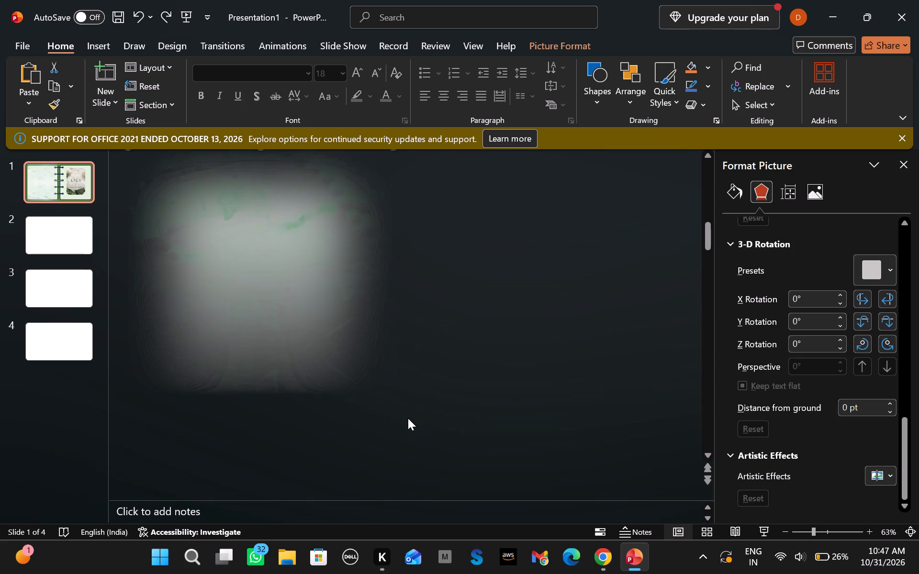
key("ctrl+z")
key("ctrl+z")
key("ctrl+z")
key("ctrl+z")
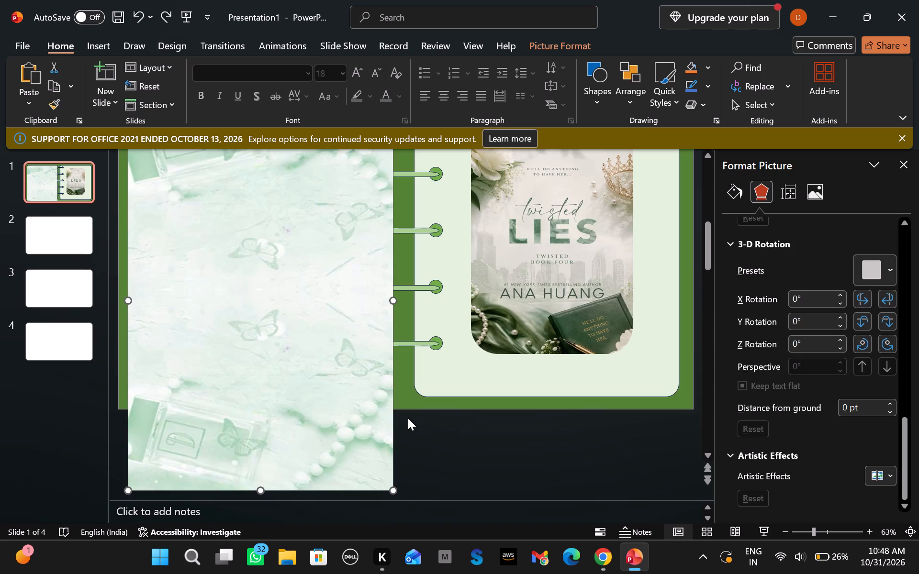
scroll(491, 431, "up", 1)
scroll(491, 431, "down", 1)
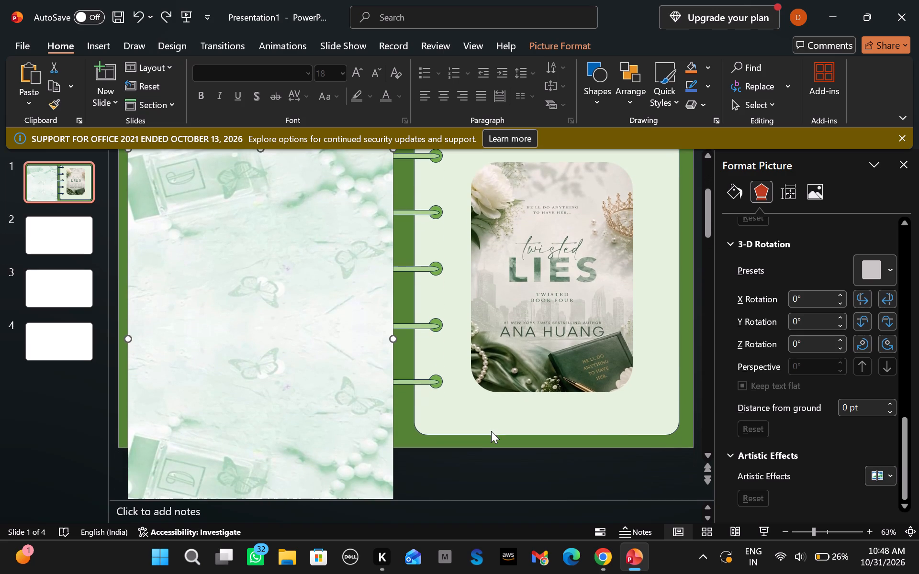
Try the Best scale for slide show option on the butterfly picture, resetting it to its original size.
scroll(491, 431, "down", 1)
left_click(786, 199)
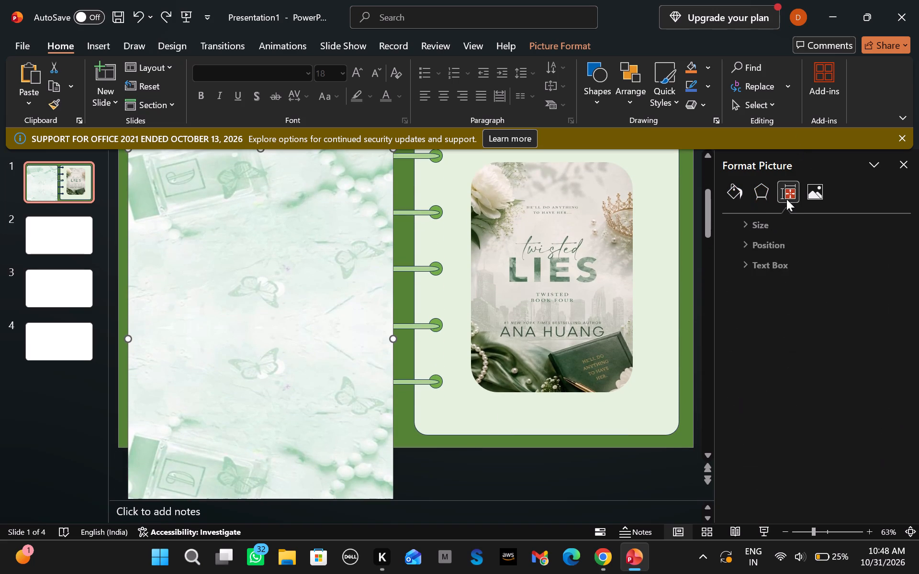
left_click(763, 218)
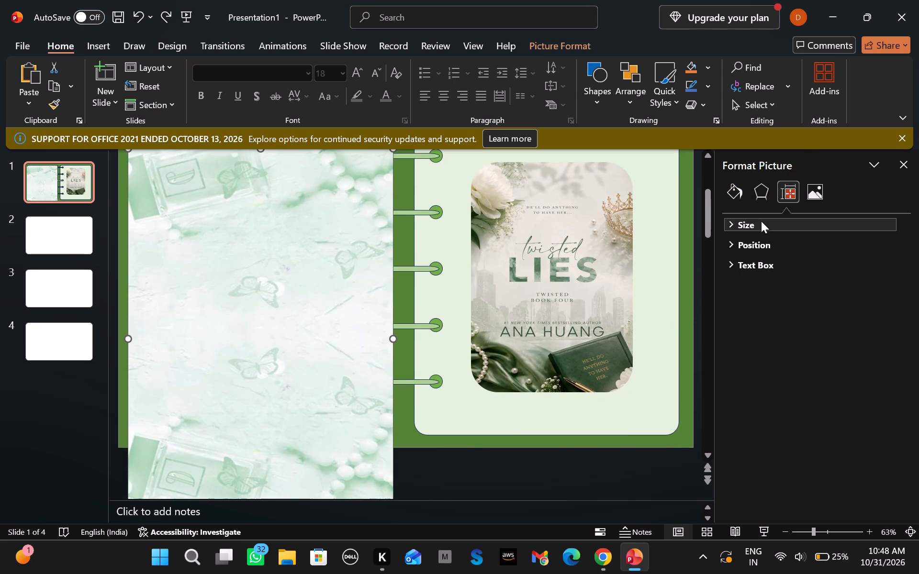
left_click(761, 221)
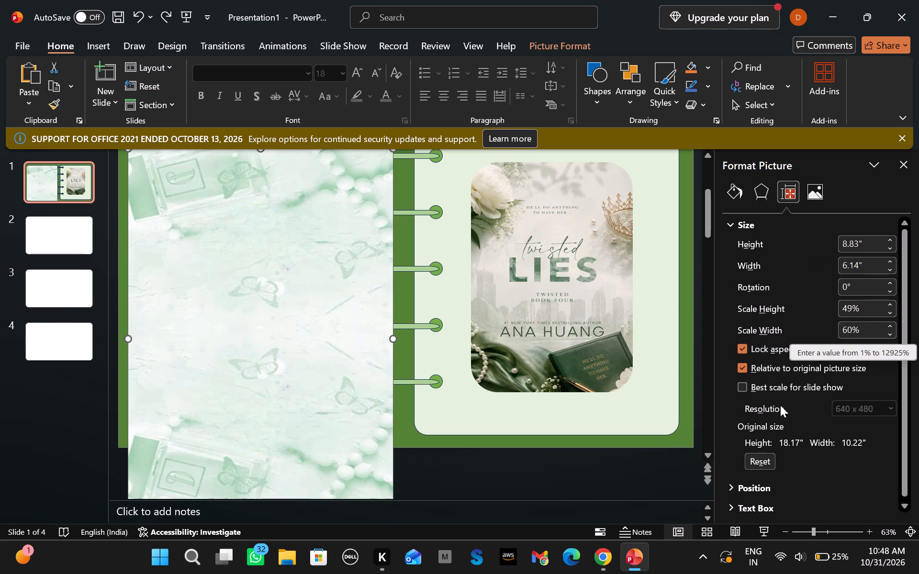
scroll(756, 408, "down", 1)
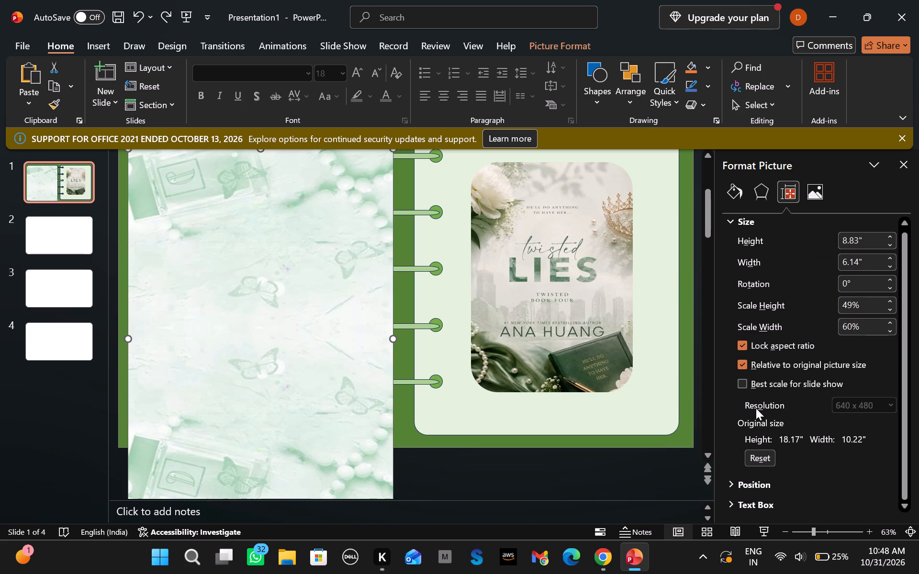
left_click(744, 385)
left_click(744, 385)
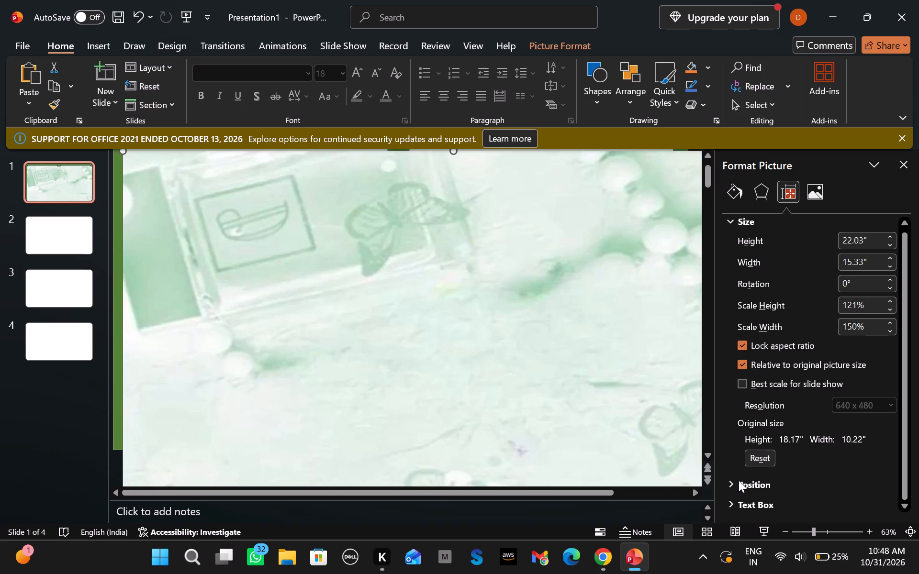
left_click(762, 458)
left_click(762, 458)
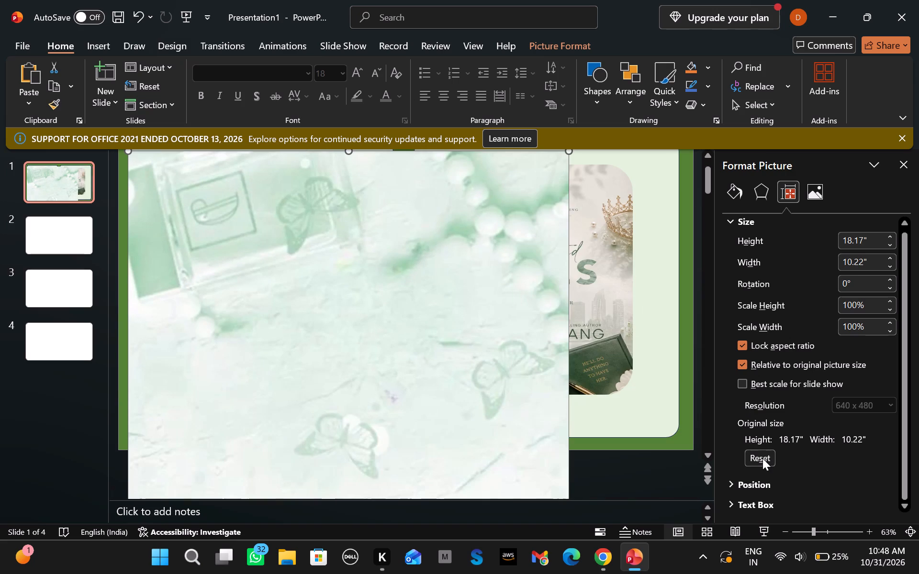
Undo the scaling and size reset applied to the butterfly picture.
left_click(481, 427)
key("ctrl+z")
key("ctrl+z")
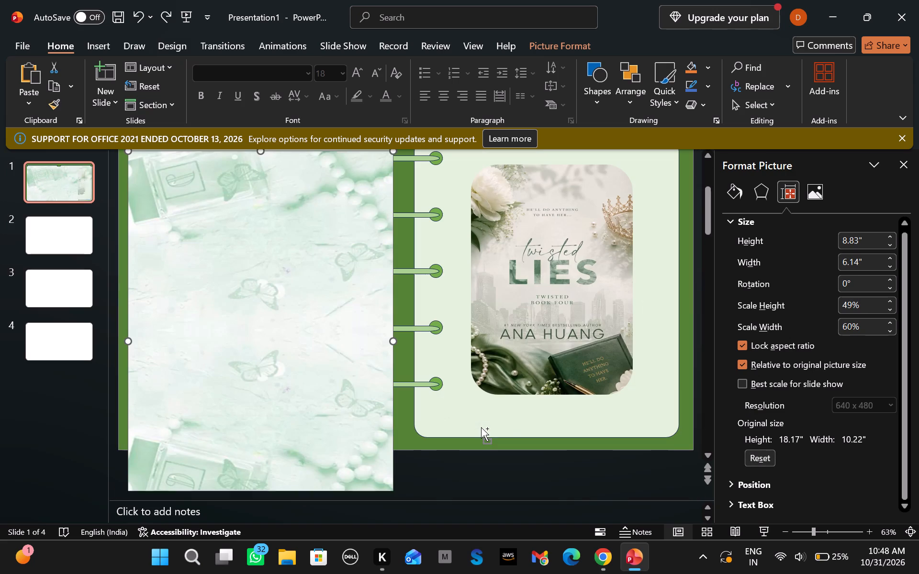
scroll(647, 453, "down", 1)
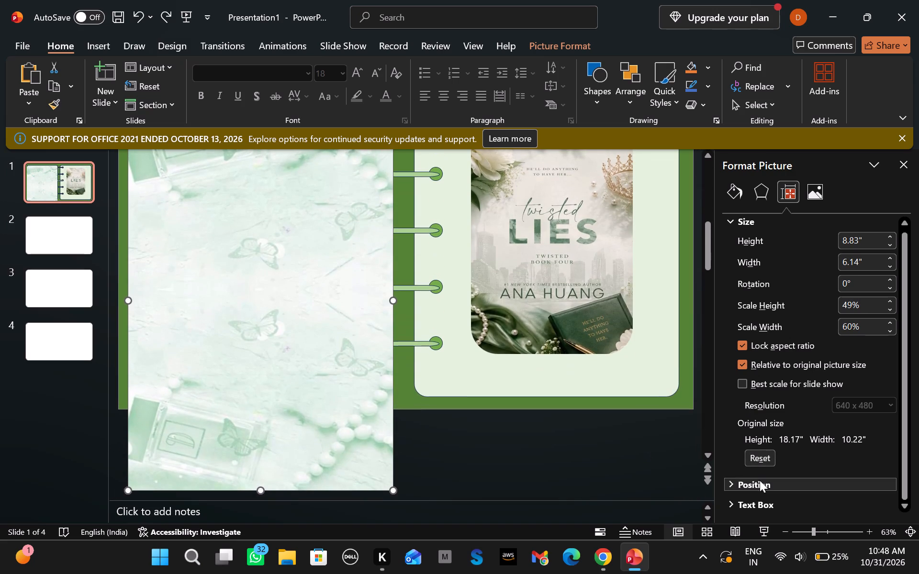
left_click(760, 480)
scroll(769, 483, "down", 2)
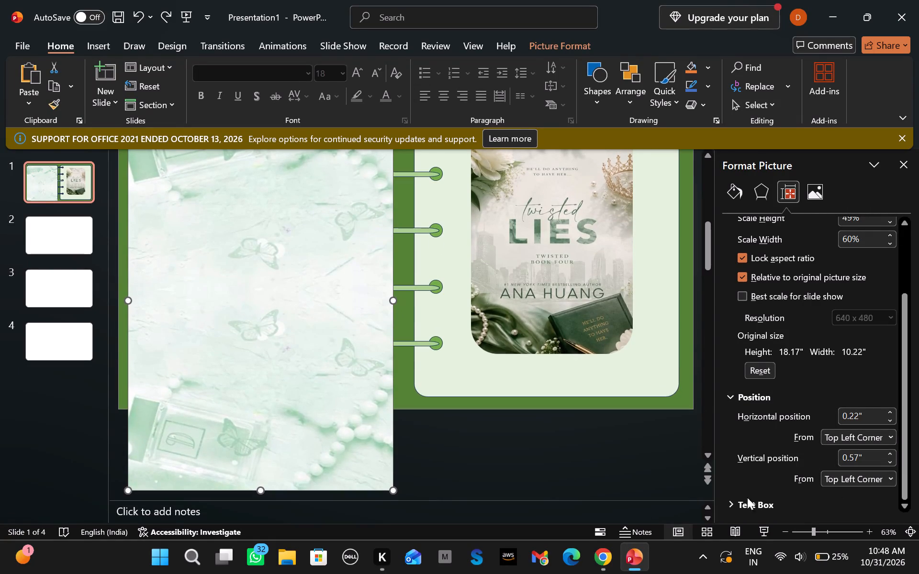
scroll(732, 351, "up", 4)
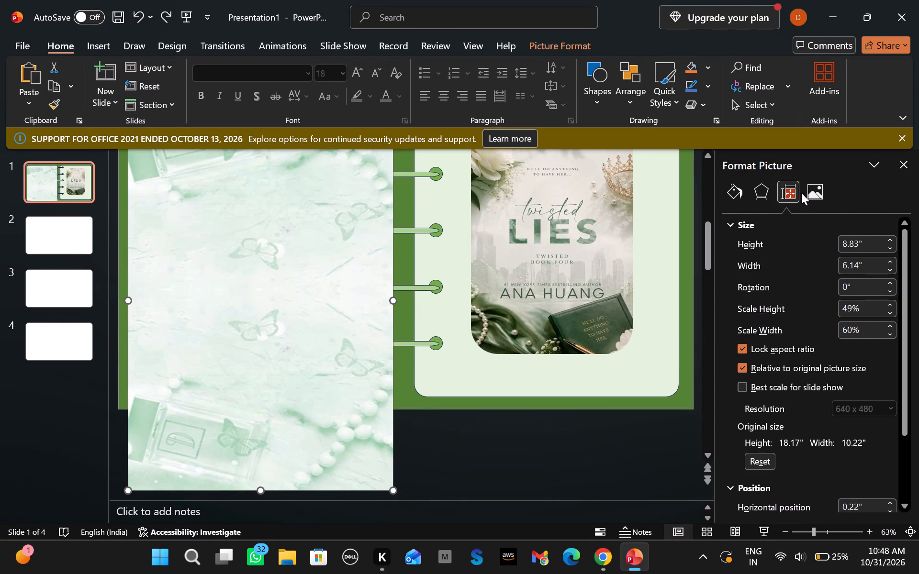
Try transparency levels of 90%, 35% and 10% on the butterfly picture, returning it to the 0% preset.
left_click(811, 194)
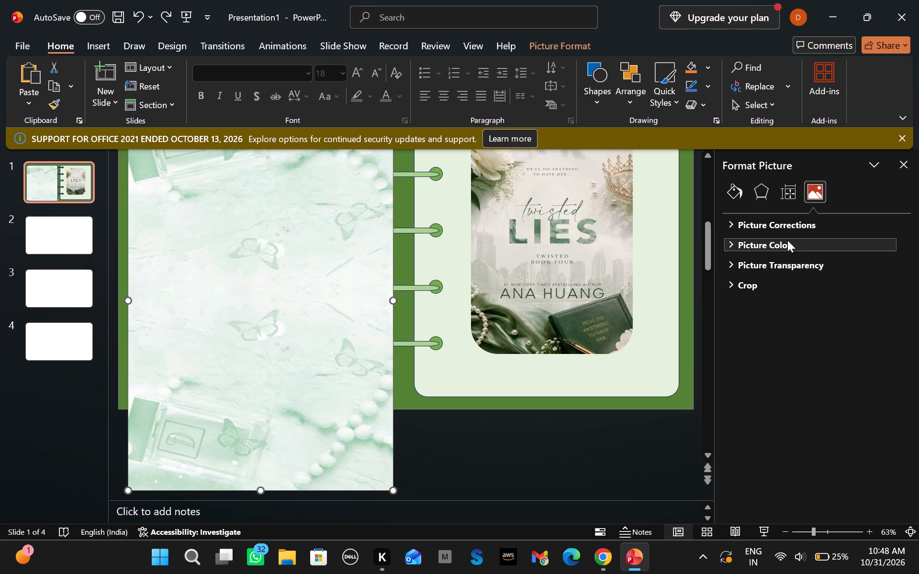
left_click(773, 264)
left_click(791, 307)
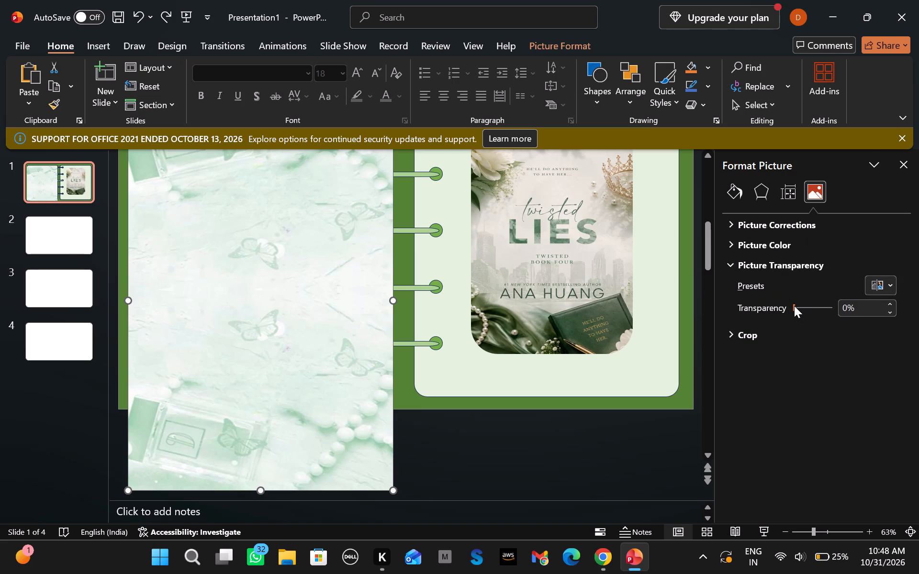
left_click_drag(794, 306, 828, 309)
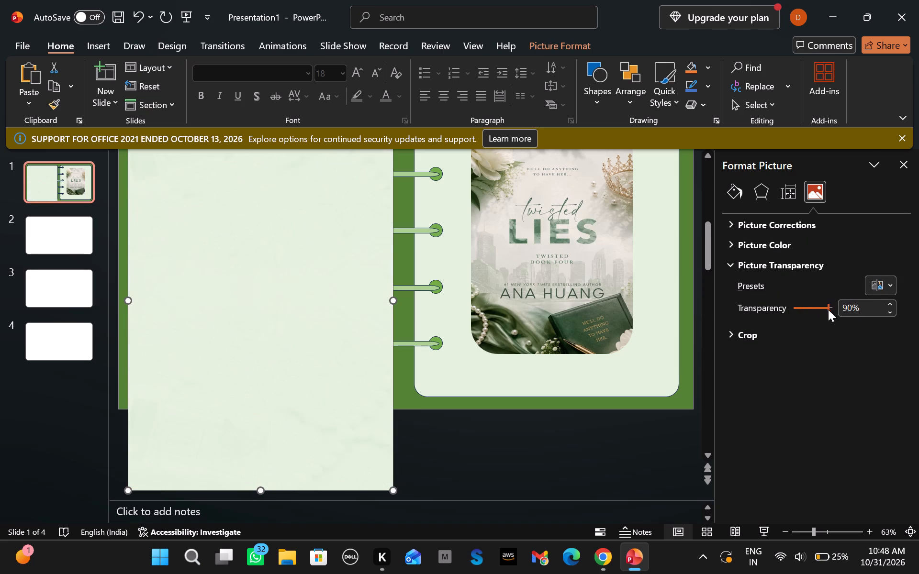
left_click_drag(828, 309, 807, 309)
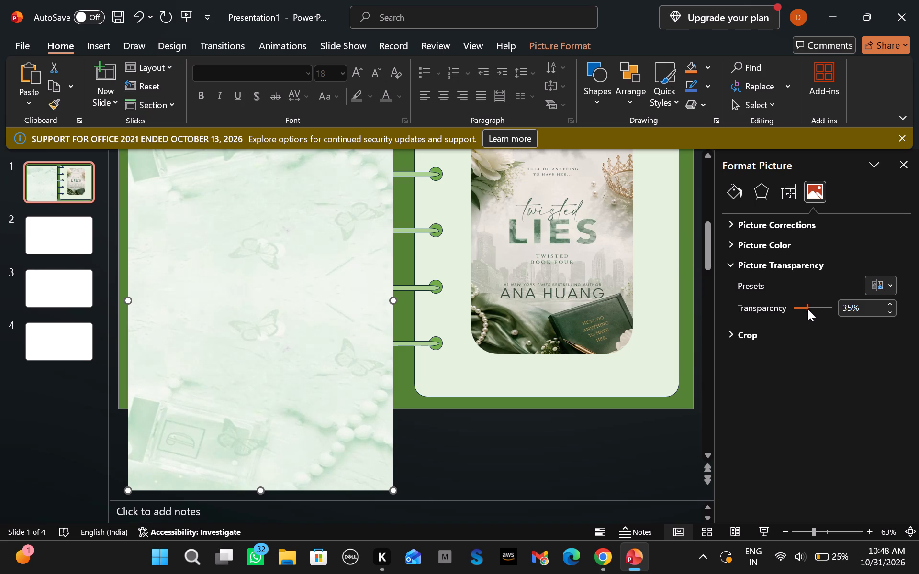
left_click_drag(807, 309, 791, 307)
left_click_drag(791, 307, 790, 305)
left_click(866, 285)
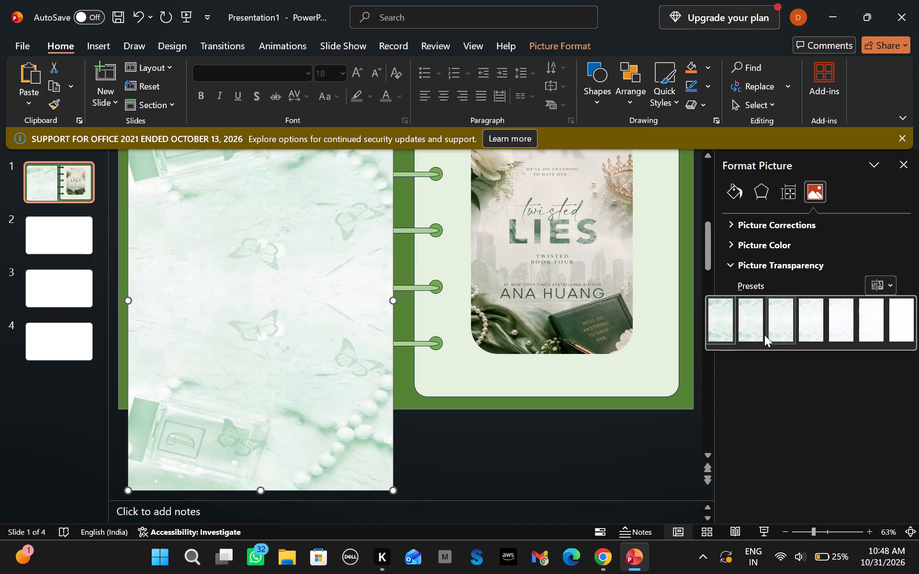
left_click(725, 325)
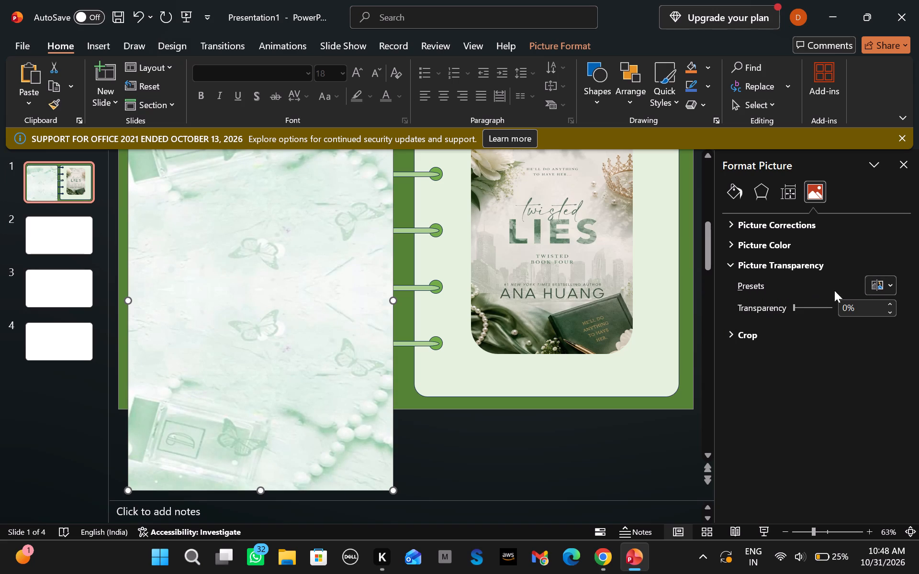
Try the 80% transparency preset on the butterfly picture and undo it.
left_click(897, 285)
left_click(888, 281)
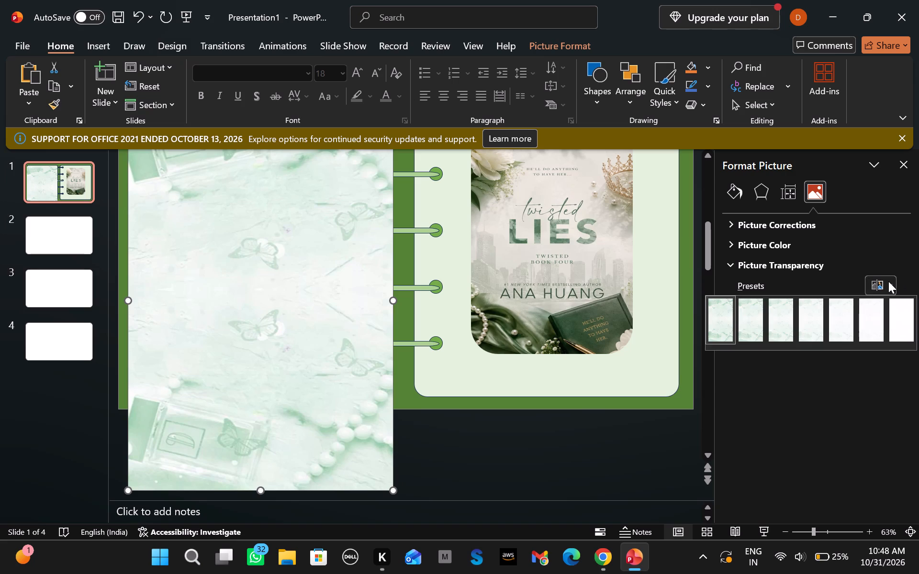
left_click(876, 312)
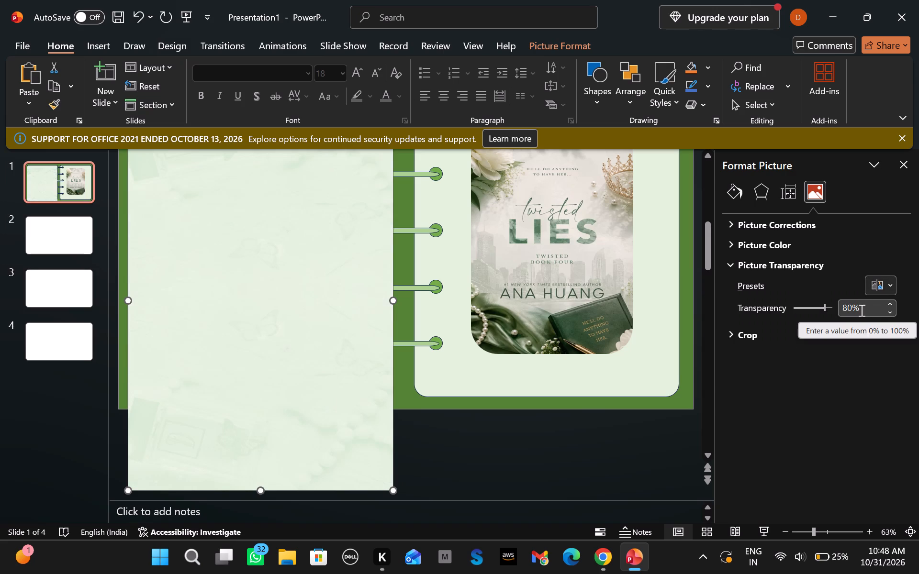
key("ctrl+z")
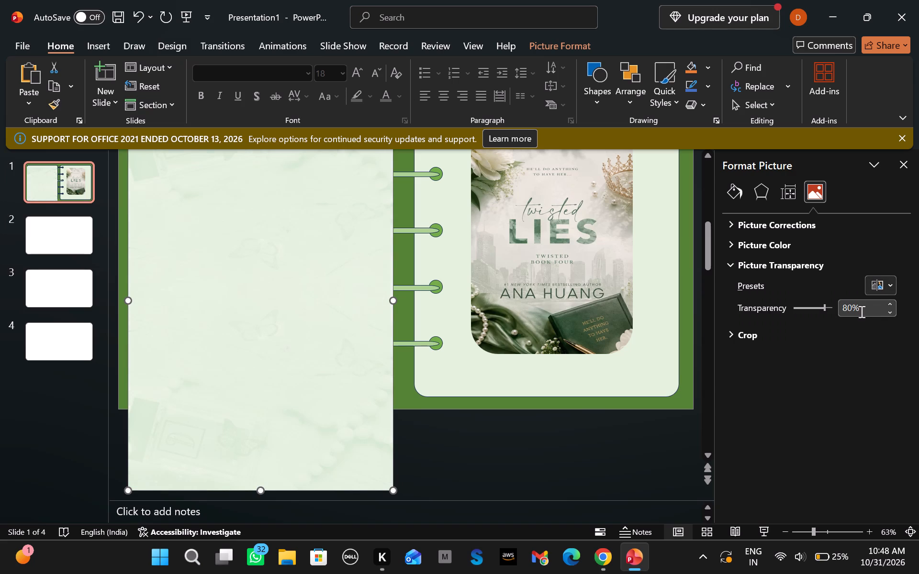
Shift the butterfly picture inward from the left page's top corner and shrink it slightly from its upper-left corner.
scroll(493, 384, "up", 2)
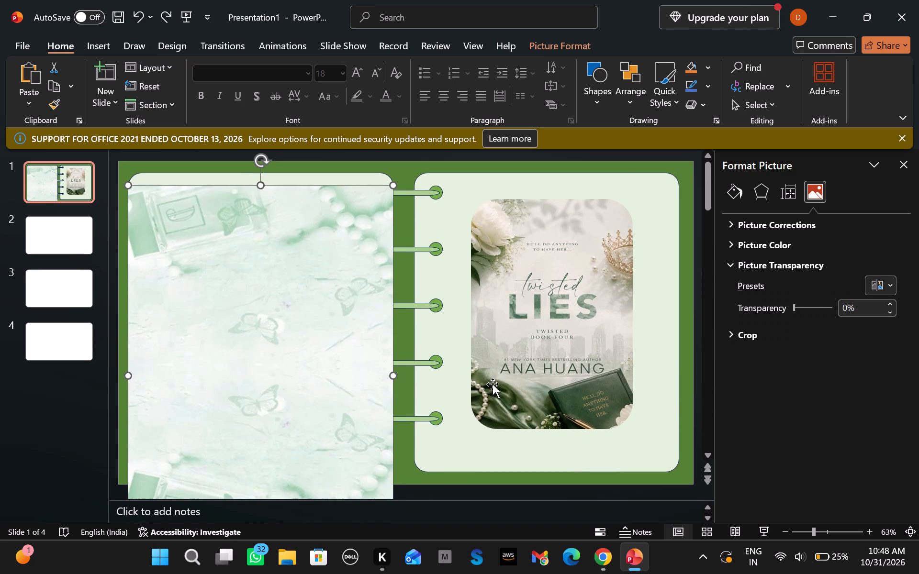
left_click_drag(299, 308, 301, 292)
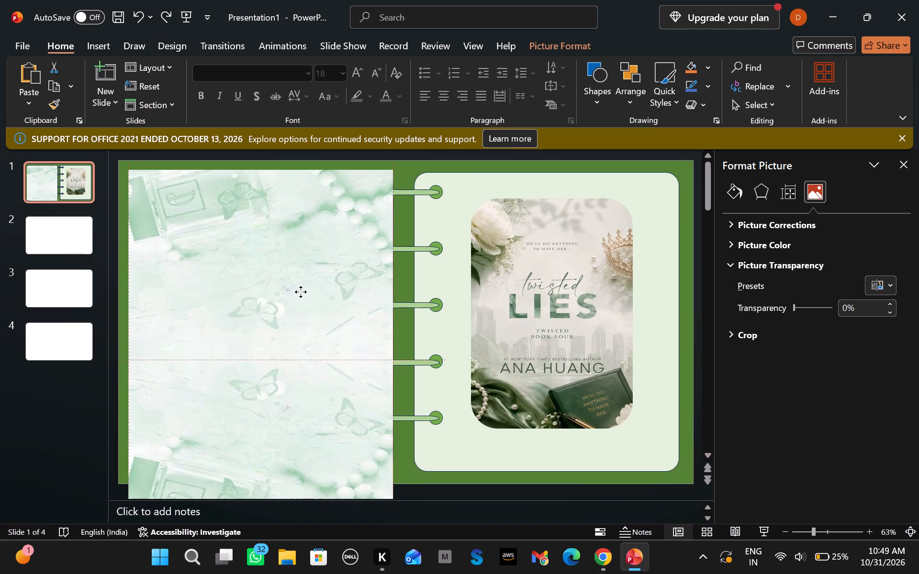
left_click_drag(301, 292, 301, 286)
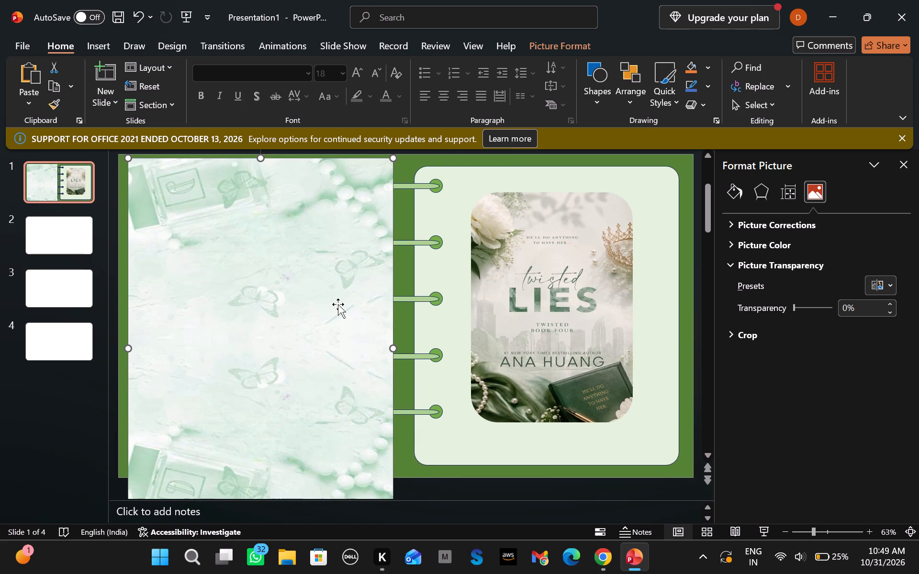
left_click_drag(253, 350, 253, 375)
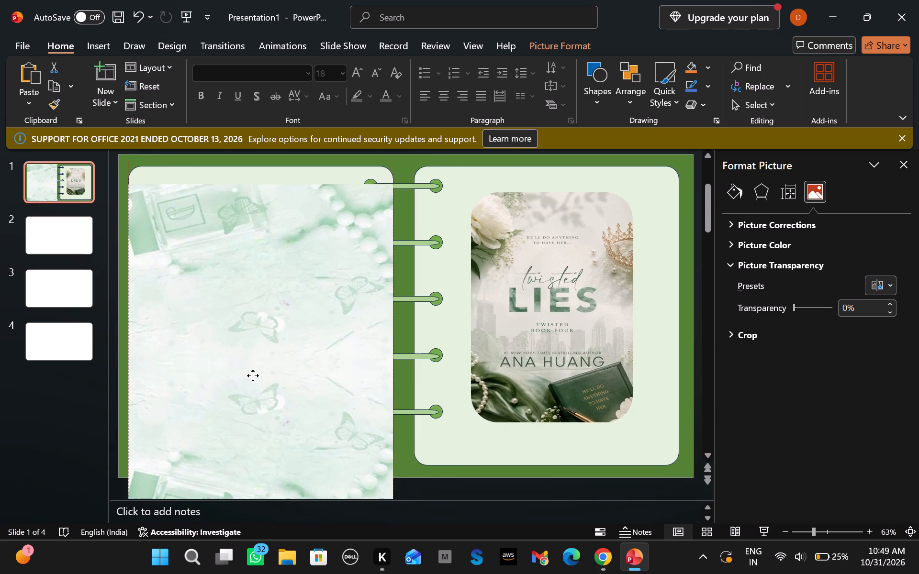
left_click_drag(253, 375, 281, 383)
left_click(281, 383)
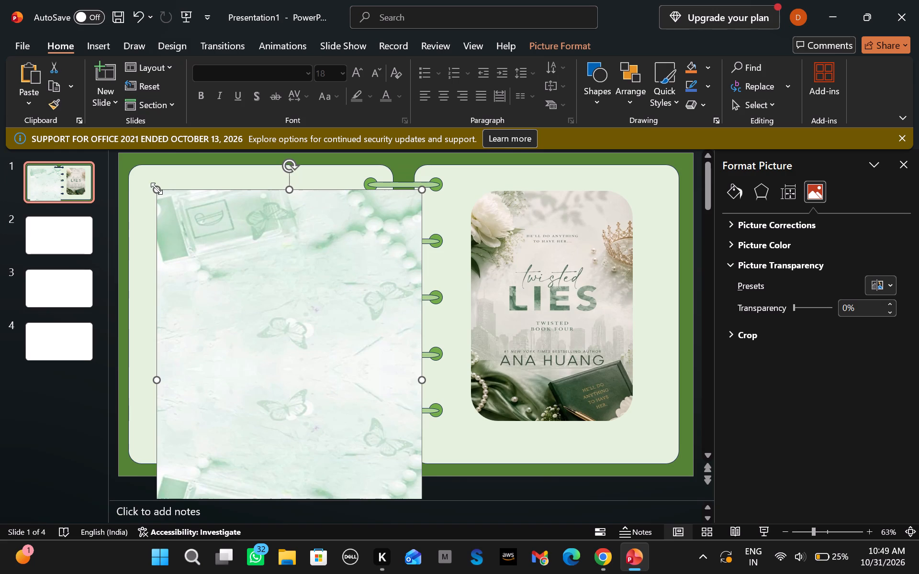
left_click_drag(157, 189, 165, 191)
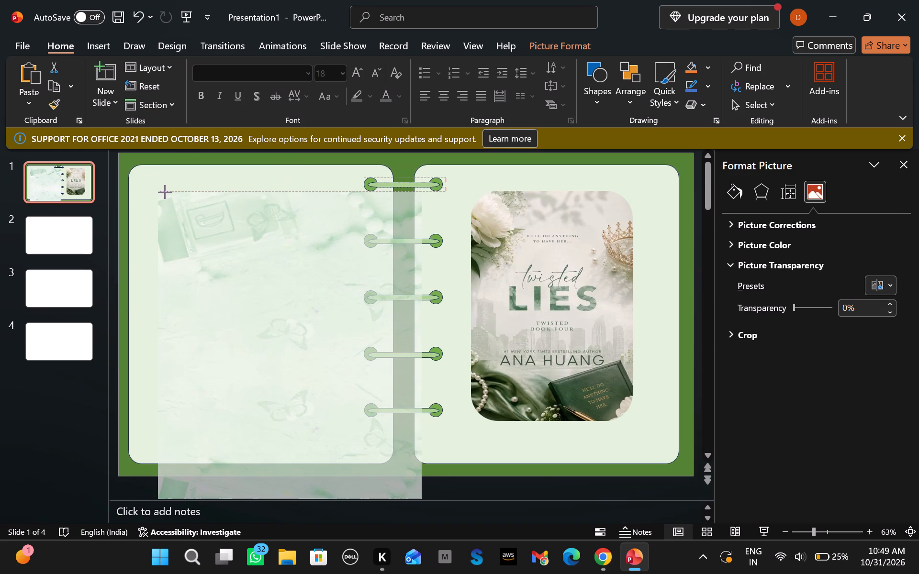
left_click_drag(165, 191, 178, 202)
Centre the butterfly picture across the notebook's left page, with its top edge slightly below the page's top edge.
left_click_drag(278, 286, 244, 274)
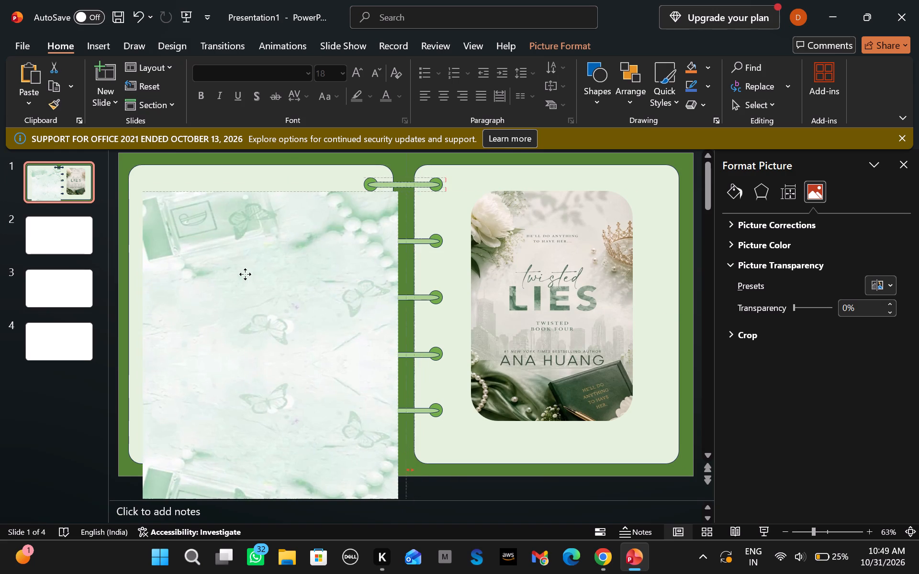
left_click_drag(244, 274, 249, 273)
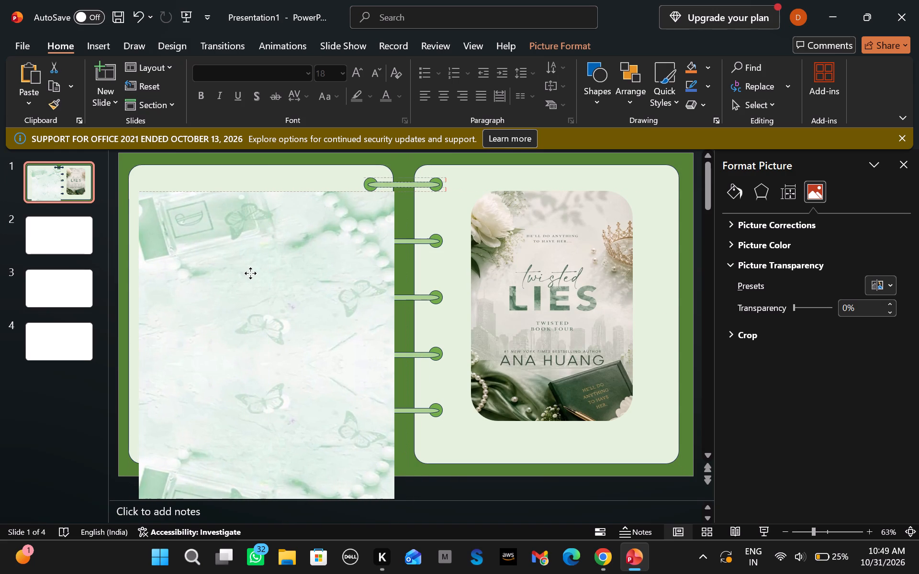
left_click_drag(249, 273, 244, 250)
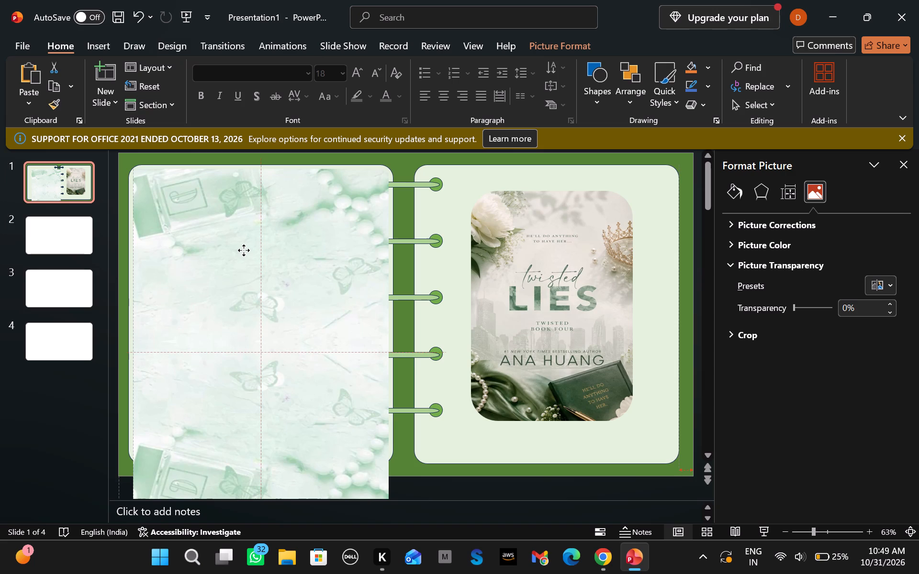
left_click_drag(244, 250, 246, 259)
left_click(246, 259)
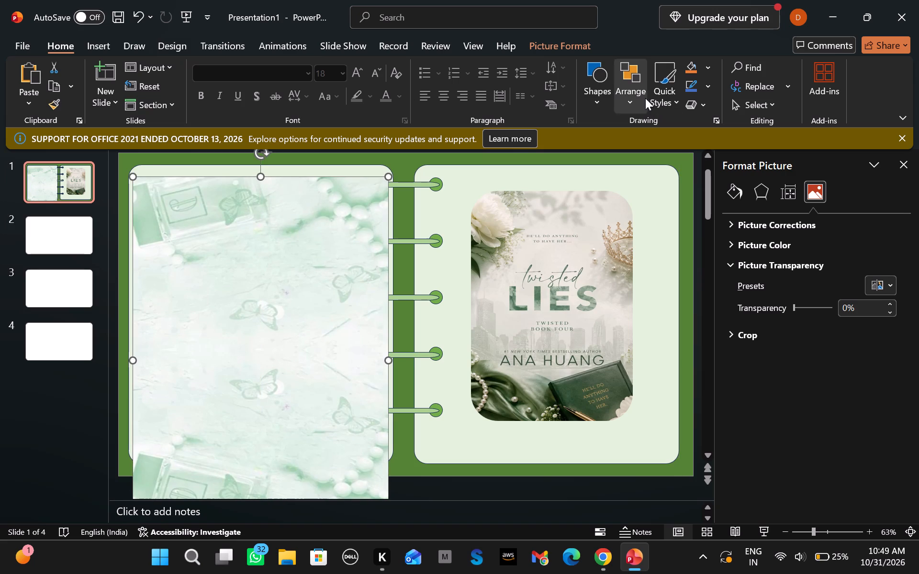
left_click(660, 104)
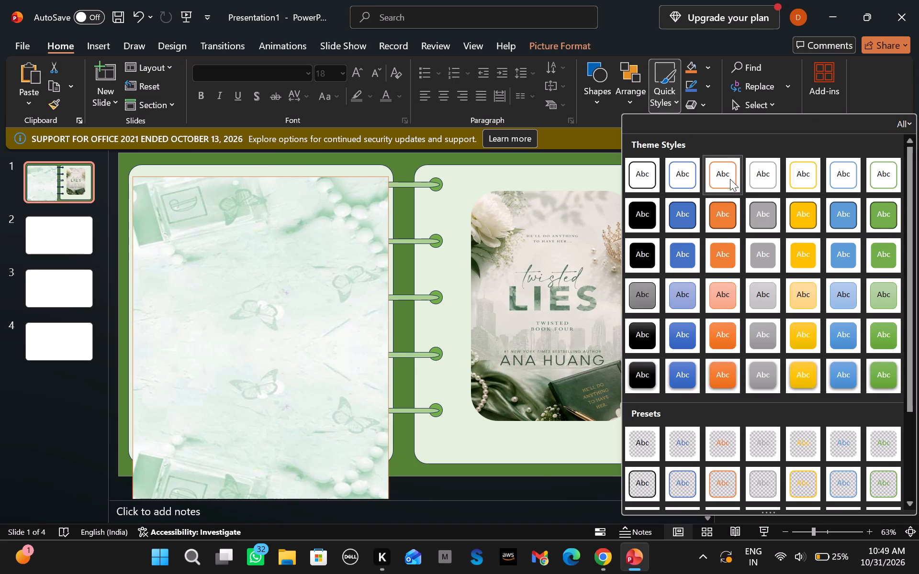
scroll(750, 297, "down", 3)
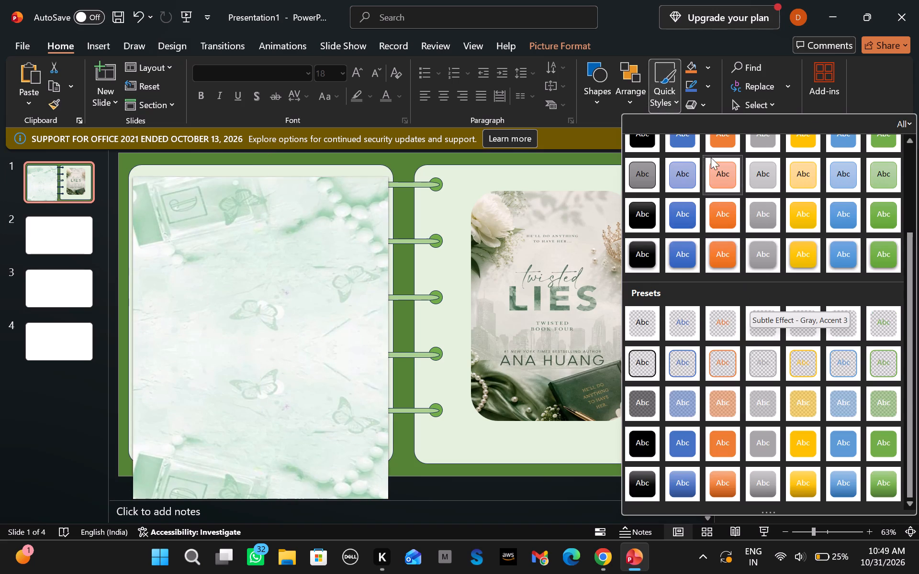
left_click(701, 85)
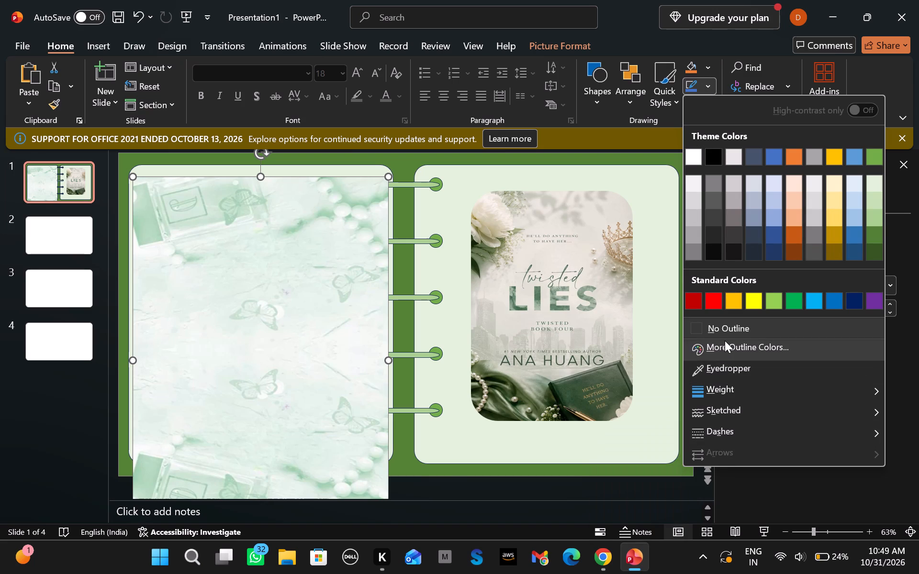
Send the butterfly picture backward one level in the stacking order.
left_click(624, 90)
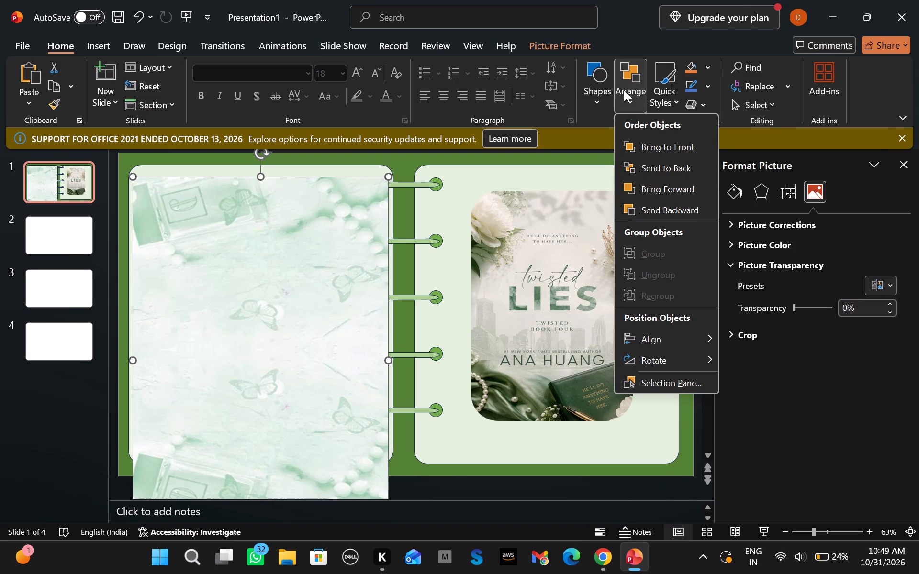
left_click(658, 212)
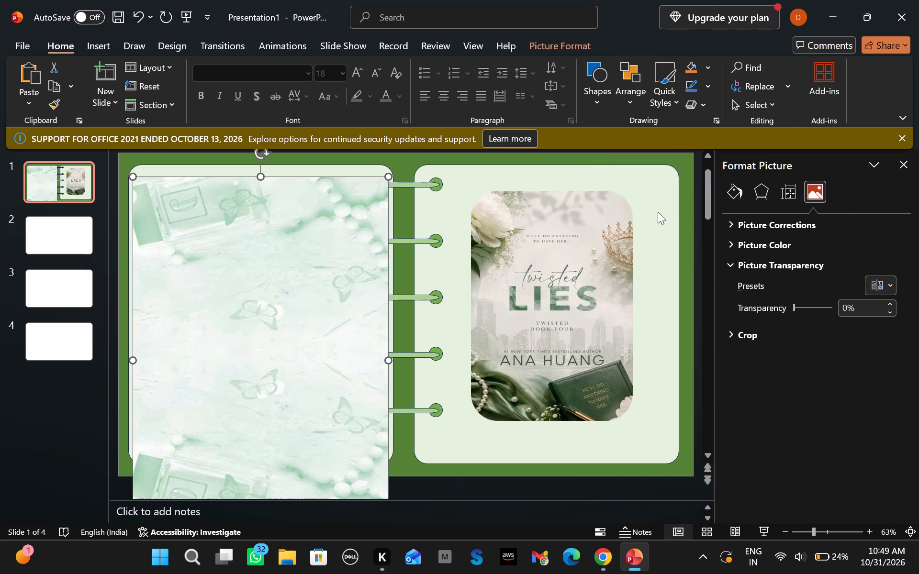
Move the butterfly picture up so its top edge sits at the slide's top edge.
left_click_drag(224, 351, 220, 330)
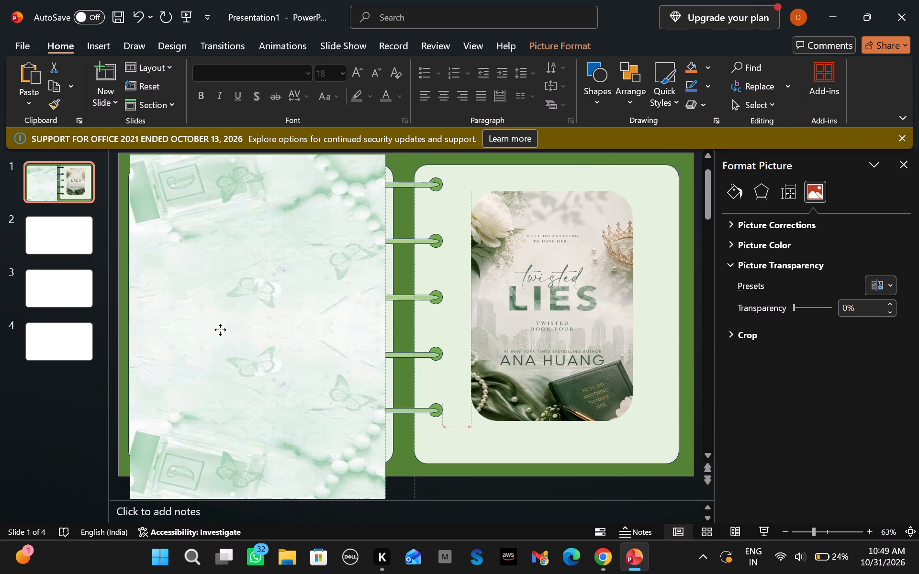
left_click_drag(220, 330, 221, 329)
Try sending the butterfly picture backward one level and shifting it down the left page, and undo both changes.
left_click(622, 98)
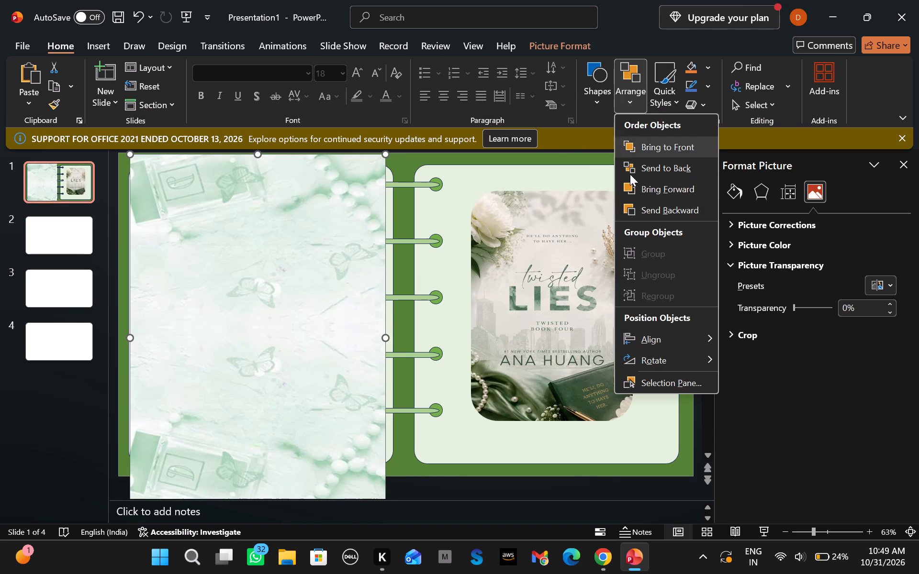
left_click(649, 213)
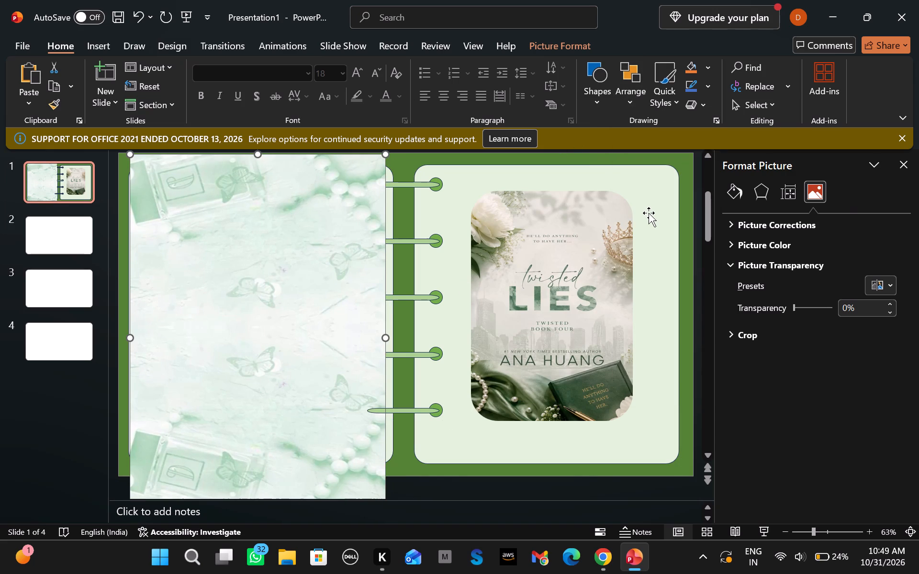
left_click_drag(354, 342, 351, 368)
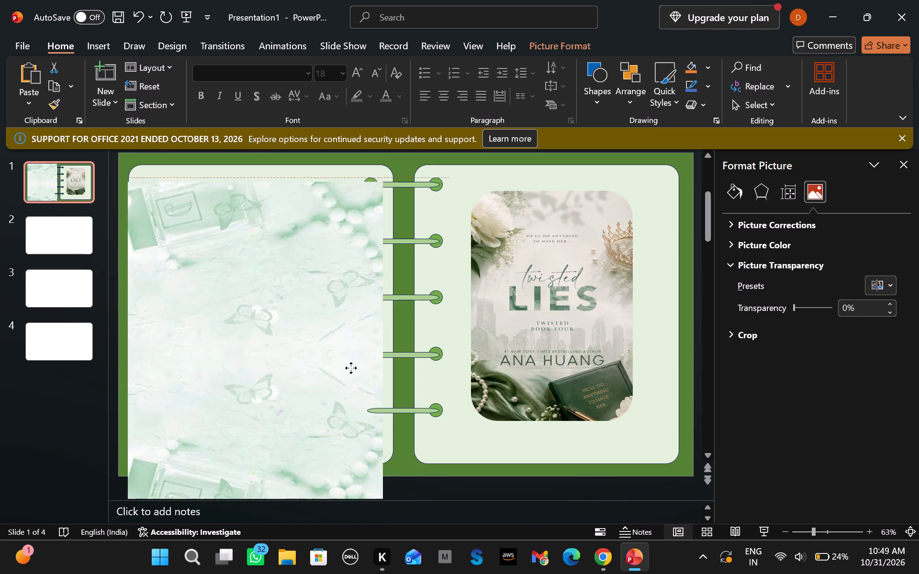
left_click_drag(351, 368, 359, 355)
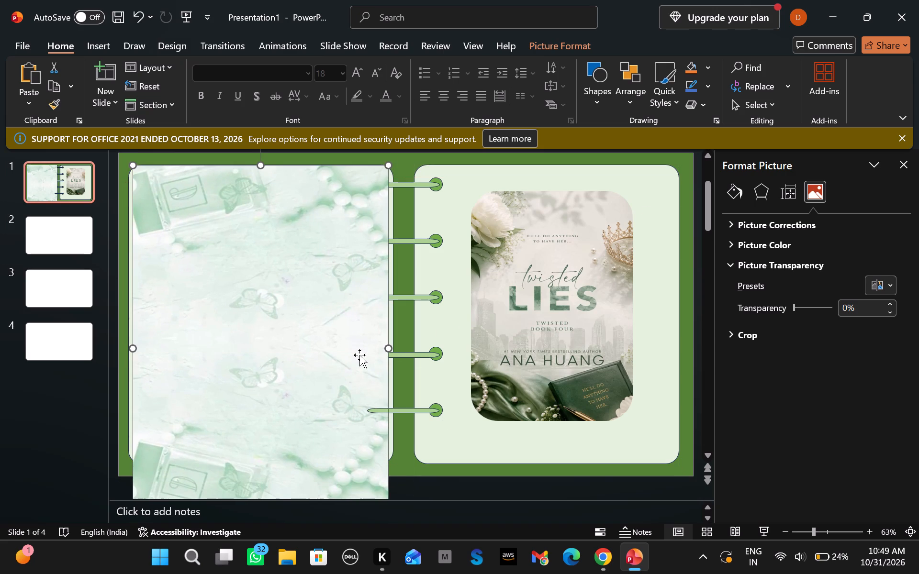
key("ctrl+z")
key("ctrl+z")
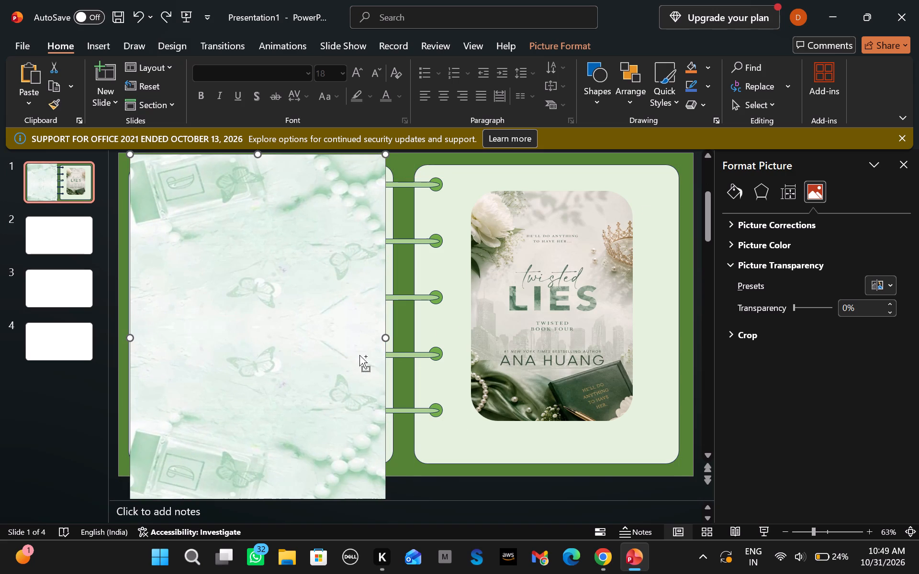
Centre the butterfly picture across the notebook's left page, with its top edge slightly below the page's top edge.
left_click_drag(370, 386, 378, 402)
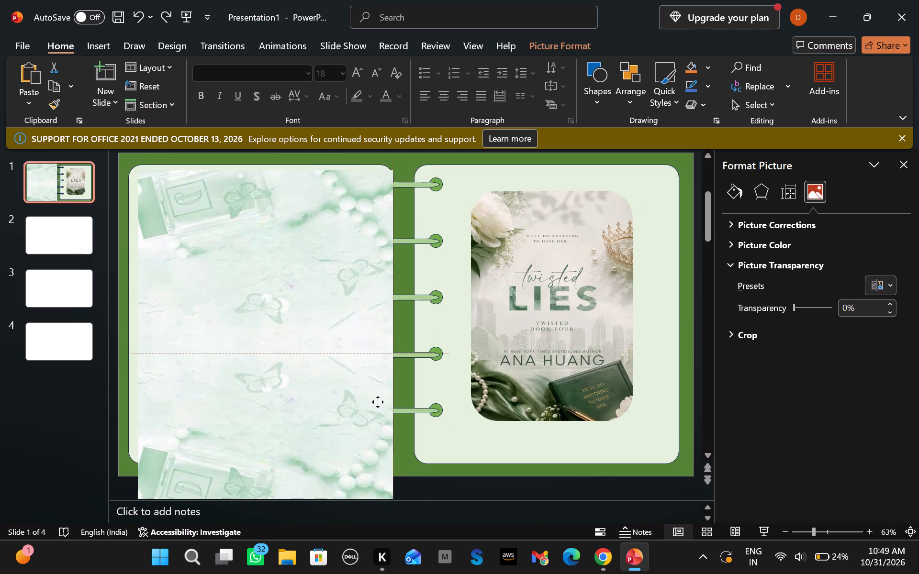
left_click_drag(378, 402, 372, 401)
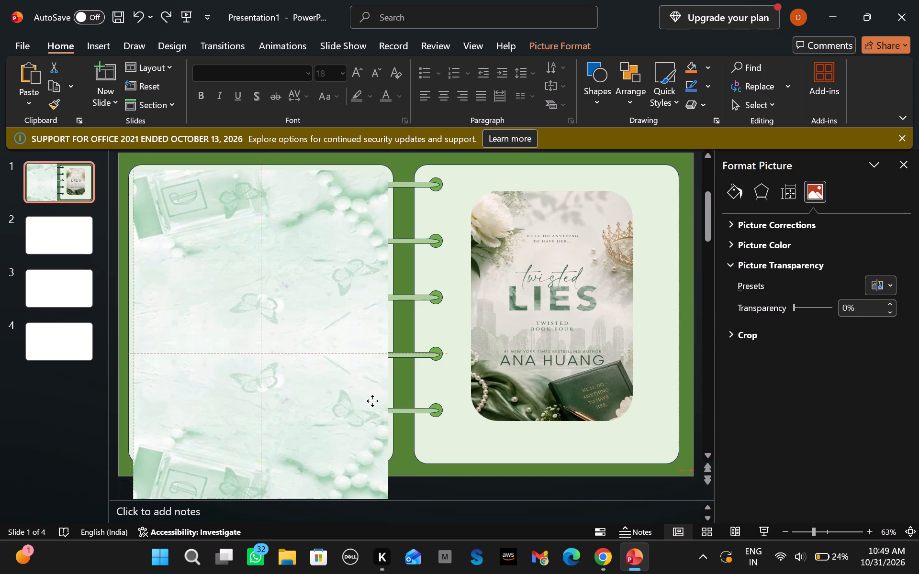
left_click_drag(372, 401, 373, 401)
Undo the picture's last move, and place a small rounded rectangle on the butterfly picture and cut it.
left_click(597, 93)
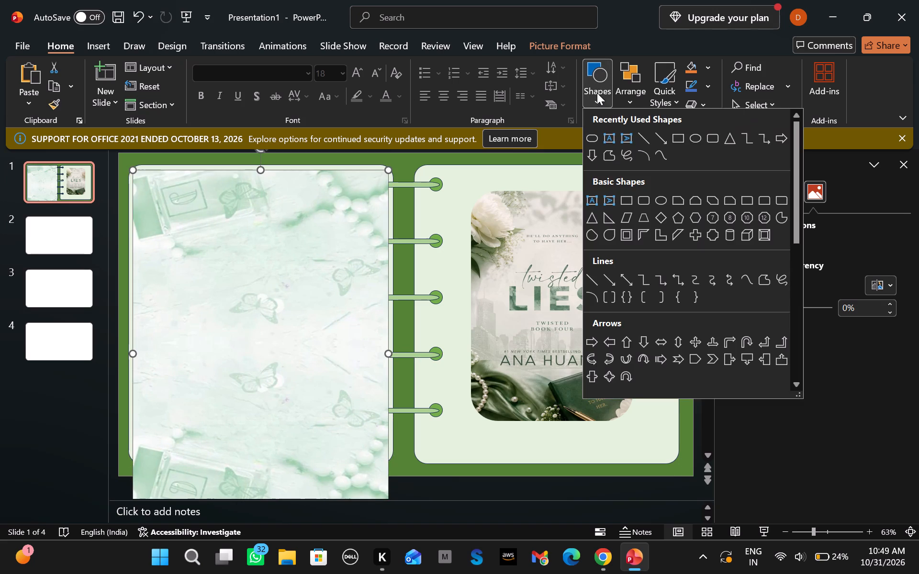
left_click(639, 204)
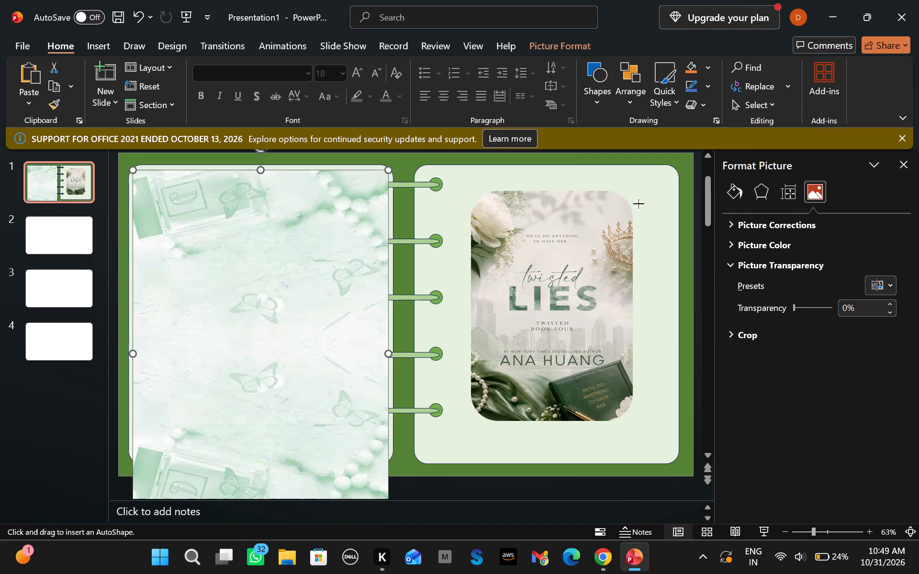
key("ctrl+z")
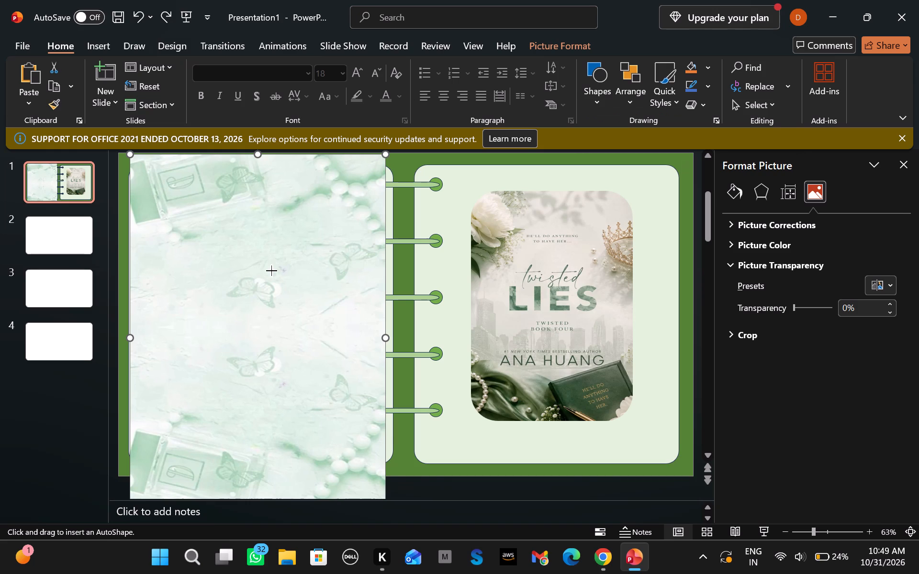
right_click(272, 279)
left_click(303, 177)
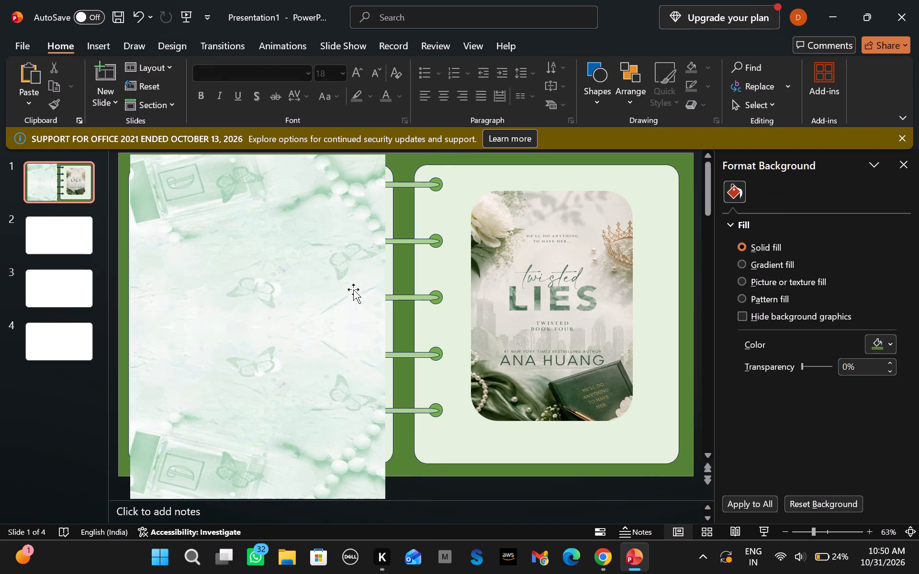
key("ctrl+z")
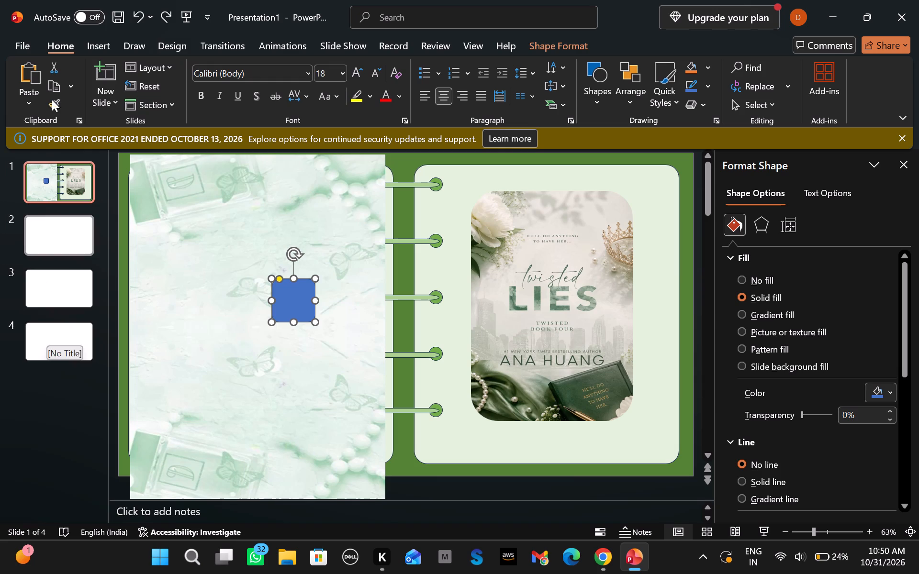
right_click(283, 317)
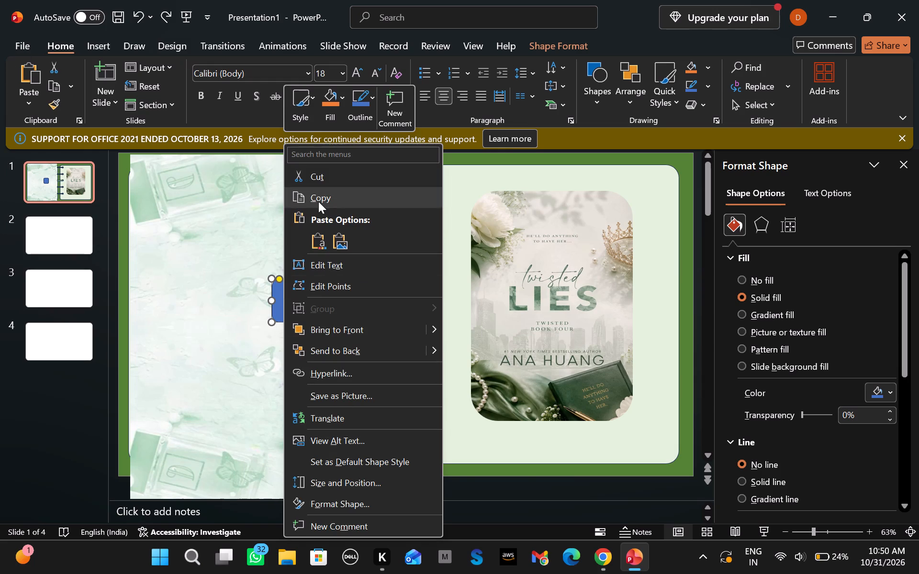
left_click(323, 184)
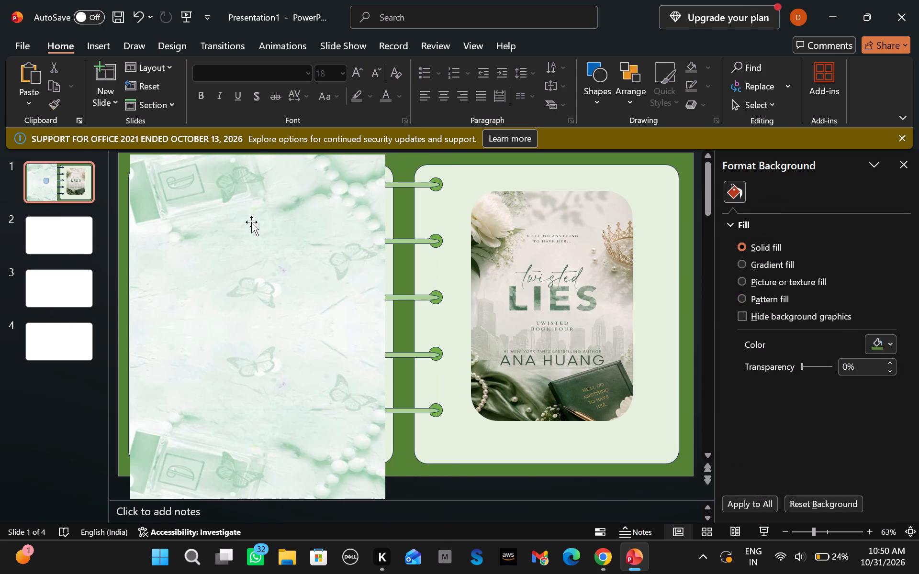
Cut the butterfly picture from slide 1.
left_click(251, 222)
right_click(251, 222)
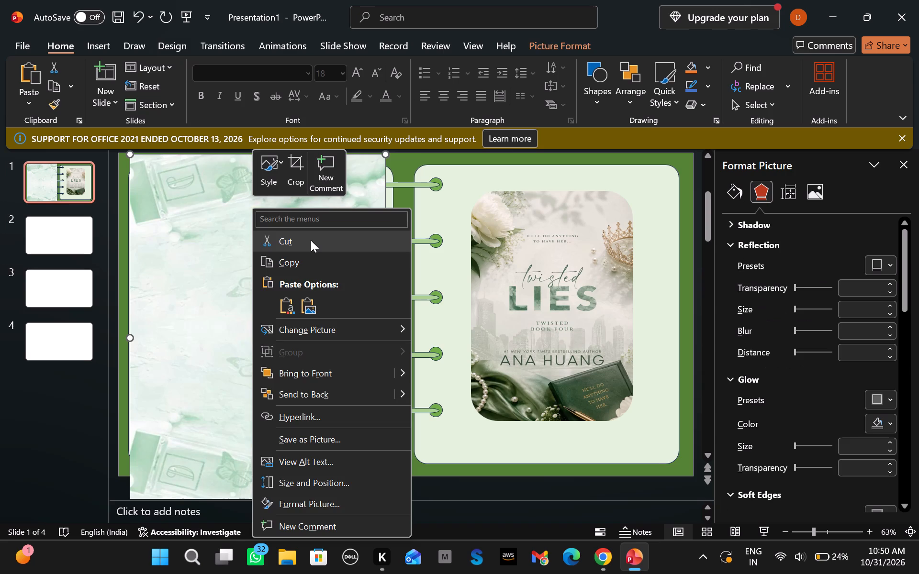
left_click(311, 240)
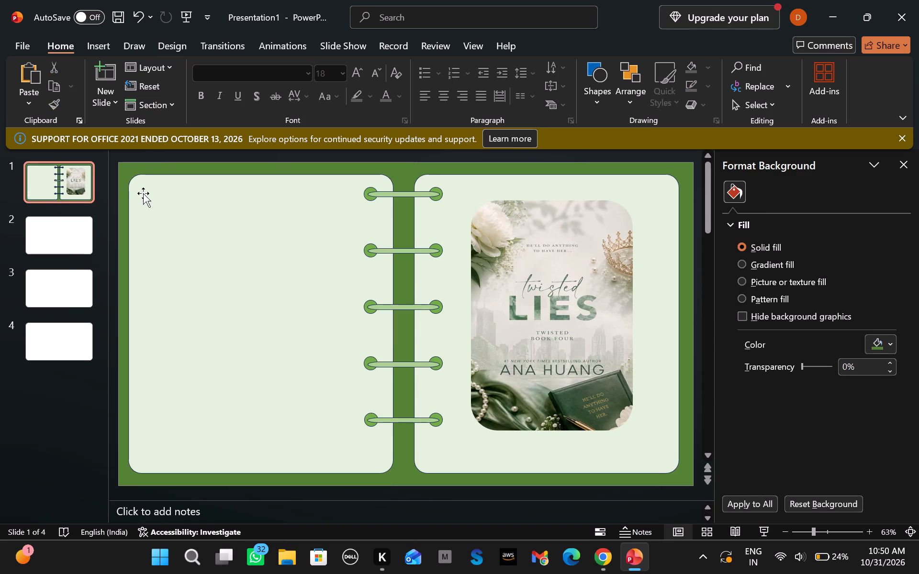
Examine the left page shape's fill, line, size, position and effects settings, and the paste options for the cut picture.
left_click(177, 221)
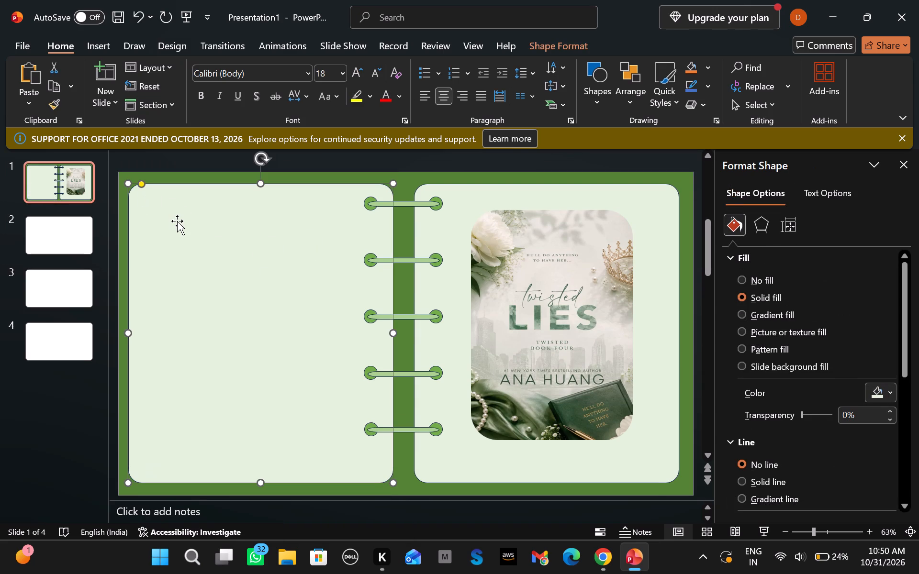
right_click(241, 326)
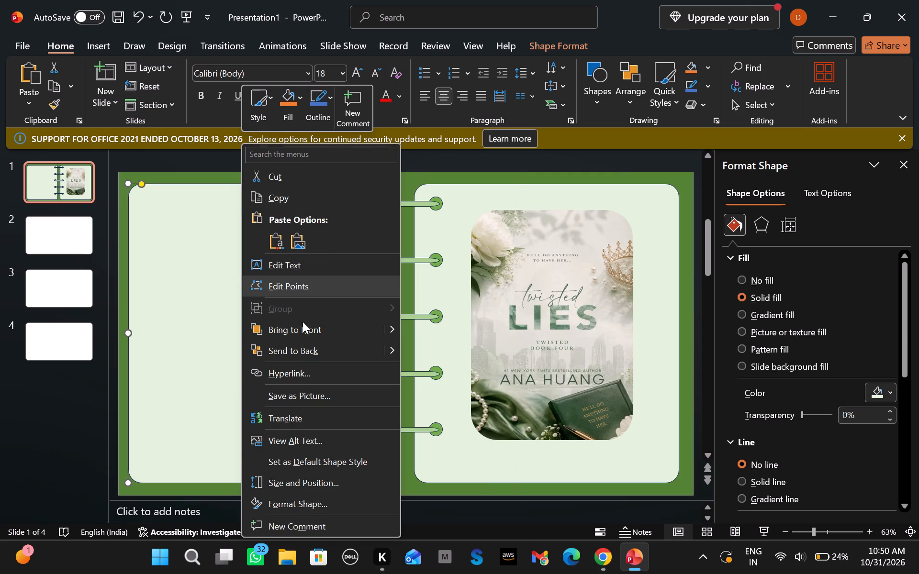
scroll(310, 336, "down", 1)
left_click(293, 479)
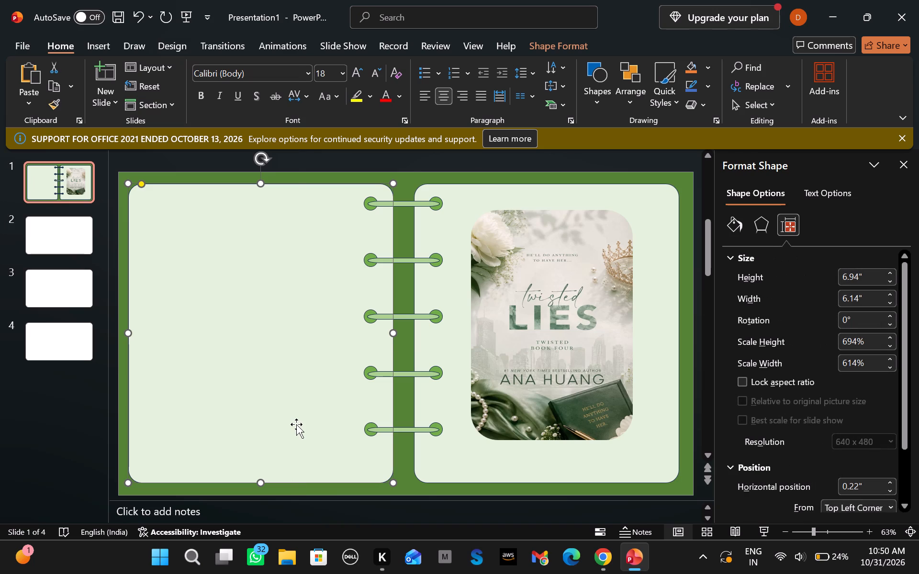
right_click(297, 423)
left_click(342, 399)
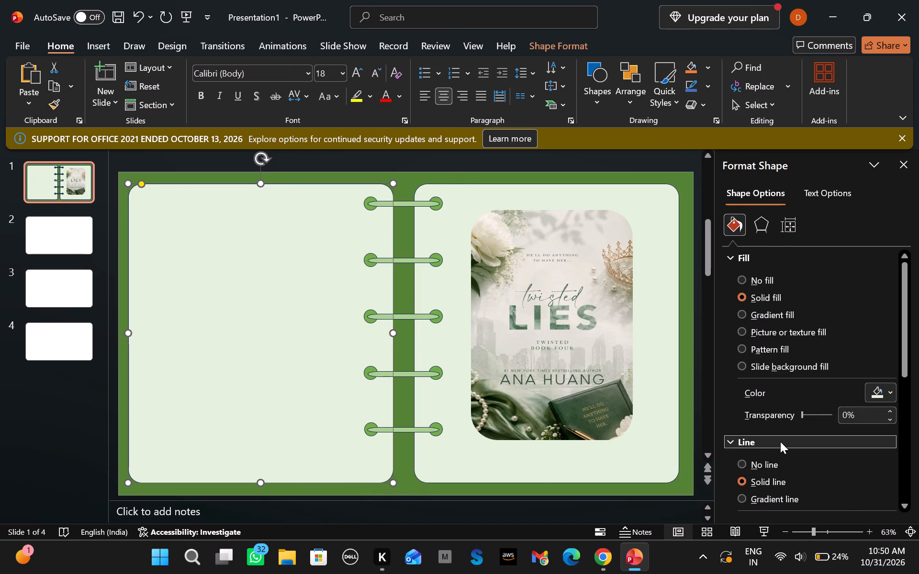
scroll(780, 442, "down", 6)
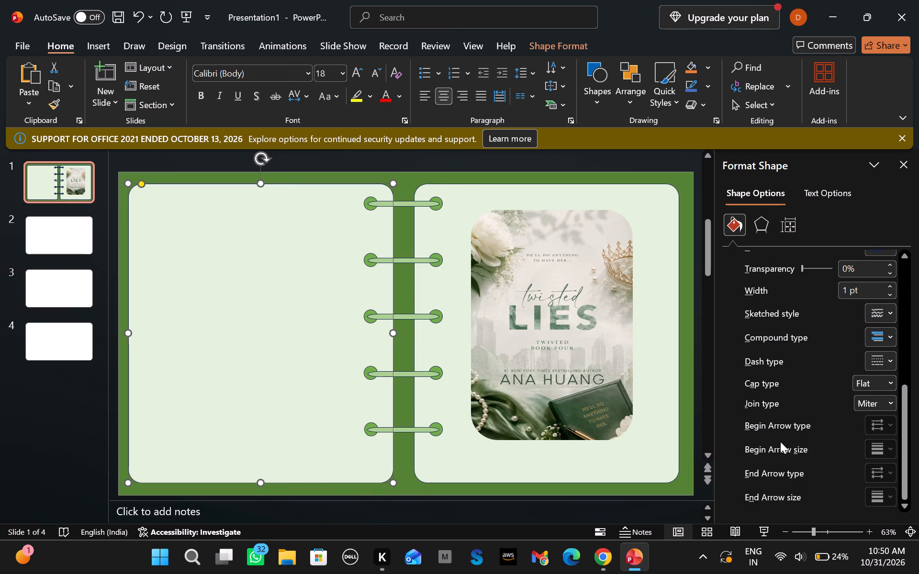
scroll(779, 451, "up", 5)
left_click(794, 219)
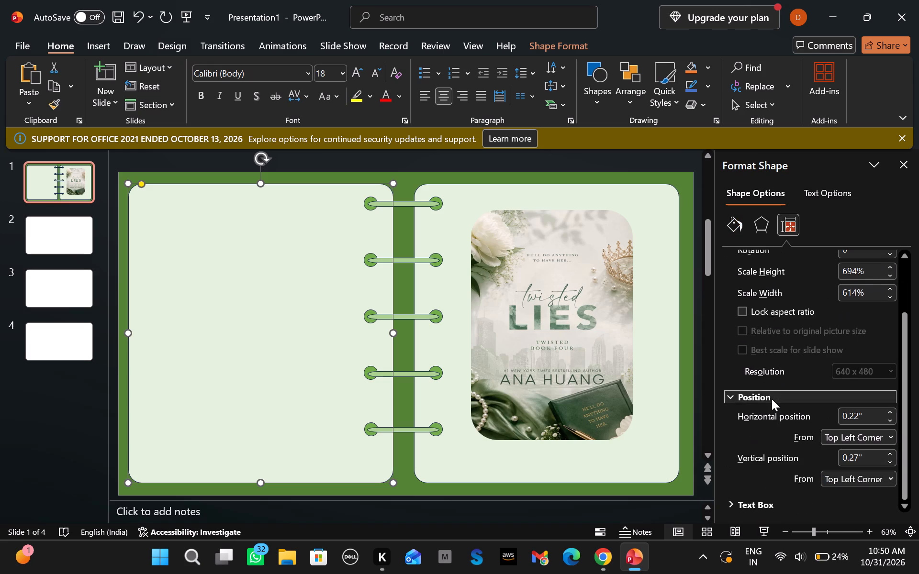
left_click(765, 235)
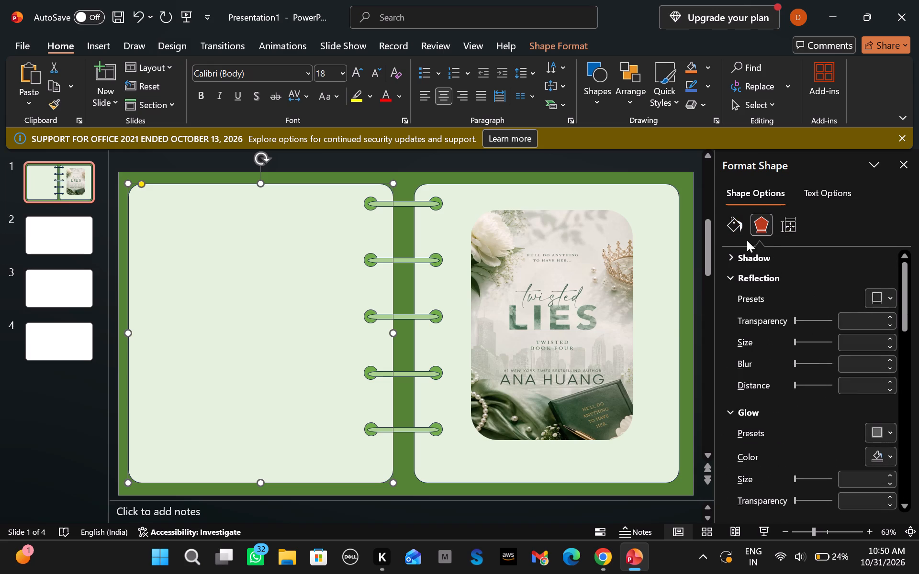
left_click(264, 348)
right_click(264, 348)
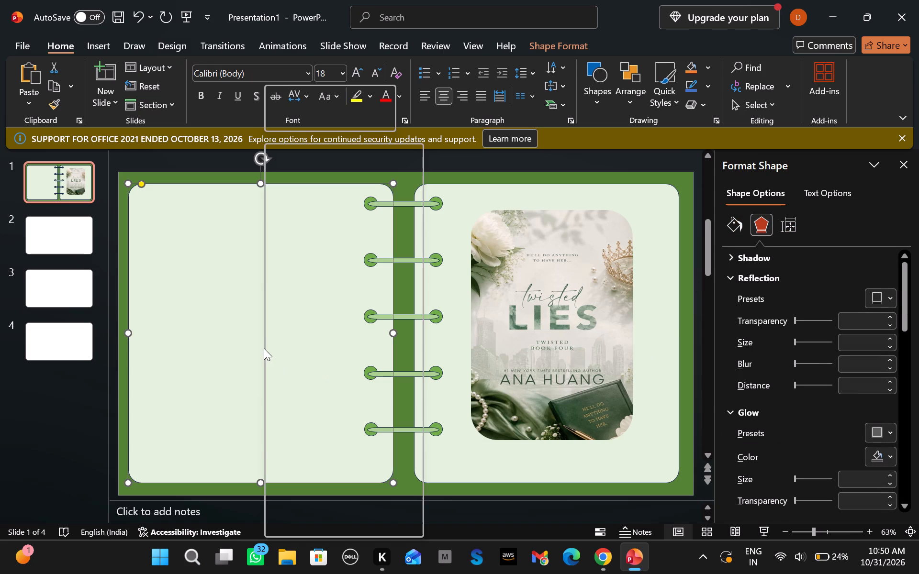
left_click(172, 276)
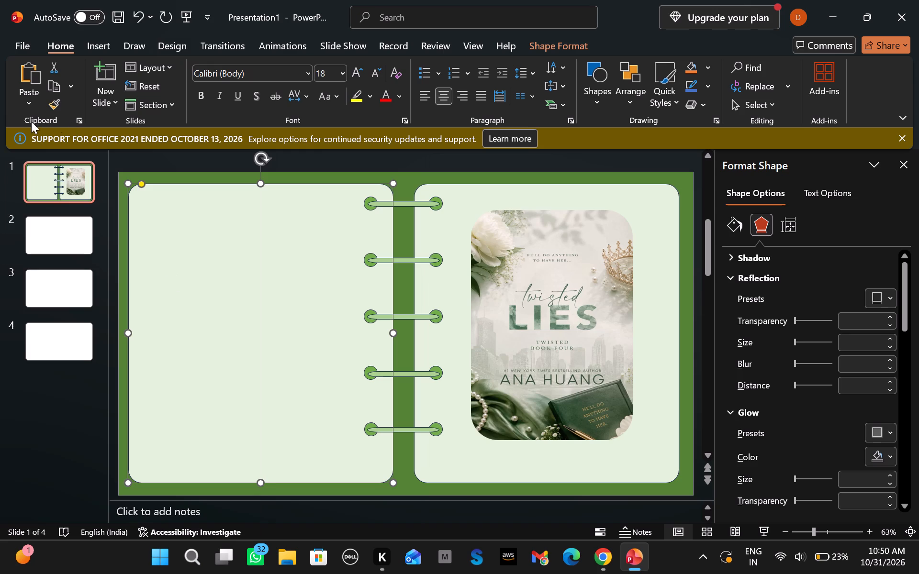
left_click(18, 99)
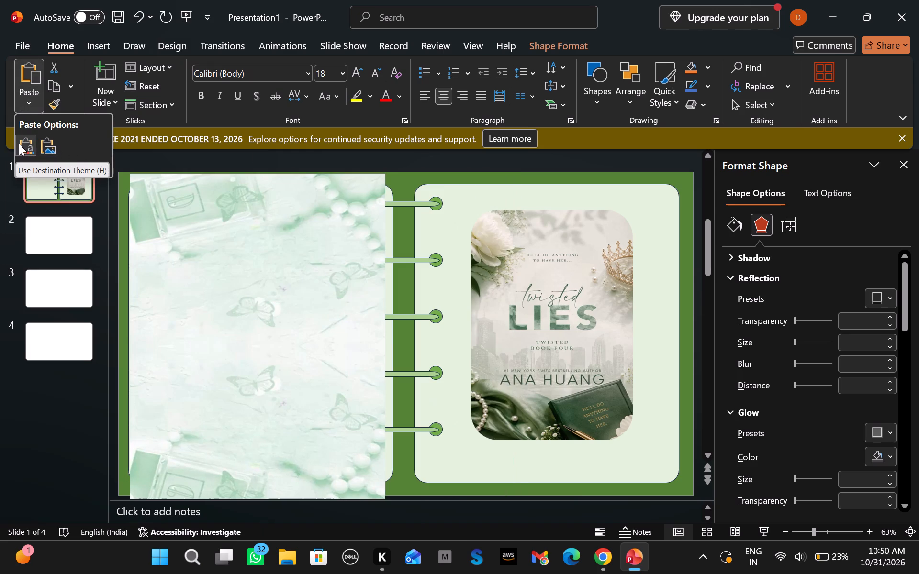
left_click(260, 252)
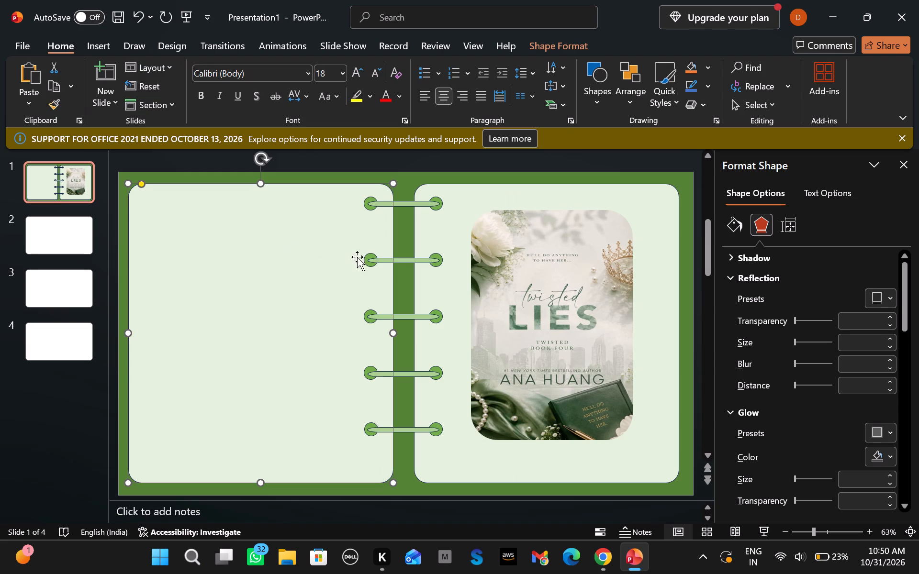
Set the left page's formatting as the default shape style.
right_click(333, 247)
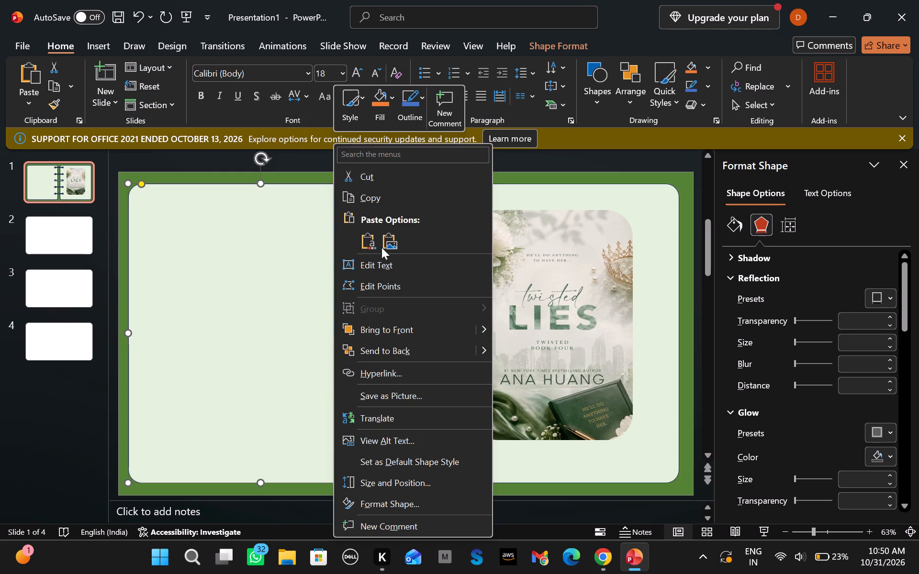
scroll(398, 336, "down", 2)
left_click(376, 465)
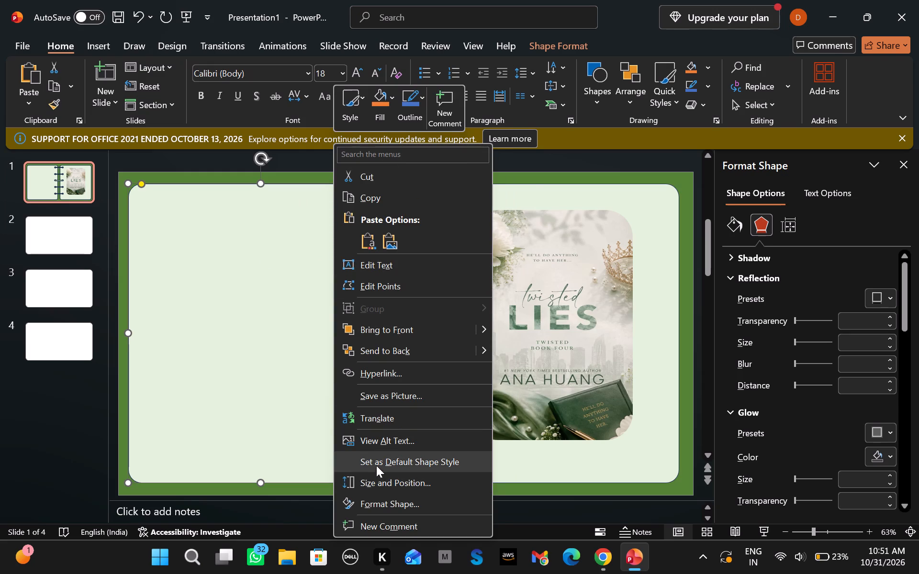
Start a picture fill for the notebook's left page on slide 1.
right_click(280, 398)
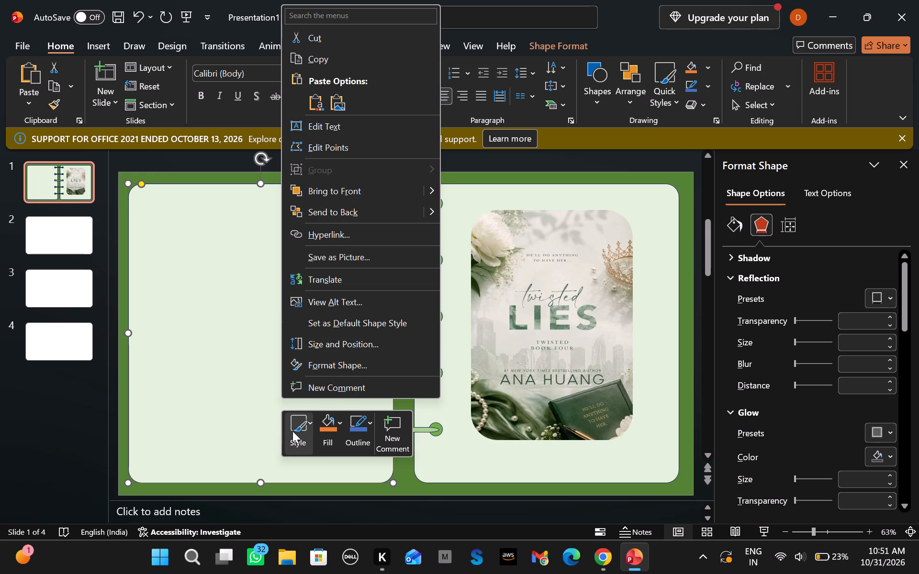
left_click(326, 435)
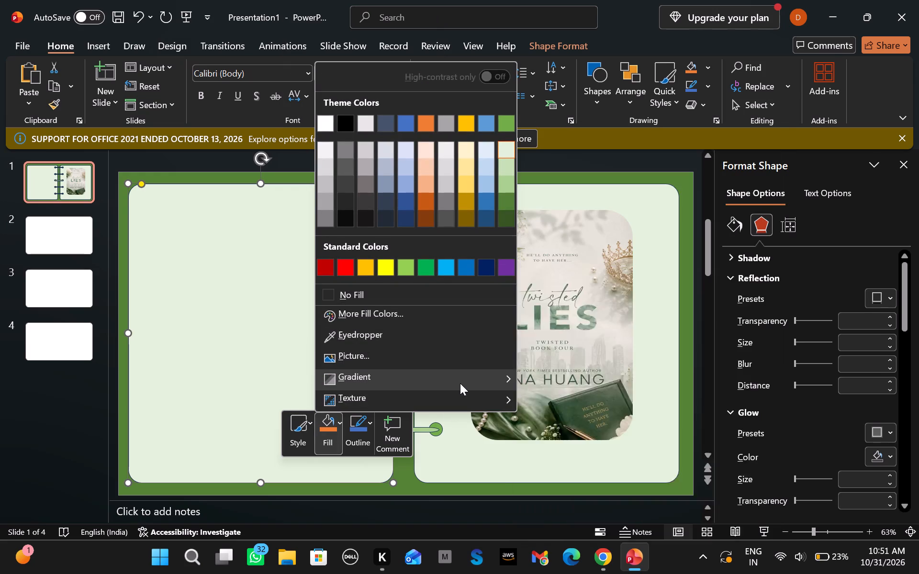
left_click(427, 359)
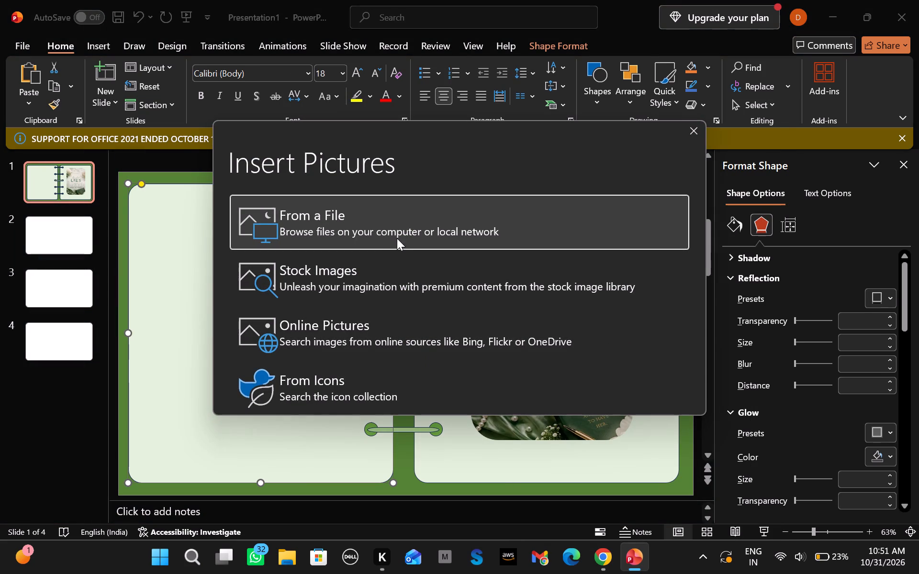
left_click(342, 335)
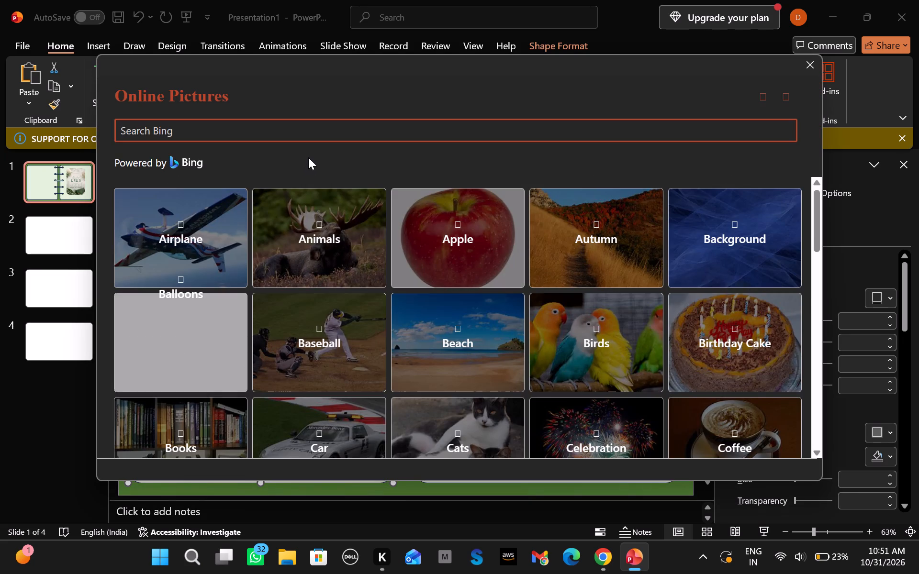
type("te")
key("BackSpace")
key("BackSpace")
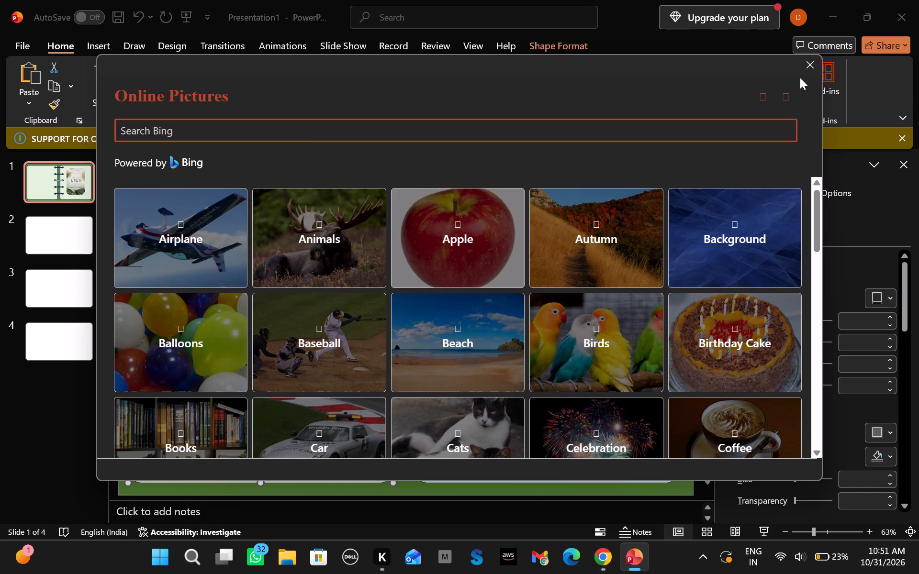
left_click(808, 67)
Switch to Chrome and download the green butterfly image from its Pinterest pin.
left_click(605, 561)
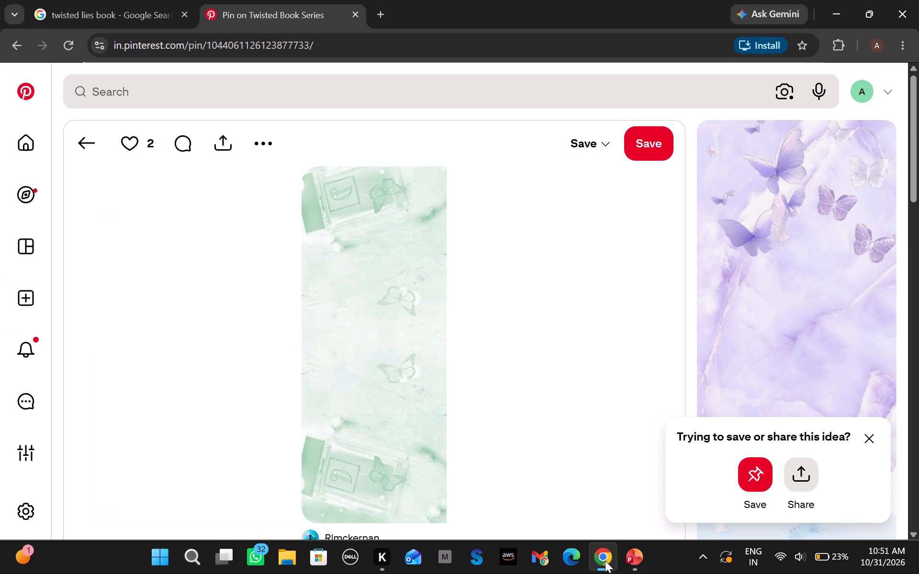
right_click(365, 291)
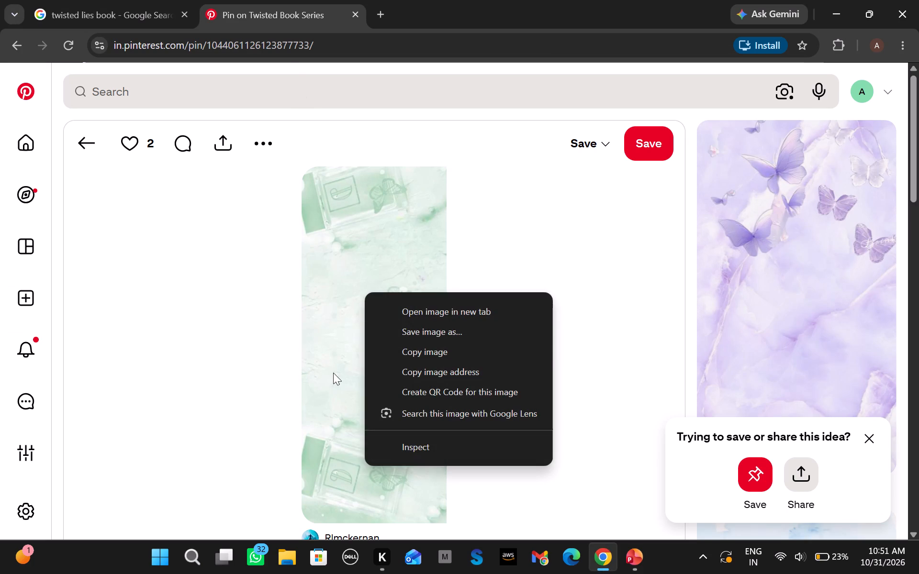
left_click(337, 383)
right_click(337, 383)
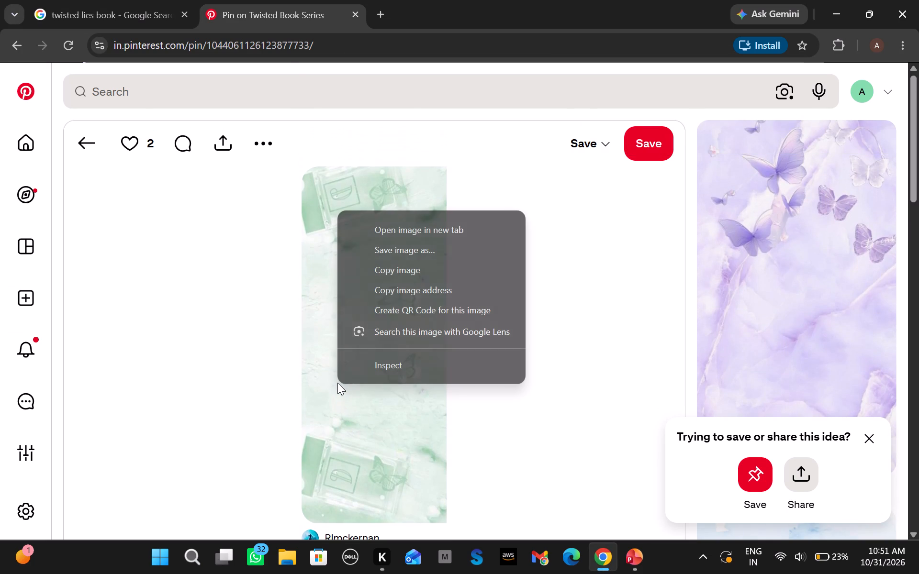
left_click(279, 270)
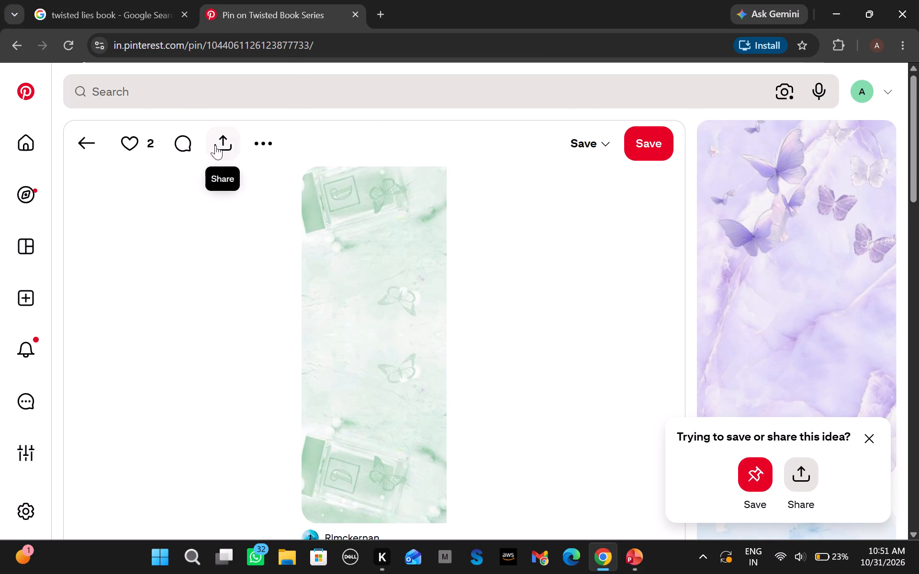
left_click(215, 145)
left_click(432, 236)
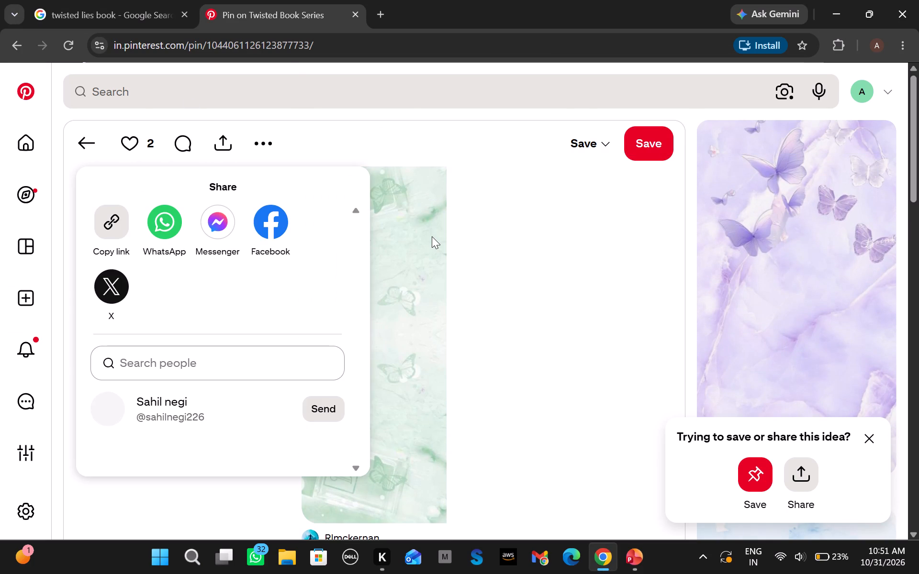
left_click(264, 142)
left_click(249, 187)
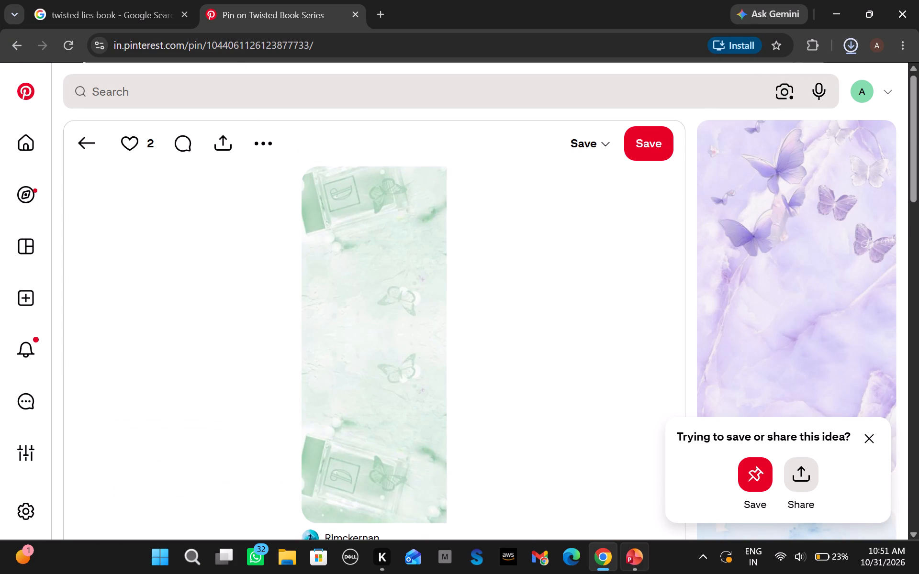
Return to PowerPoint and fill the left page with the picture file download.jpe from the Downloads folder.
left_click(634, 566)
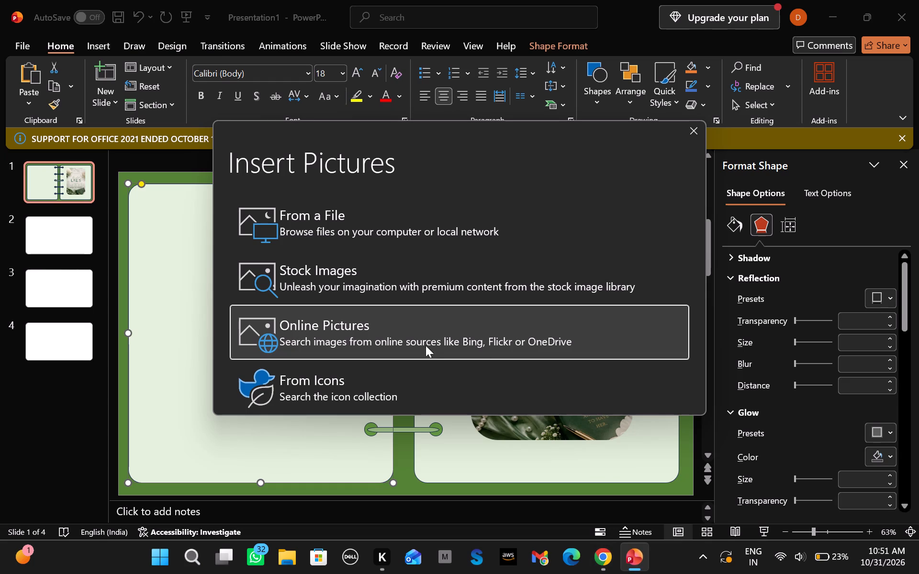
left_click(364, 218)
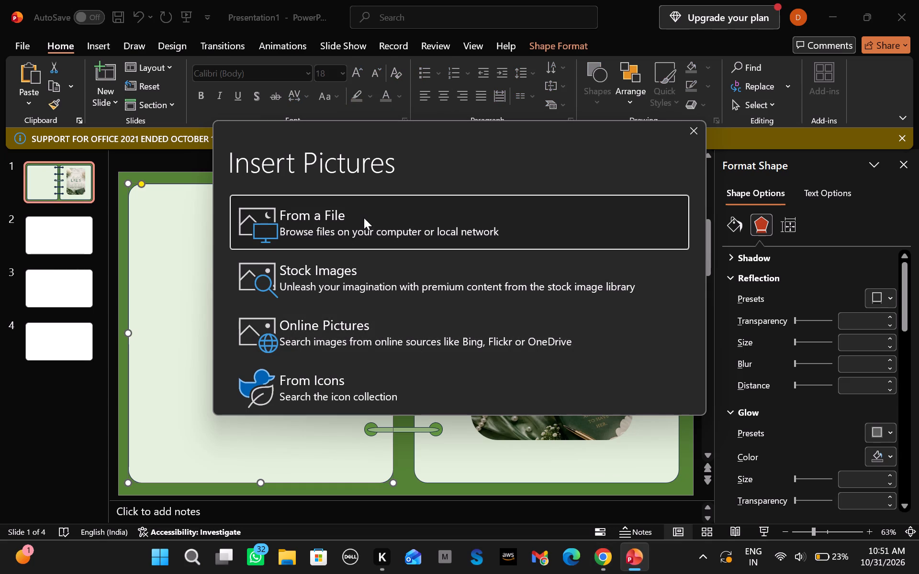
left_click(54, 226)
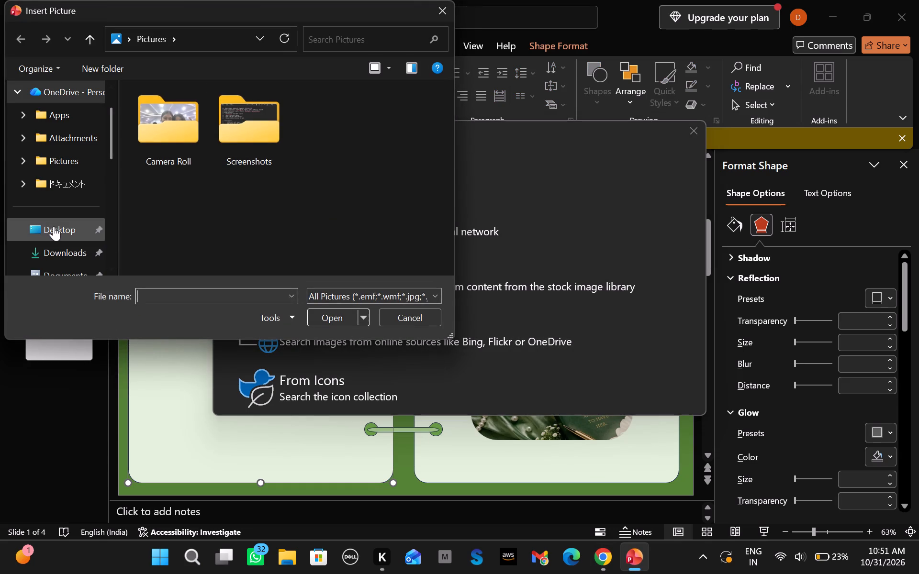
left_click(53, 253)
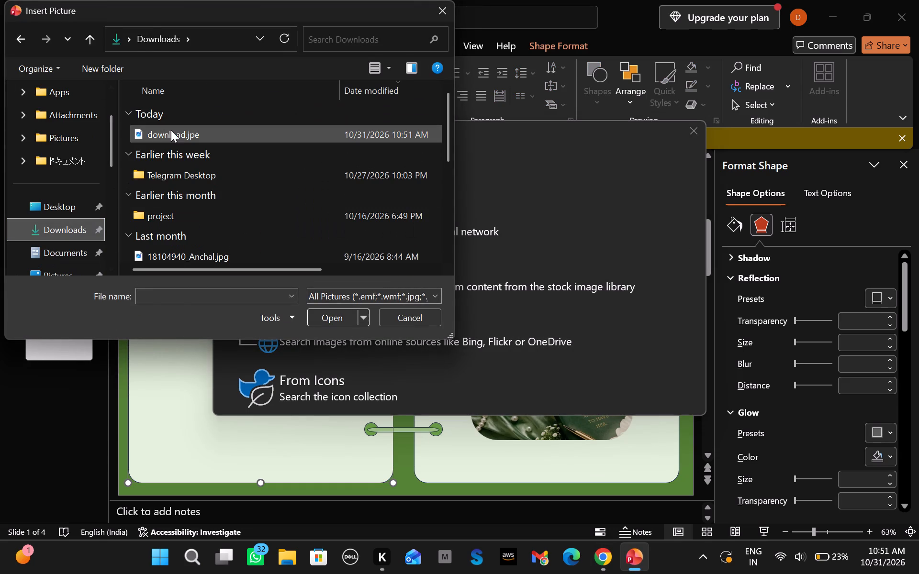
left_click(171, 130)
left_click(343, 317)
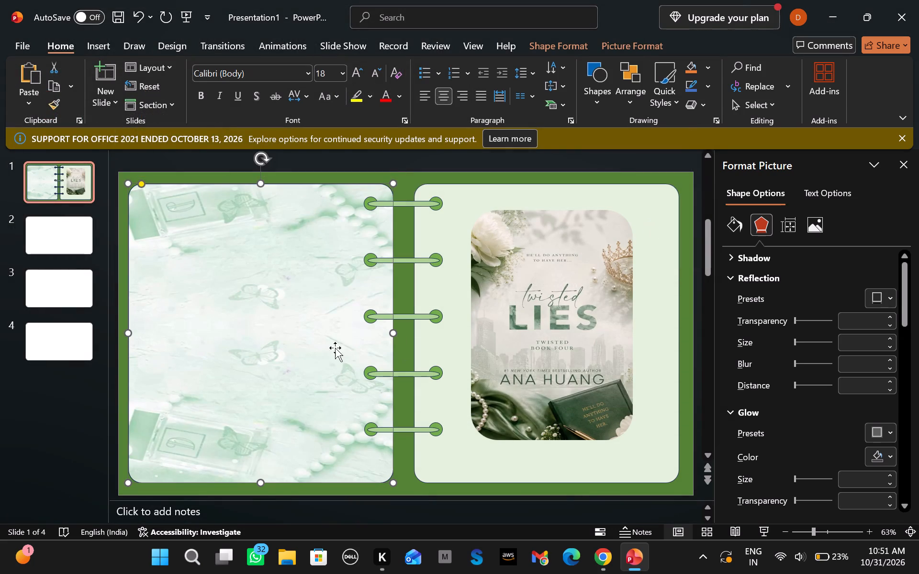
Move the Twisted Lies cover picture from the right page onto the centre of the butterfly-filled left page.
left_click(532, 321)
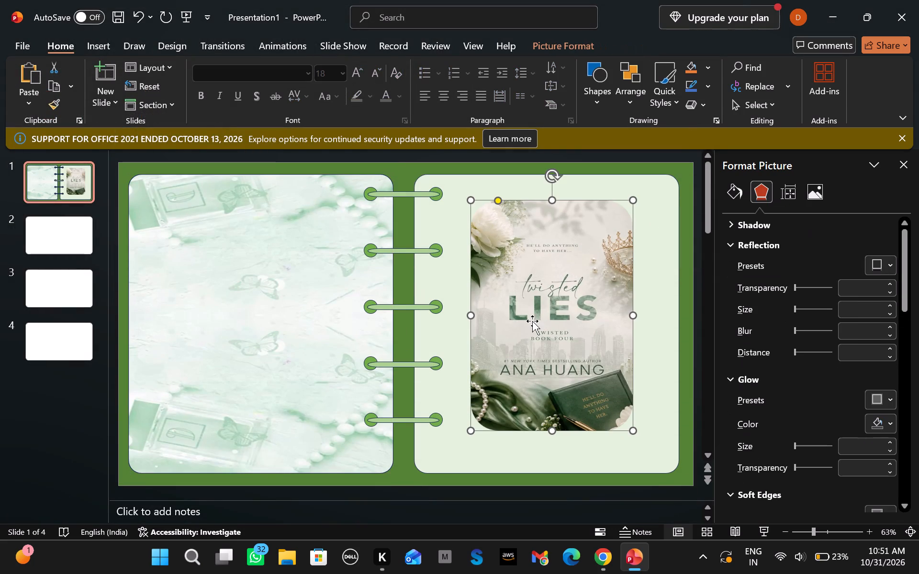
left_click_drag(532, 321, 235, 331)
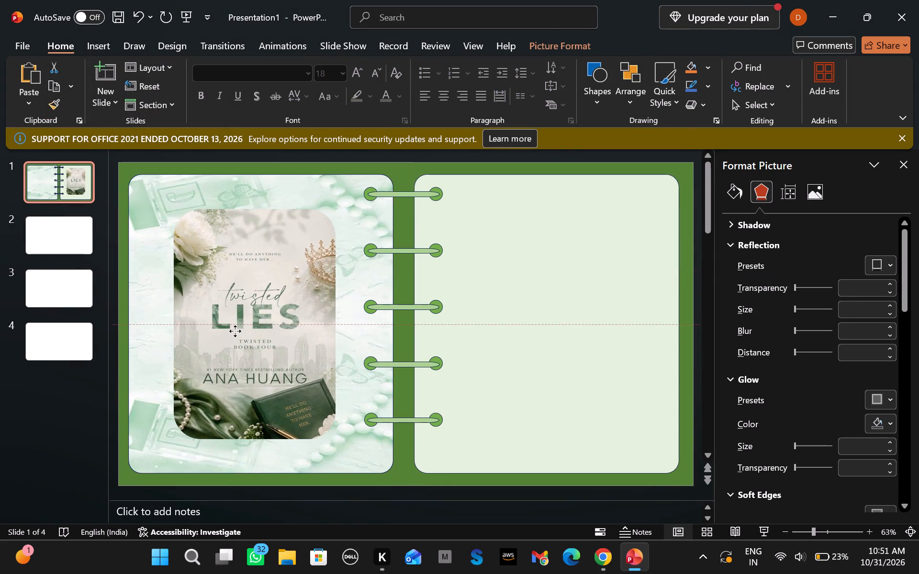
left_click_drag(235, 331, 234, 342)
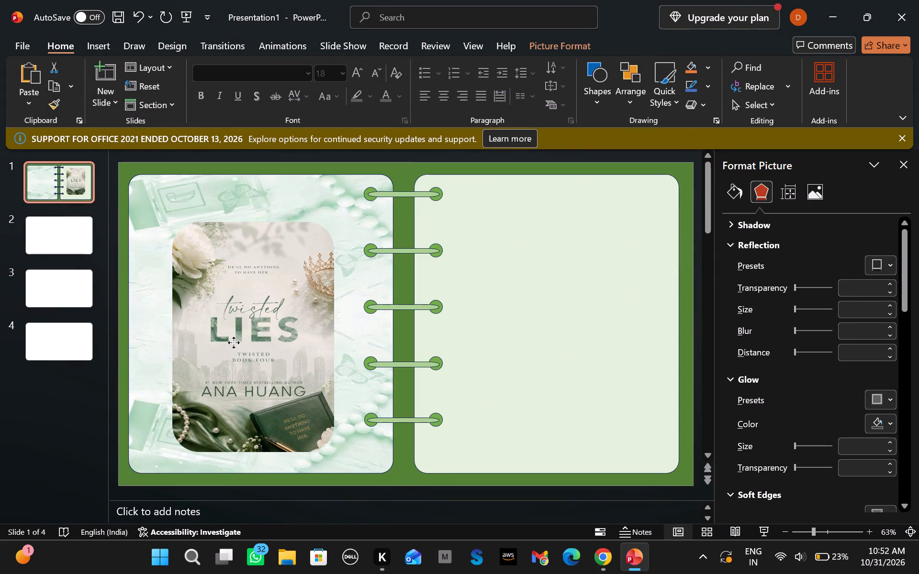
left_click_drag(234, 342, 234, 330)
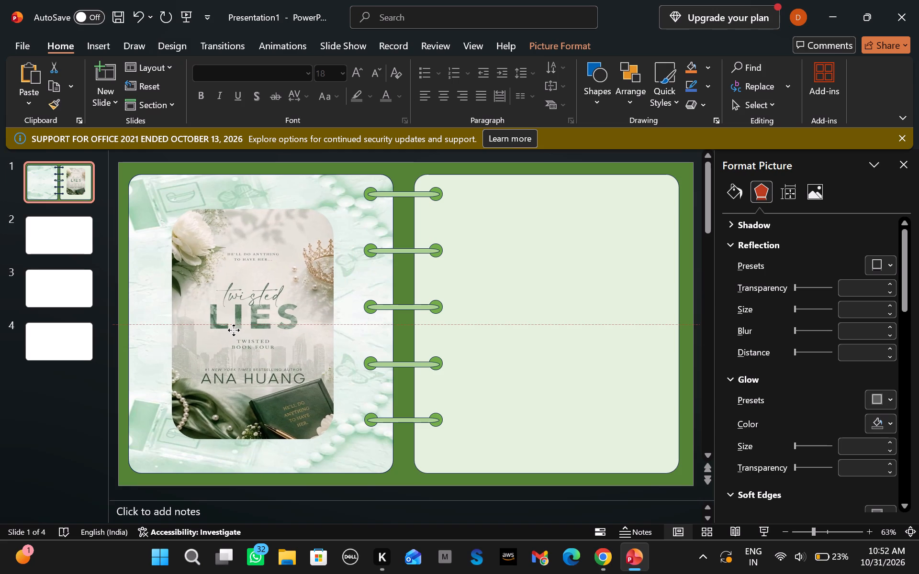
left_click_drag(234, 330, 237, 330)
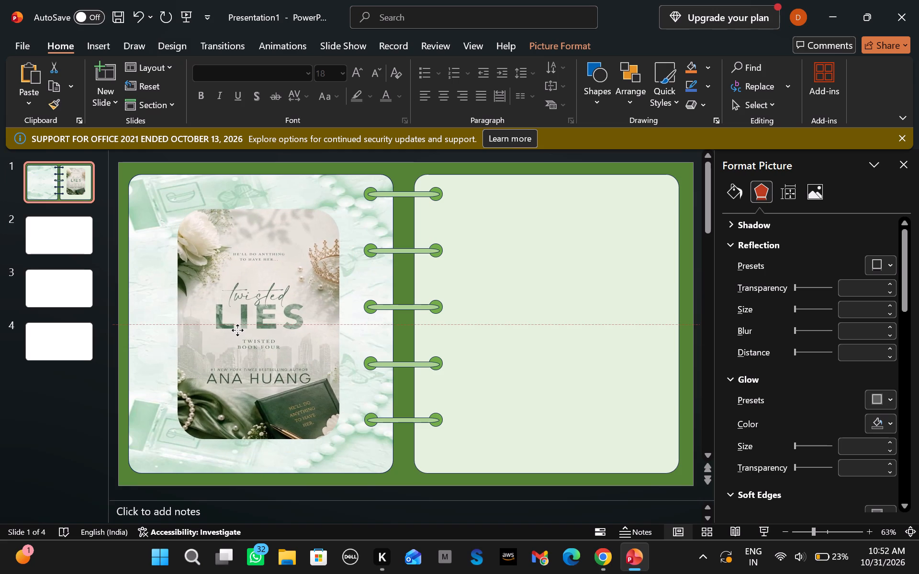
left_click_drag(237, 330, 235, 331)
left_click(626, 343)
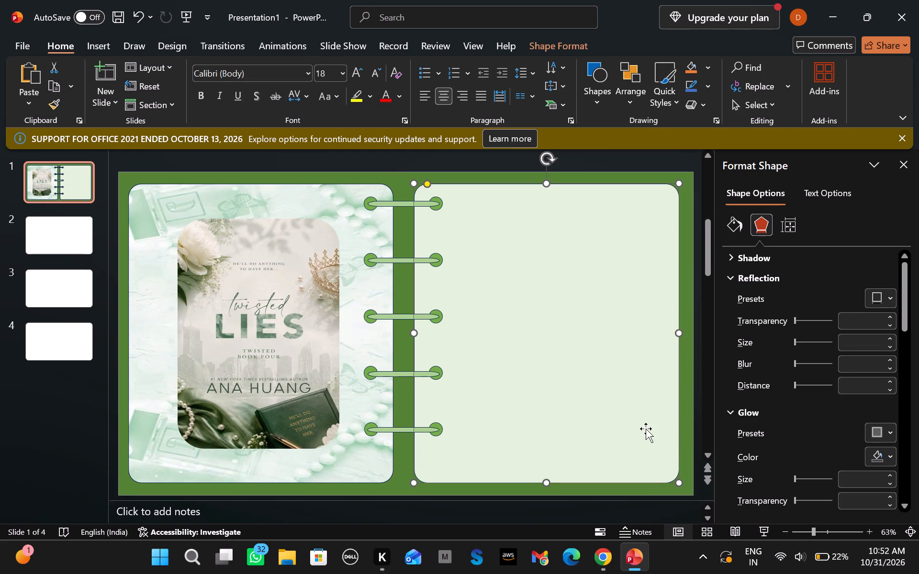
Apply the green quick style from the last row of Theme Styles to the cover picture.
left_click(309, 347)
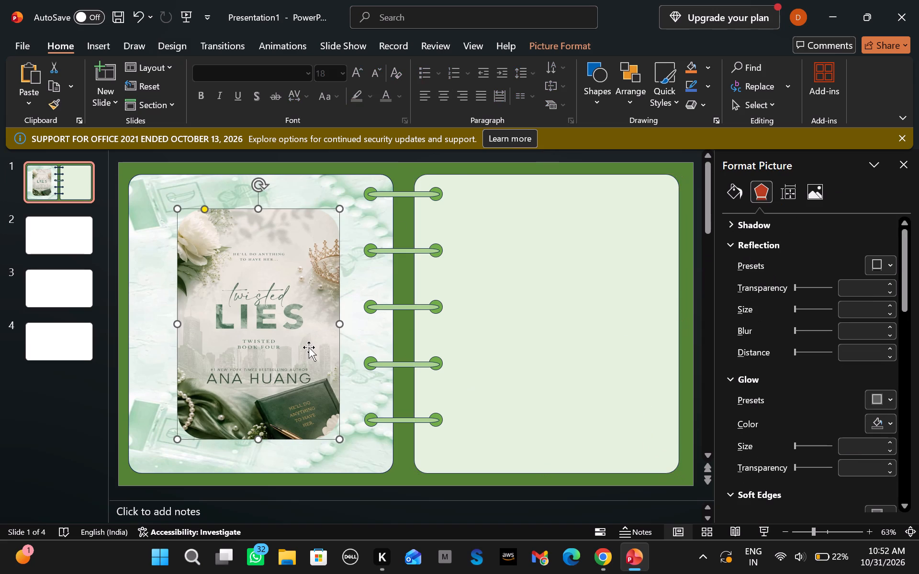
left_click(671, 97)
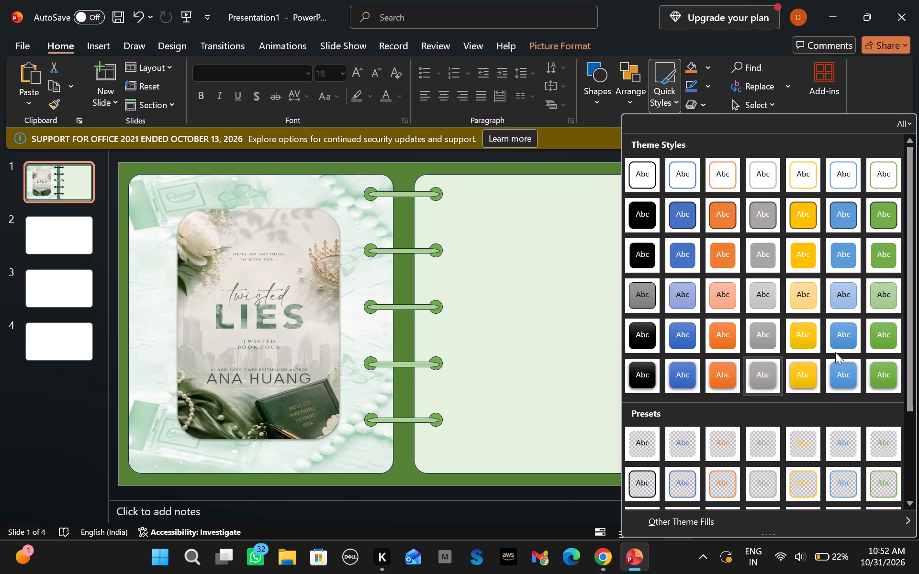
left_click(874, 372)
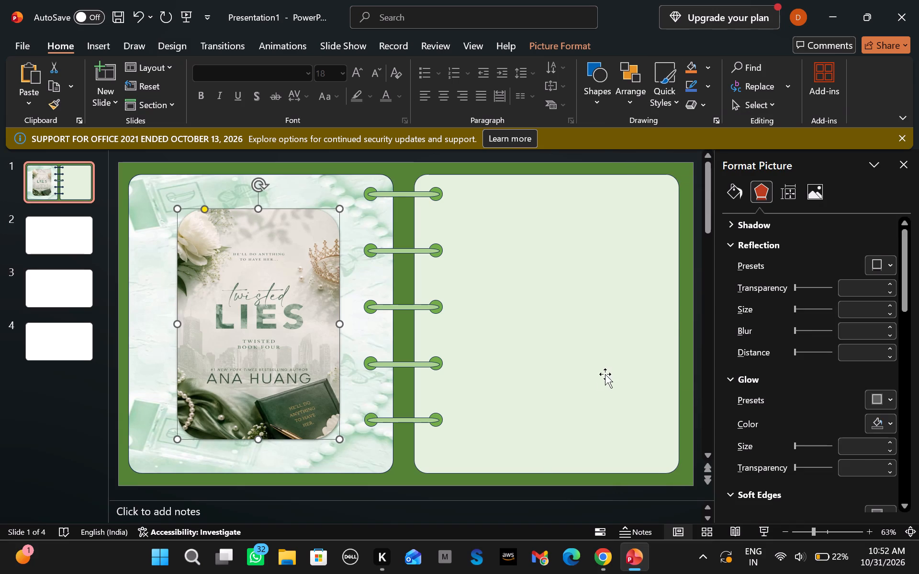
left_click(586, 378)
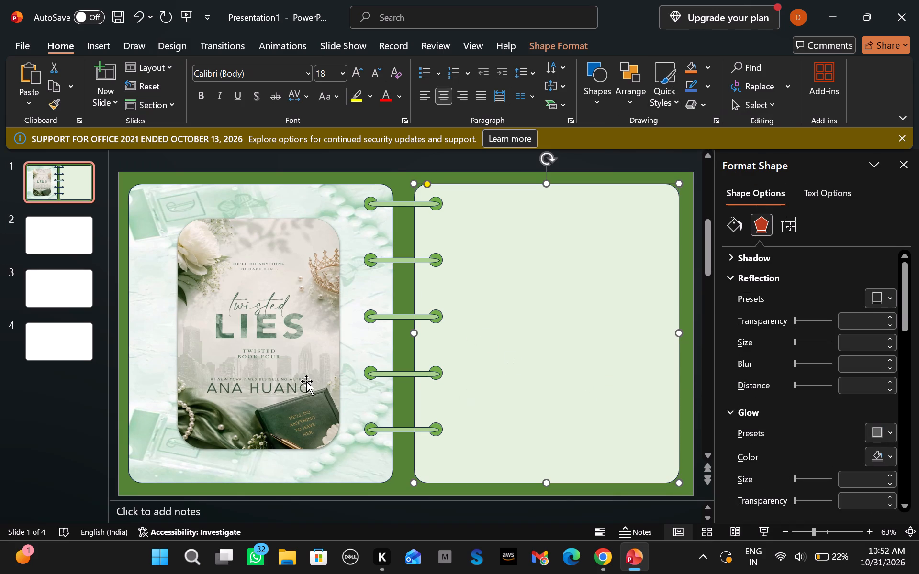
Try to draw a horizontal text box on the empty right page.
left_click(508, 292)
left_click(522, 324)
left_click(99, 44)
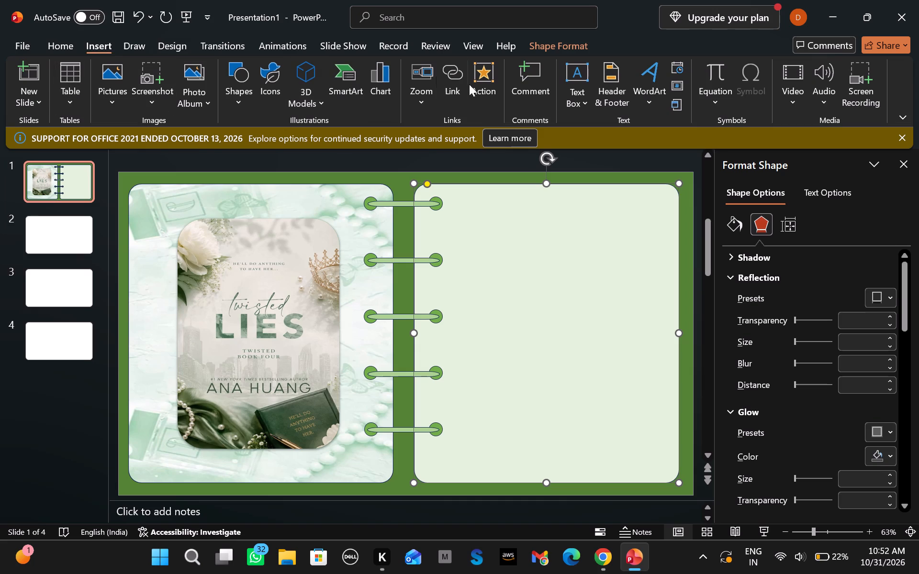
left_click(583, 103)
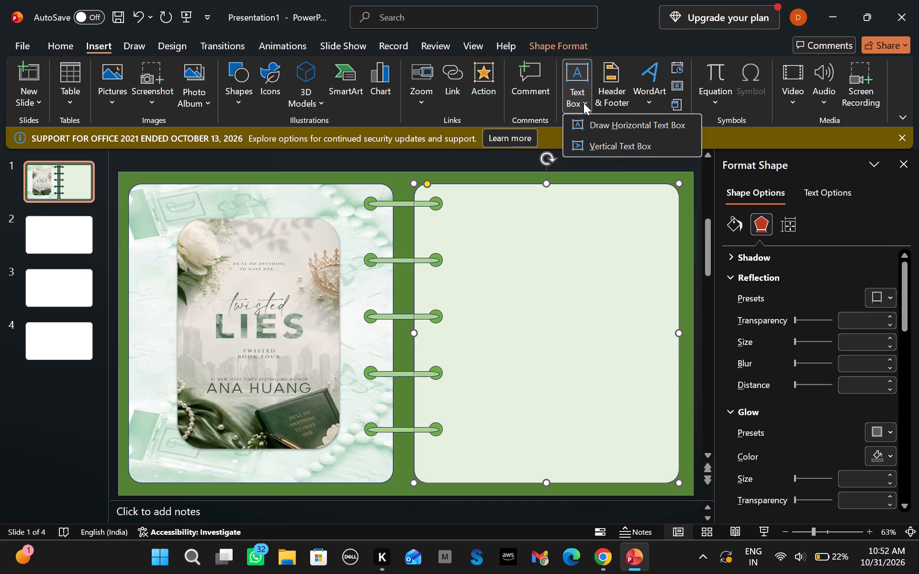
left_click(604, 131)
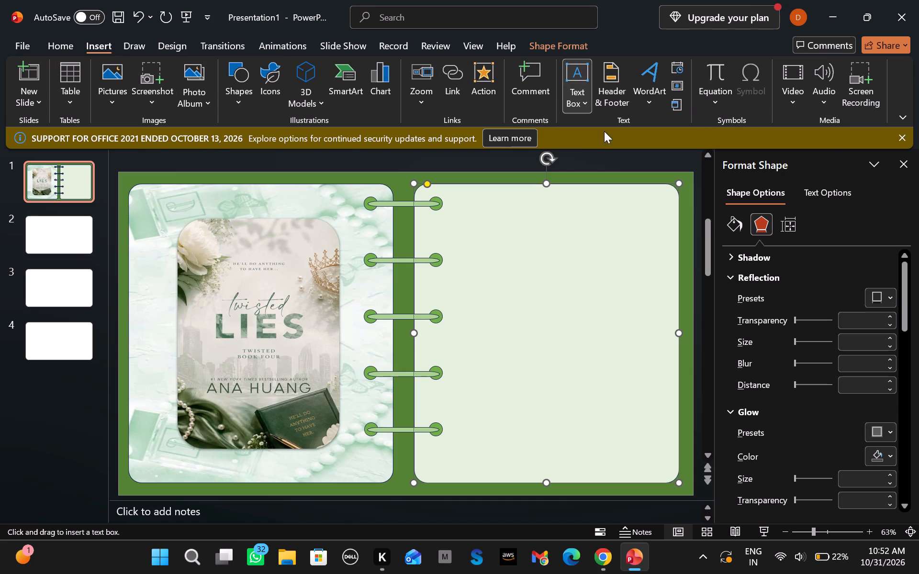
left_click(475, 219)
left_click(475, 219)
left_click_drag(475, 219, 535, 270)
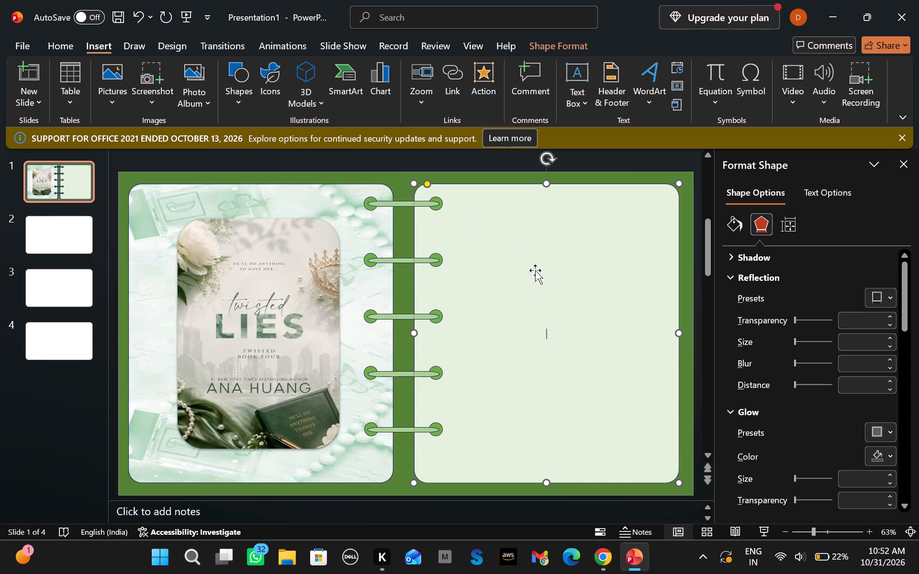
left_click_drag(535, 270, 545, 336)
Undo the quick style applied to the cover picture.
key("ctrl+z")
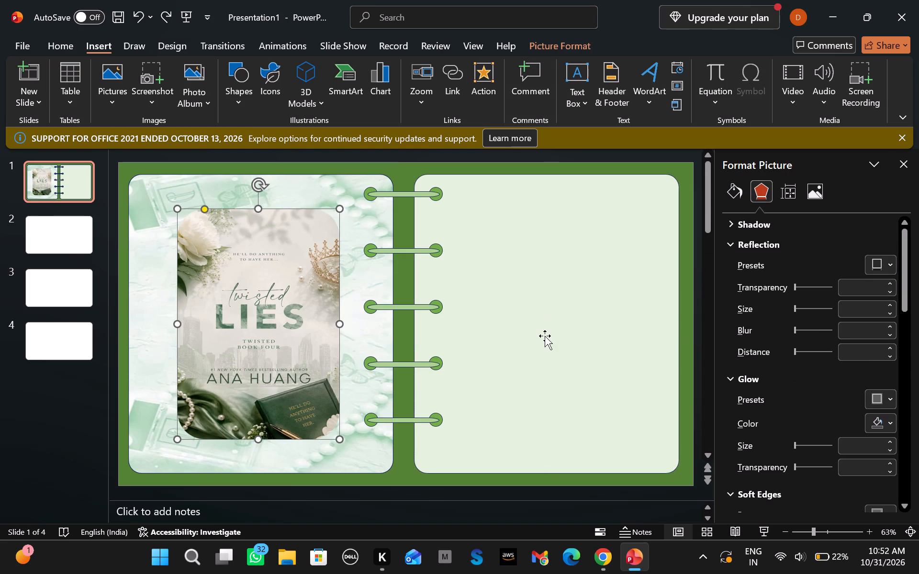
Draw a horizontal text box across the upper part of the empty right page.
left_click(576, 79)
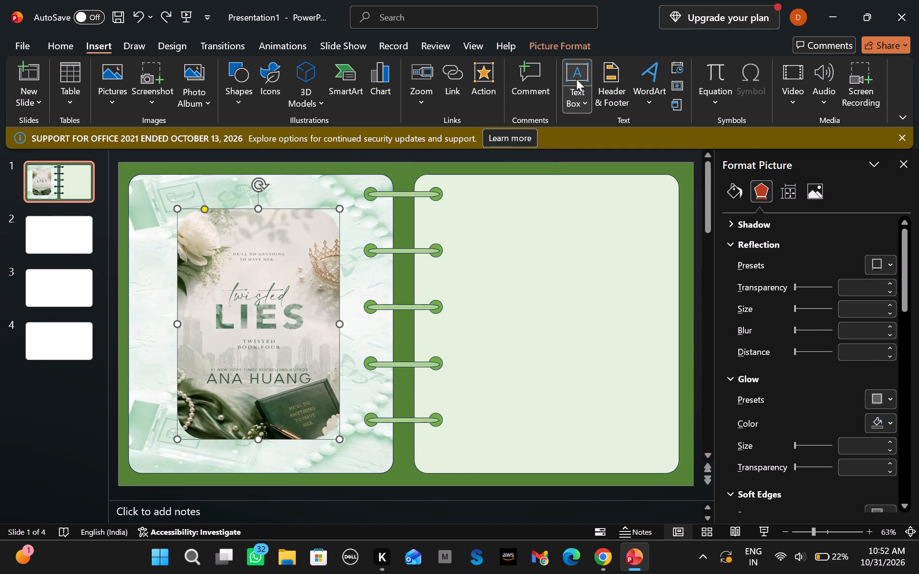
left_click_drag(453, 210, 594, 320)
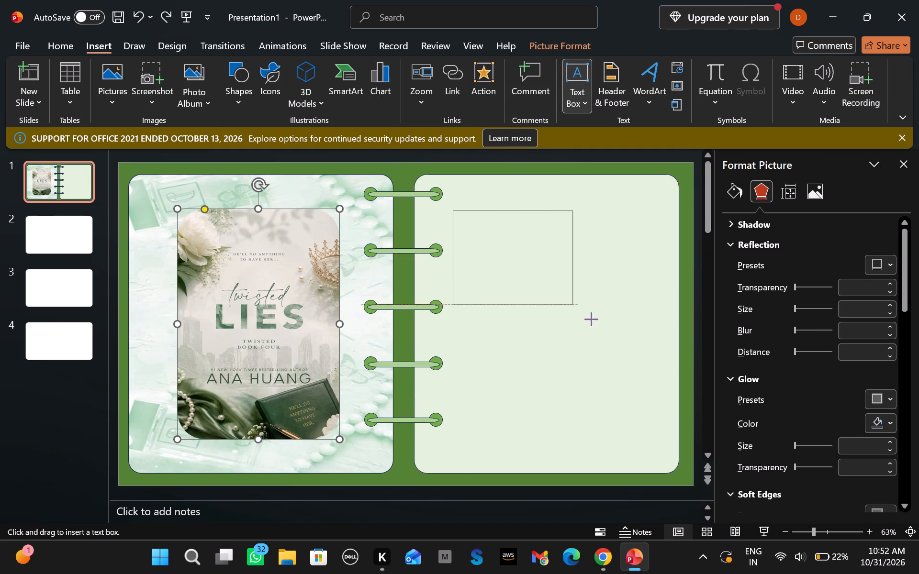
left_click_drag(594, 320, 662, 415)
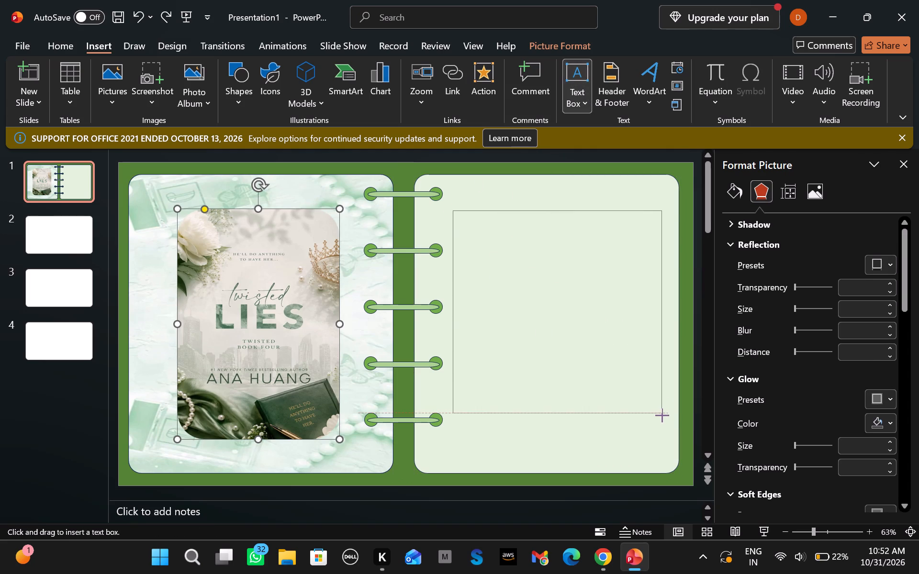
left_click_drag(662, 415, 662, 419)
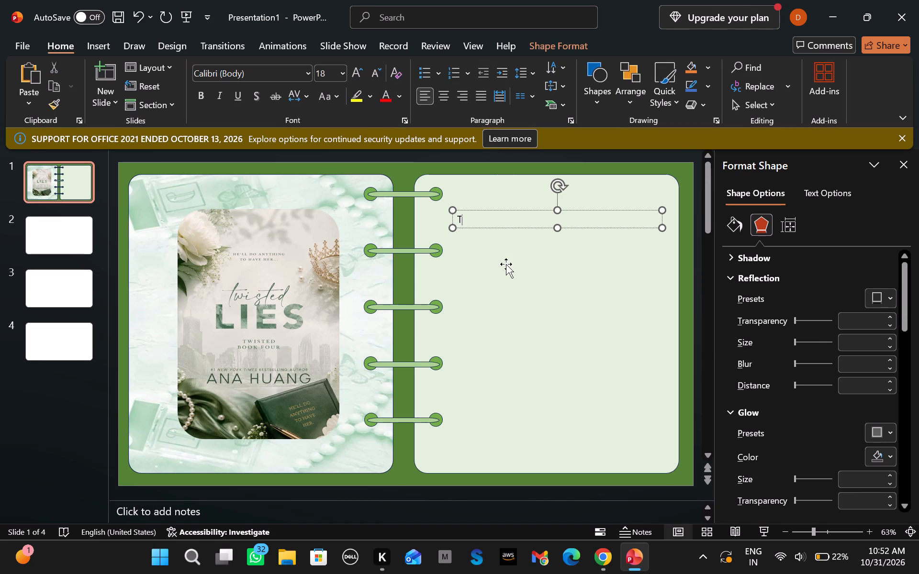
Enter "Twisted Lies" on a single line in the new text box and start a second line.
type("wisted")
key("space")
key("Return")
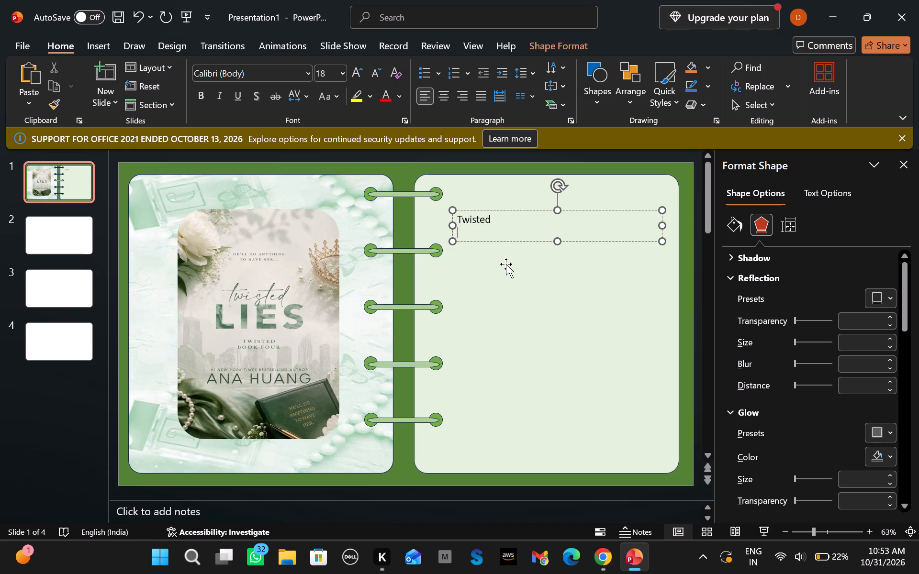
type("lies")
key("BackSpace")
key("BackSpace")
key("BackSpace")
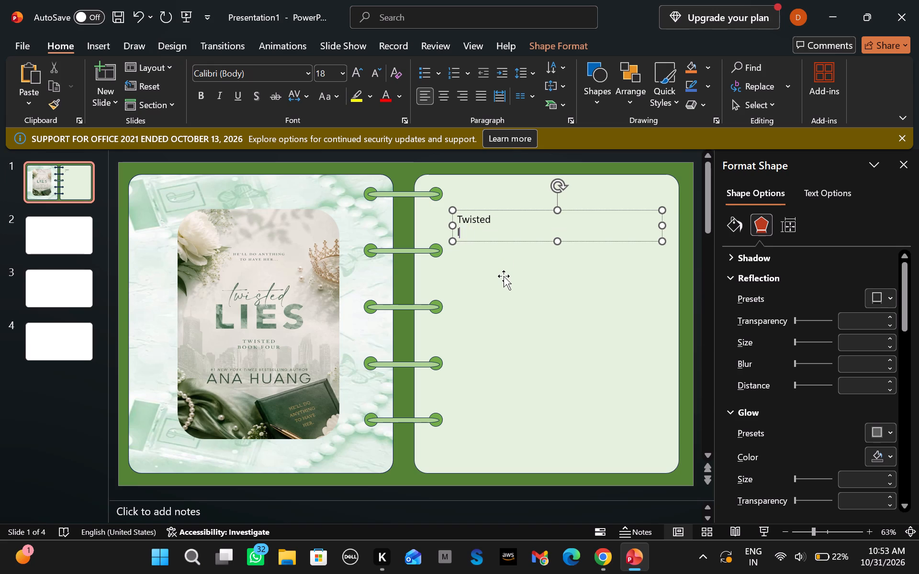
key("BackSpace")
type("Lies")
key("BackSpace")
key("BackSpace")
key("BackSpace")
key("BackSpace")
key("BackSpace")
key("space")
key("BackSpace")
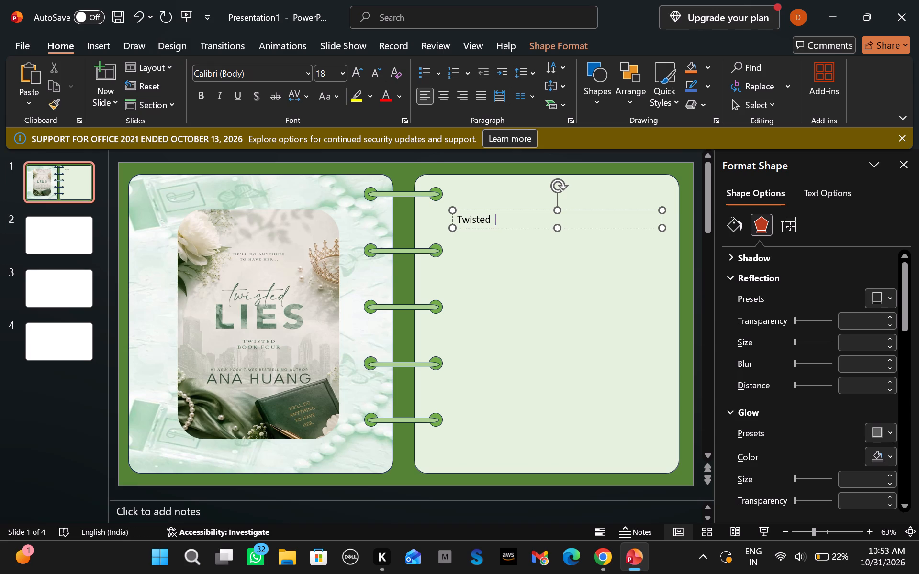
type("Lies")
key("space")
key("Return")
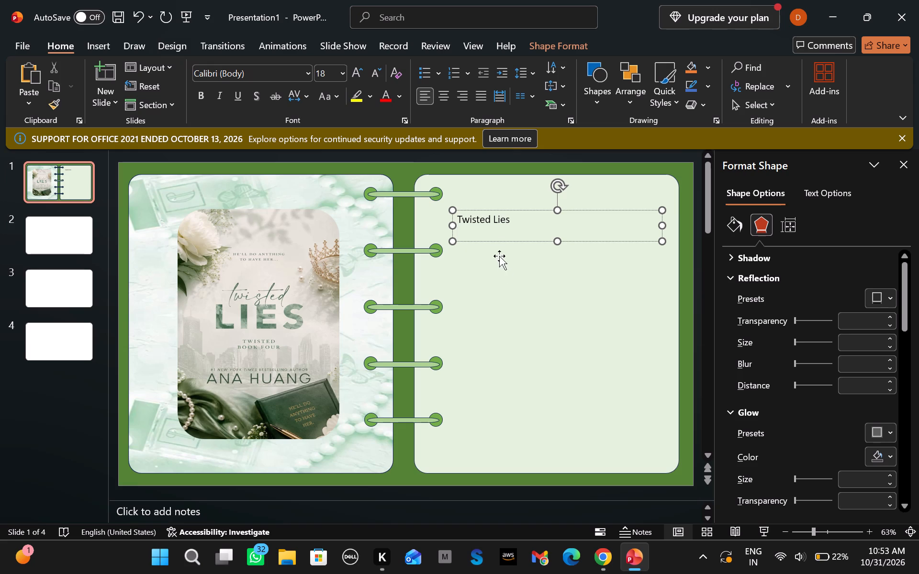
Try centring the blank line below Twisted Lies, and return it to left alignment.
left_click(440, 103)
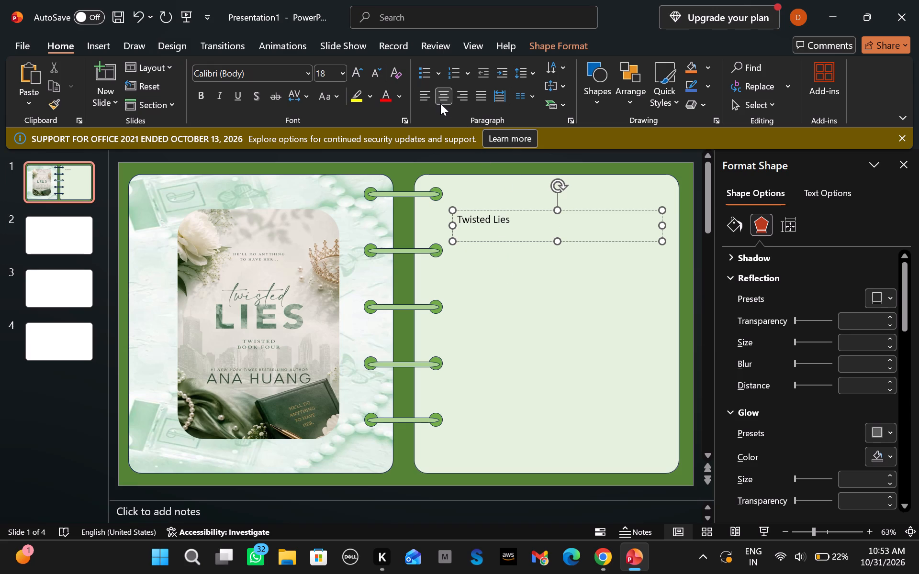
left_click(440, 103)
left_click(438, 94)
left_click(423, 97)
Narrow the text box to fit the width of the Twisted Lies line.
left_click_drag(662, 225, 643, 225)
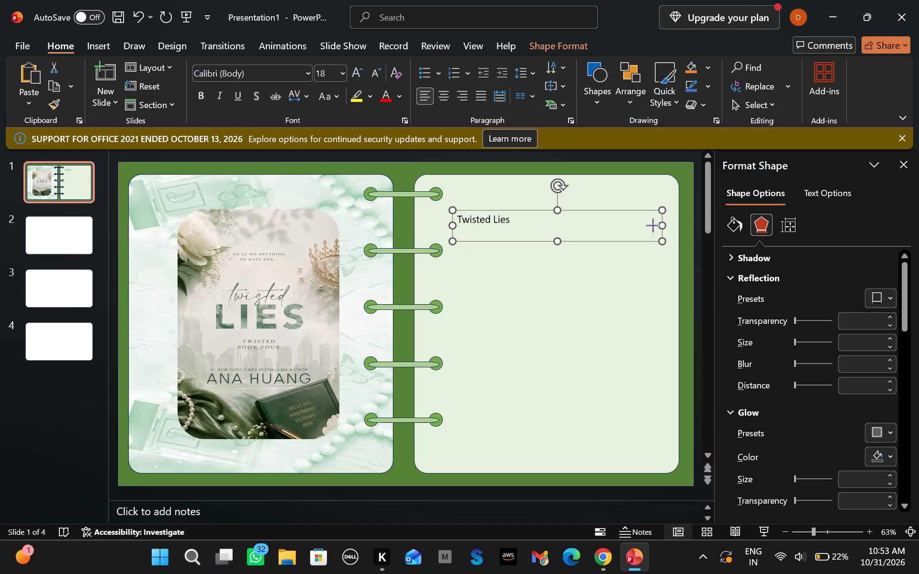
left_click_drag(643, 225, 515, 219)
Add a centred second line reading "By" beneath Twisted Lies and start a third line.
left_click(509, 219)
key("Return")
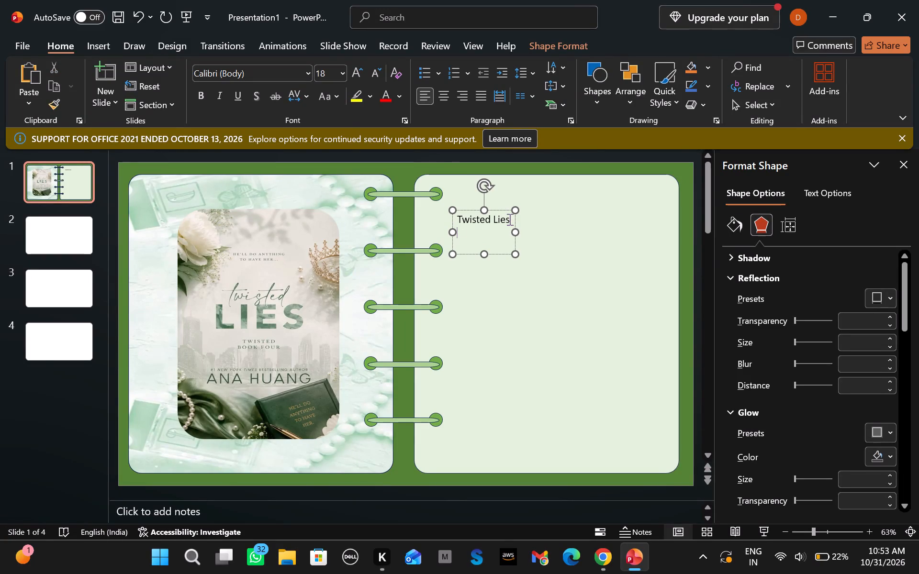
left_click(442, 92)
type("Byr")
key("BackSpace")
key("BackSpace")
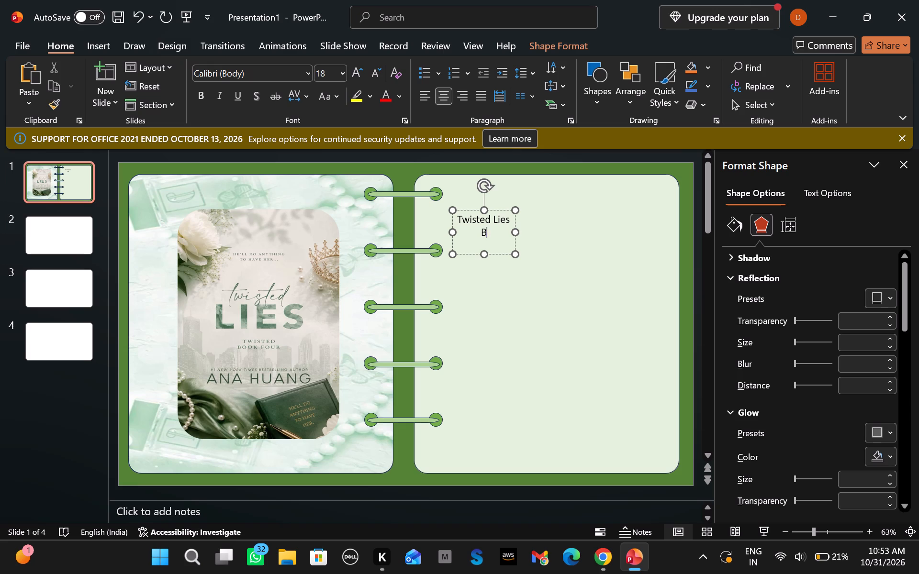
key("BackSpace")
type("by")
key("Return")
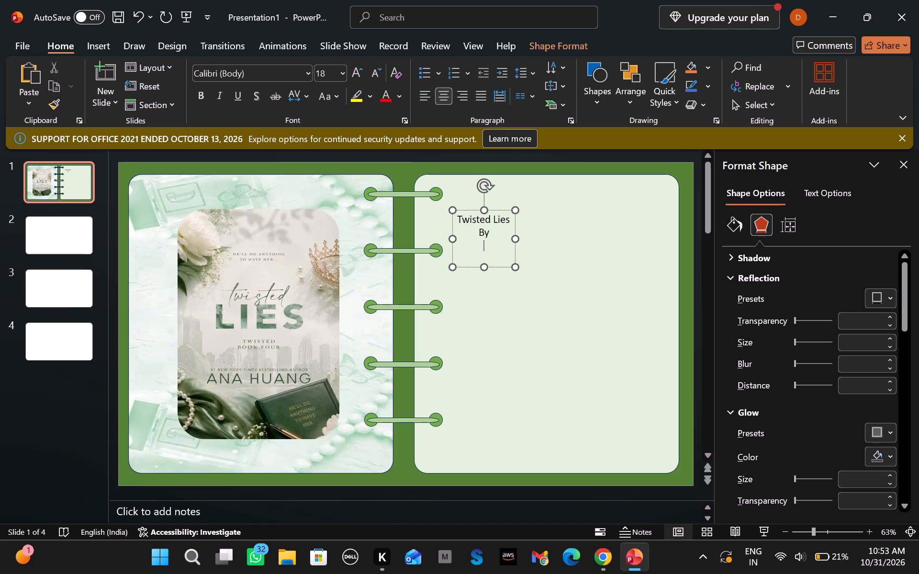
key("BackSpace")
key("Return")
Enter "Ana Huang" as a left-aligned third line in the text box.
left_click(426, 98)
type("Ab")
key("BackSpace")
type("na")
key("space")
key("shift+h")
type("uan")
key("g")
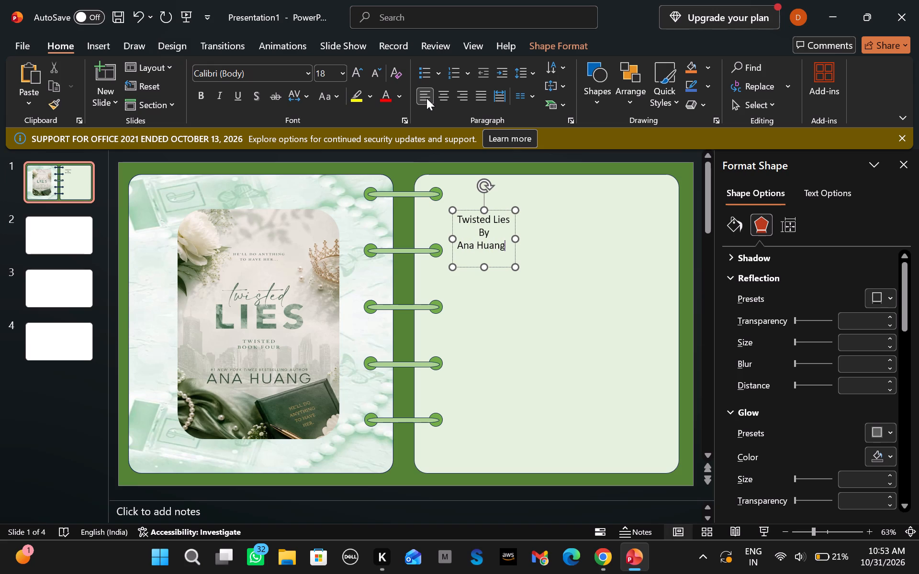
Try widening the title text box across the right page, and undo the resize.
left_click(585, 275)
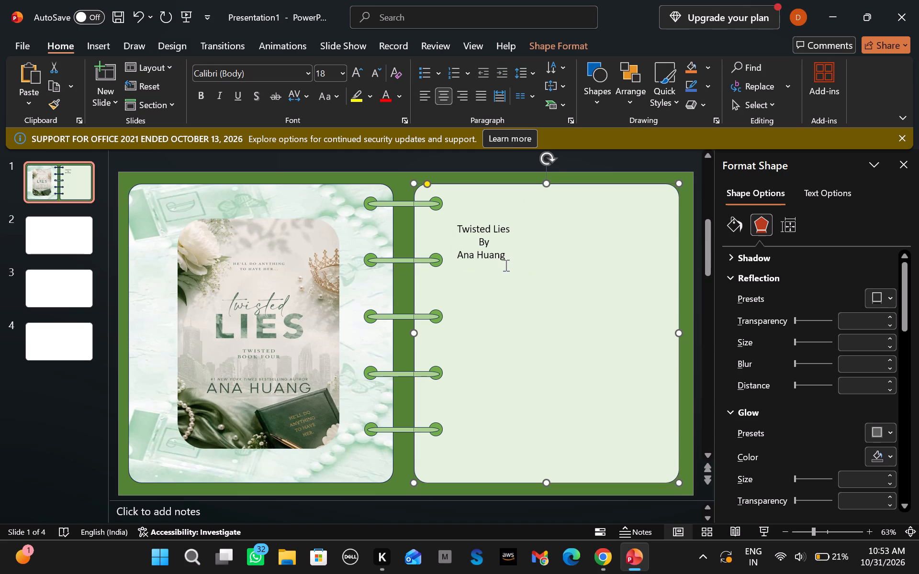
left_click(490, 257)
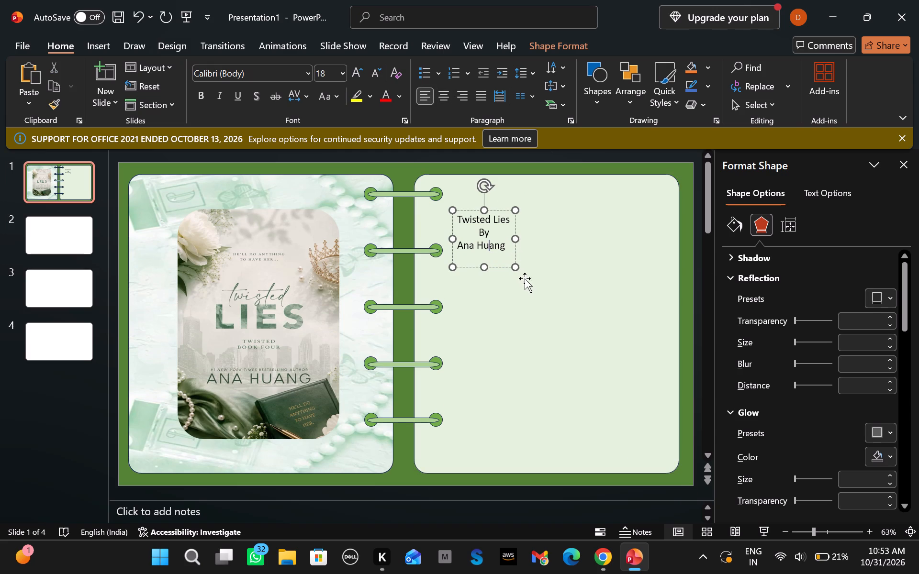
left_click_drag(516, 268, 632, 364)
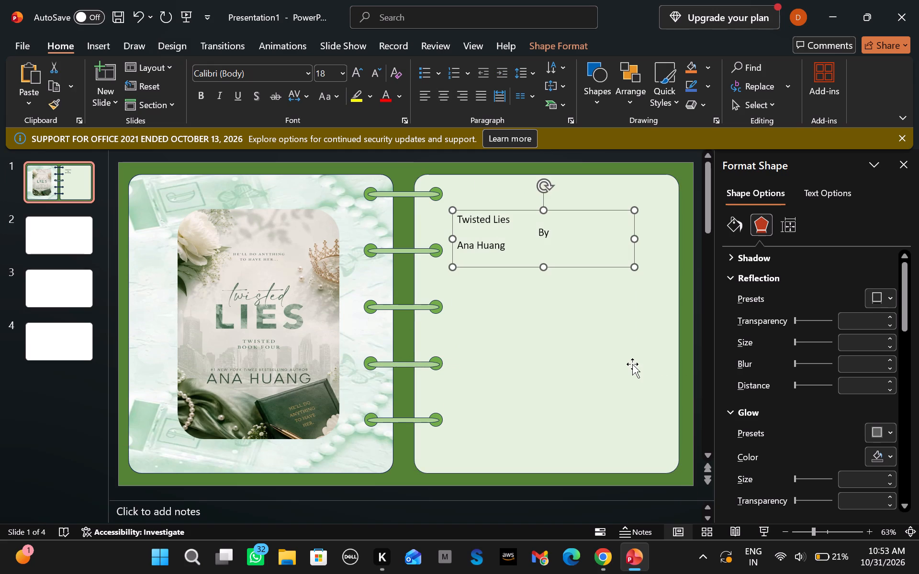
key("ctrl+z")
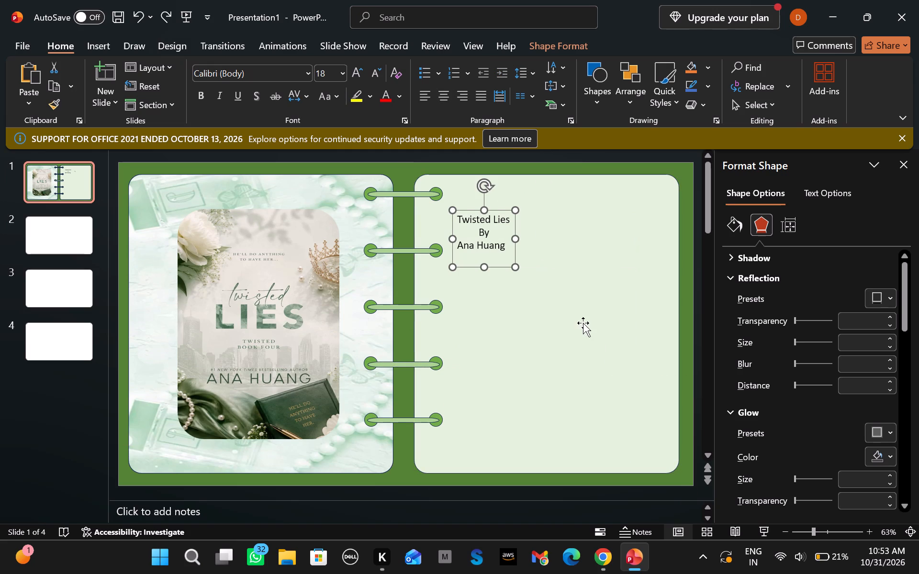
Move the title text box to the centre of the right page.
left_click(596, 237)
left_click(480, 244)
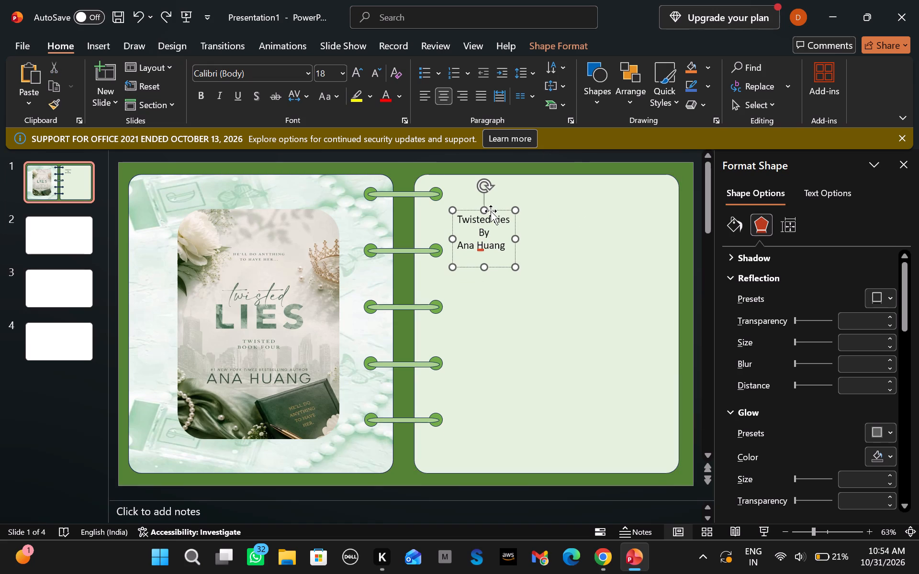
left_click_drag(491, 211, 561, 283)
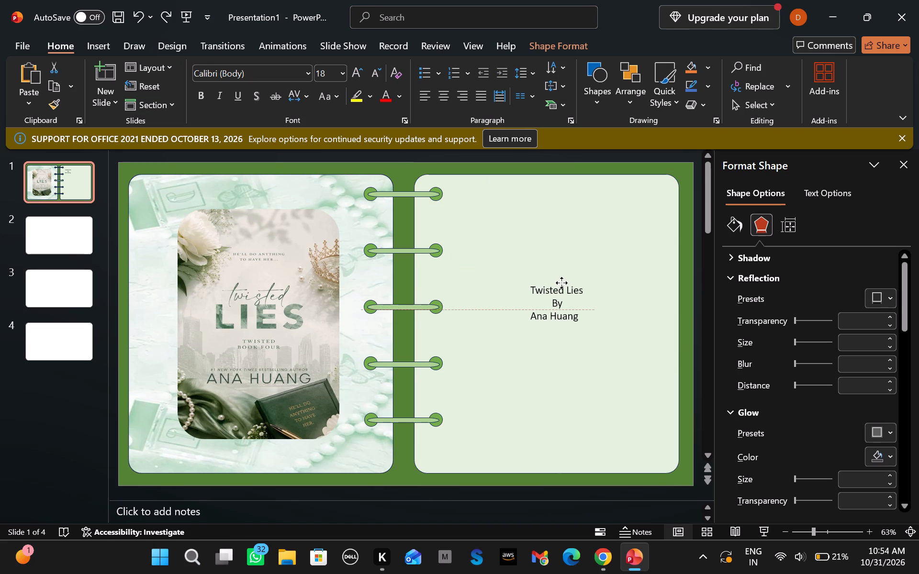
left_click_drag(561, 283, 557, 293)
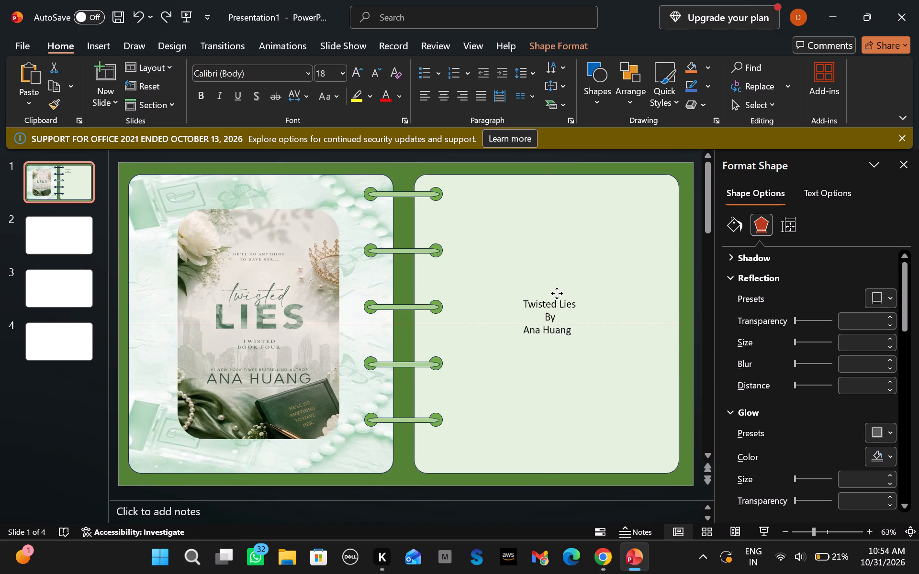
left_click_drag(557, 293, 555, 292)
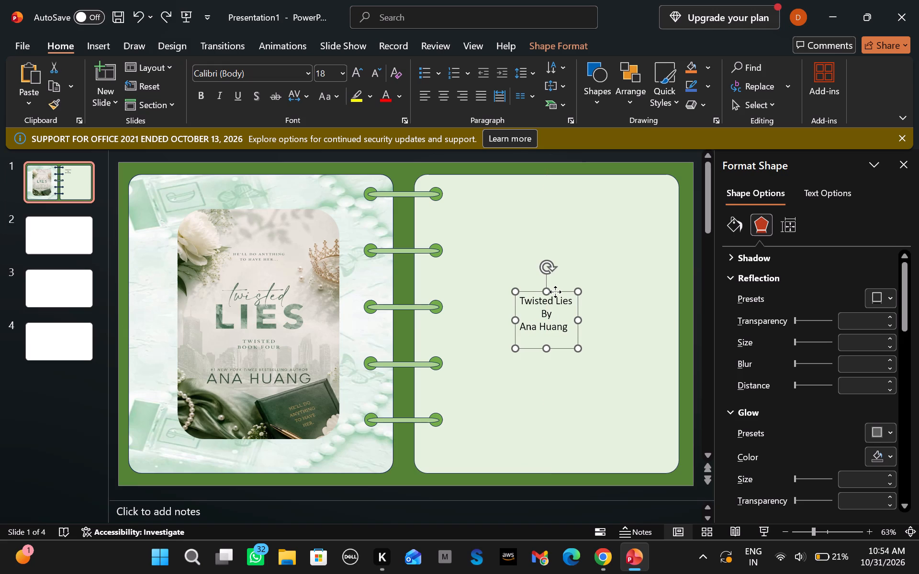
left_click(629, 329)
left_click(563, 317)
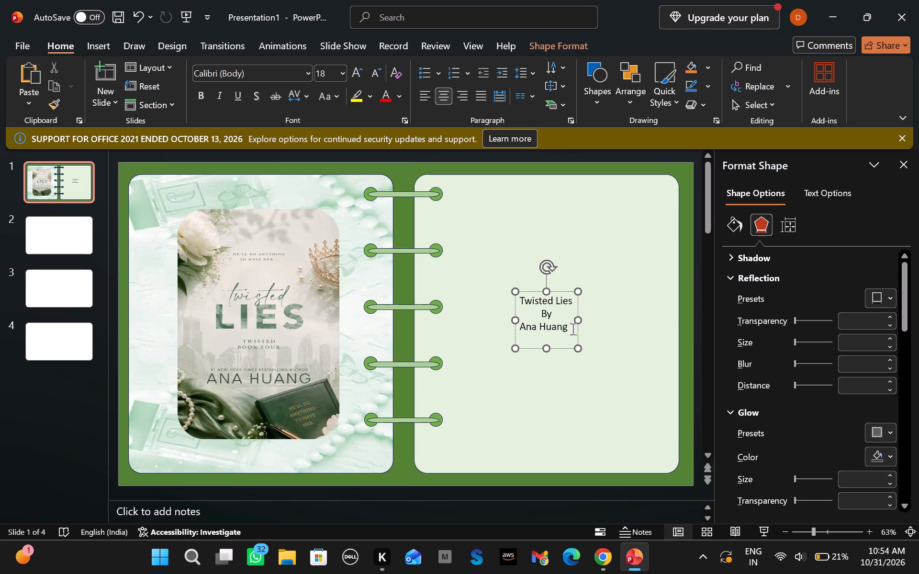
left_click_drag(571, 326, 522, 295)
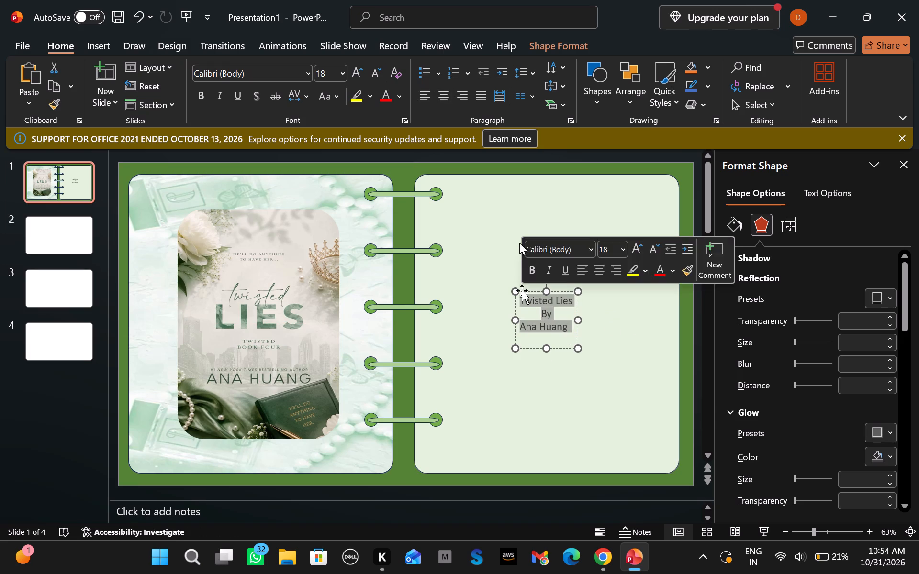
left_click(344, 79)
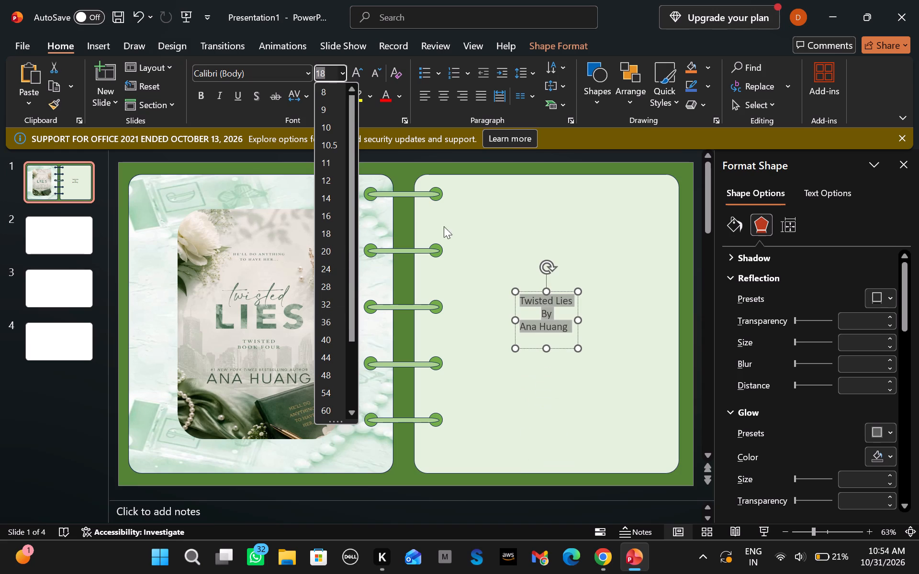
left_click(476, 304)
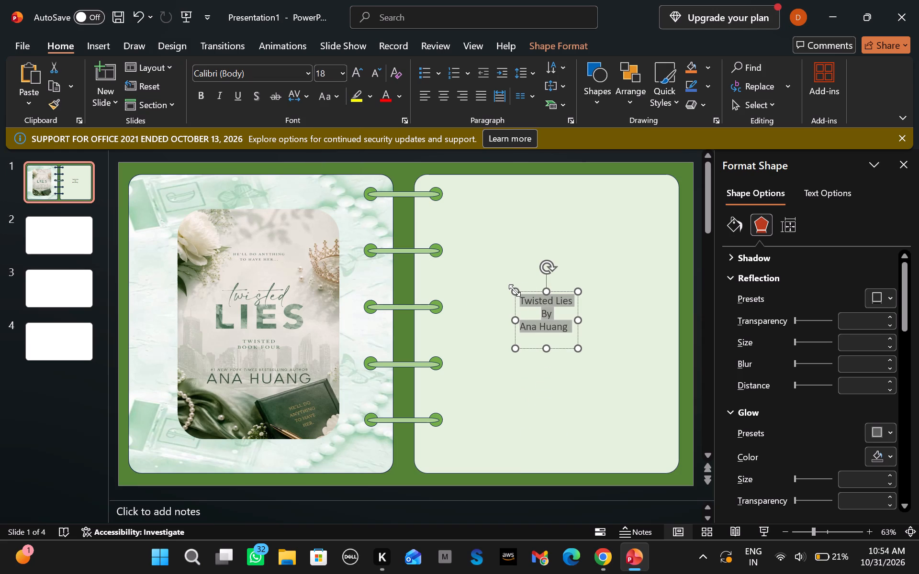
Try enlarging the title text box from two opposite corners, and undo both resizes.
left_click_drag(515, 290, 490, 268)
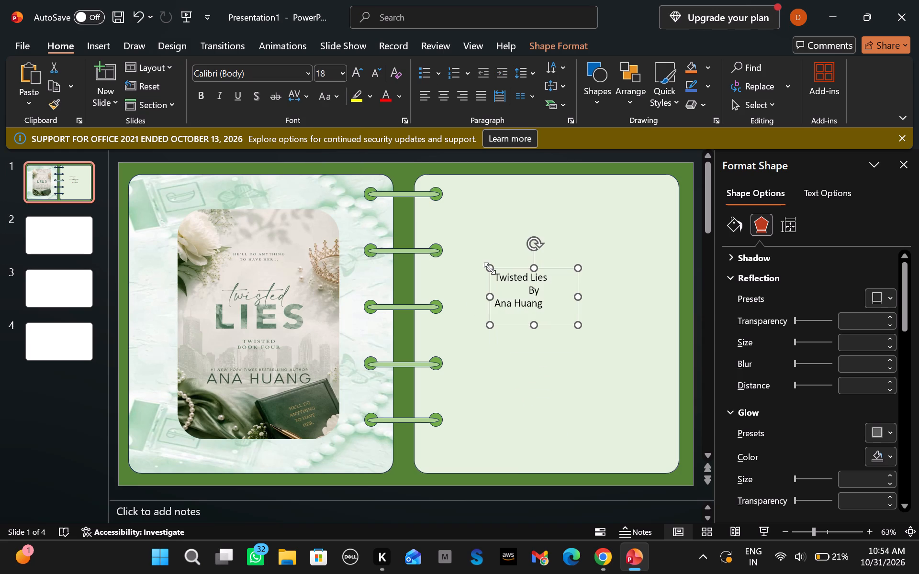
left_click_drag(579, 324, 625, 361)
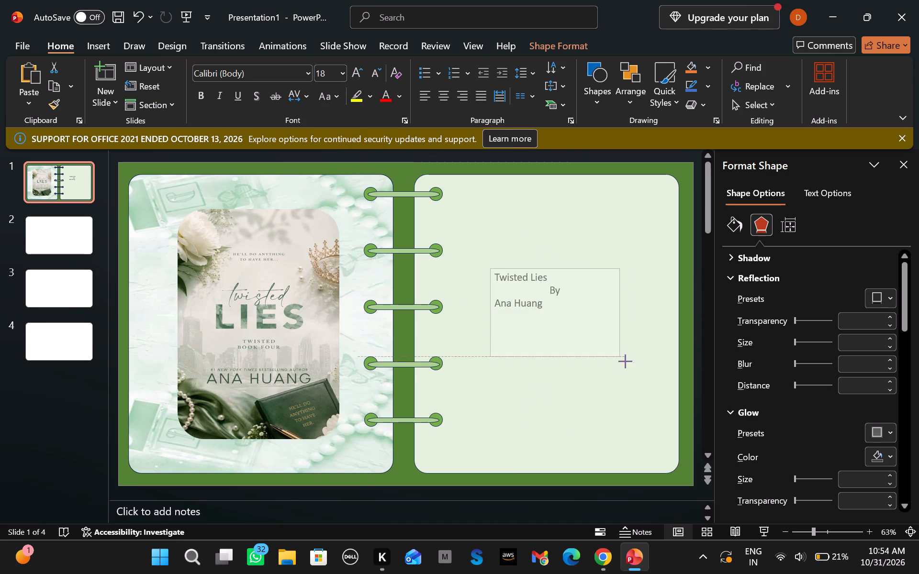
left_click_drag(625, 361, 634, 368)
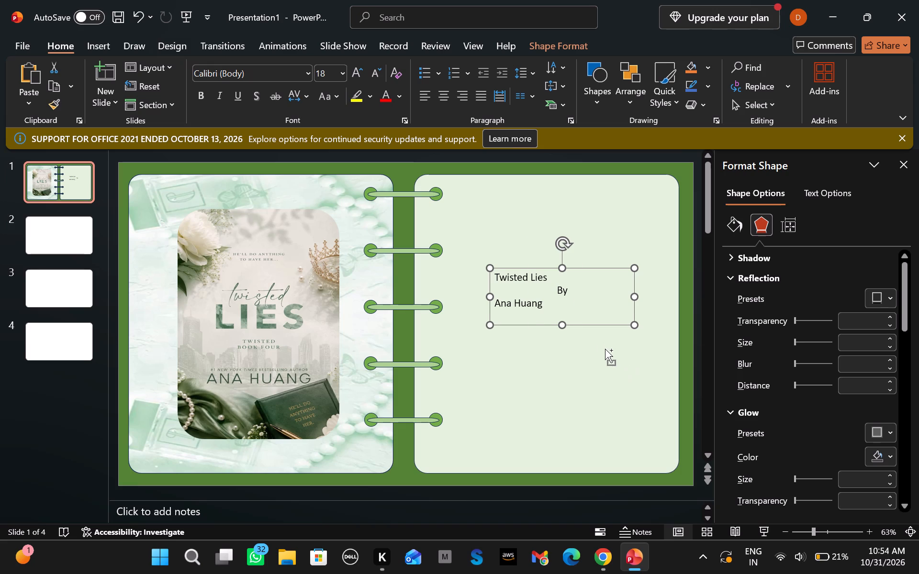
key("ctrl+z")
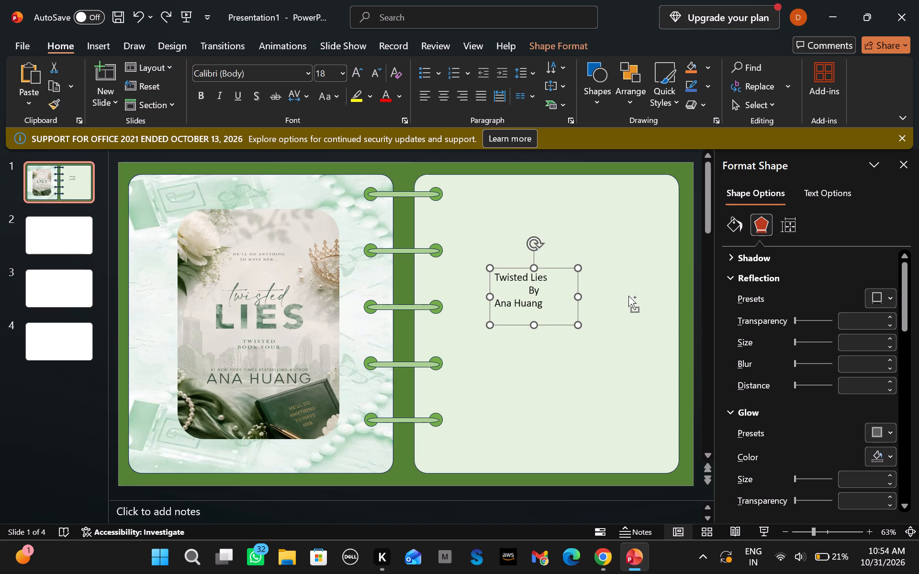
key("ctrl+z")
Set the font size of all three lines in the title text box to 28.
left_click(563, 322)
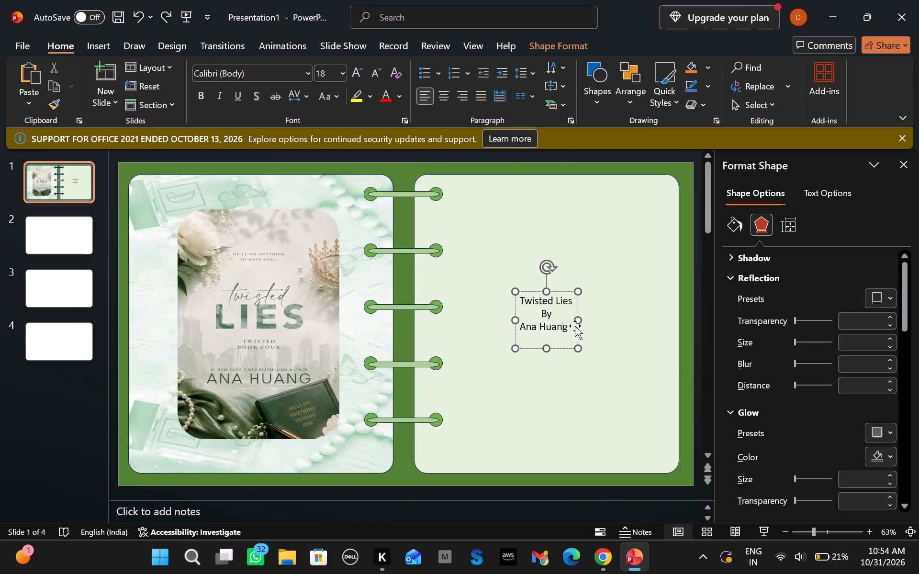
left_click_drag(569, 338, 553, 330)
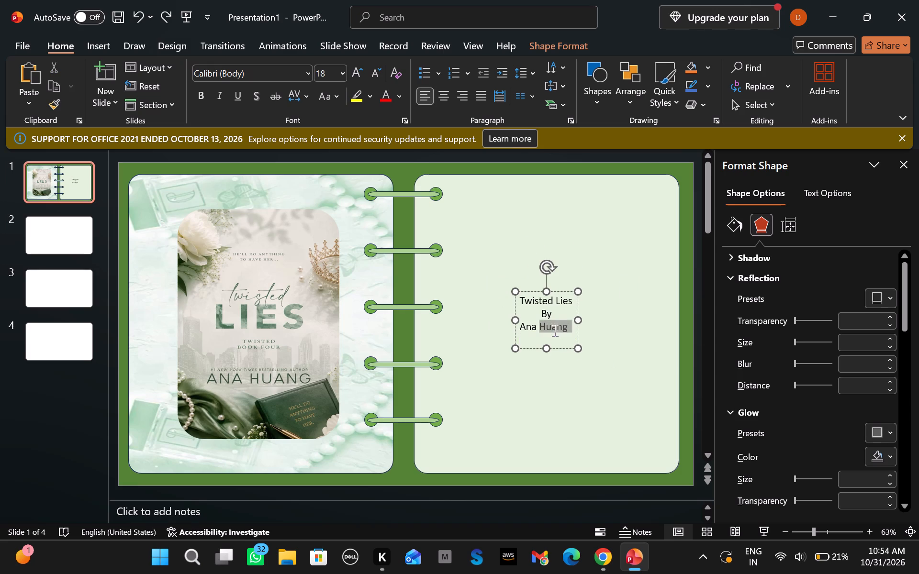
left_click_drag(553, 330, 513, 296)
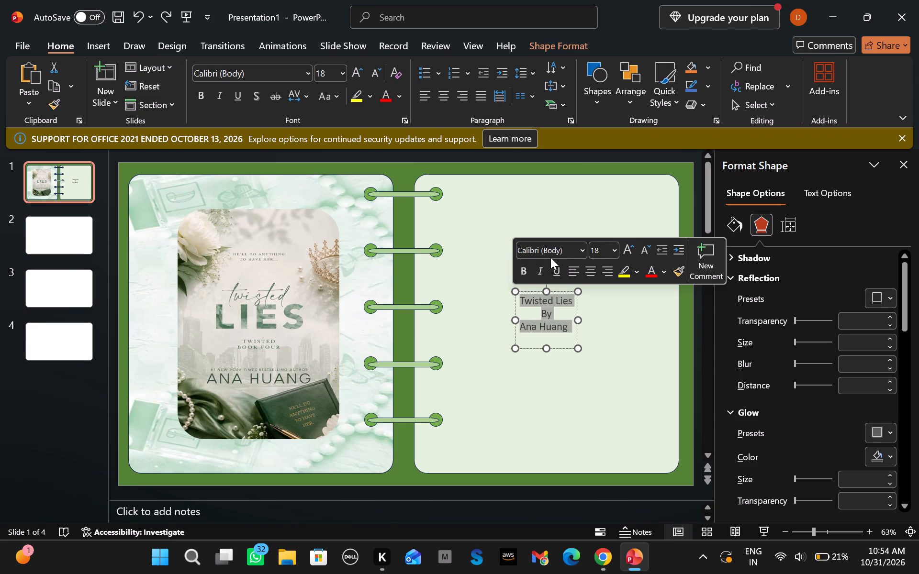
left_click(610, 250)
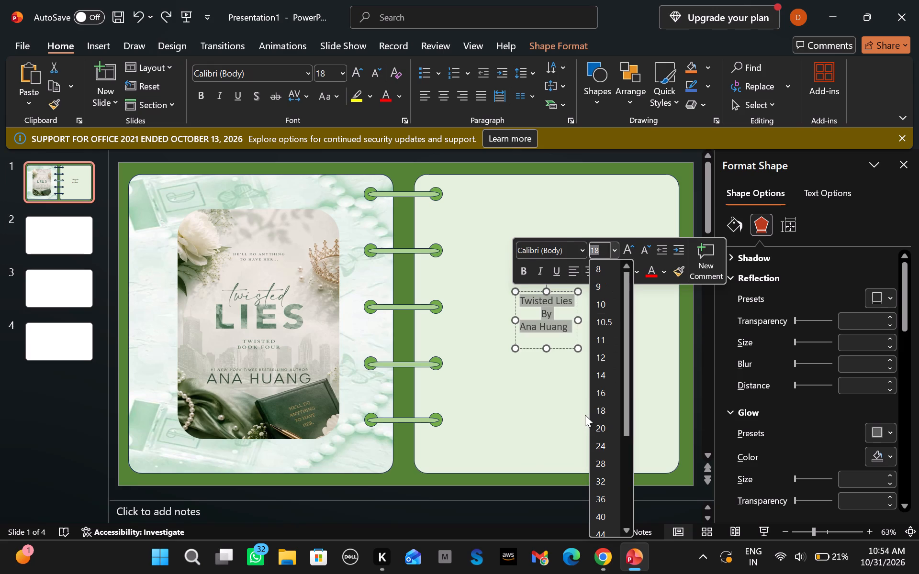
left_click(599, 462)
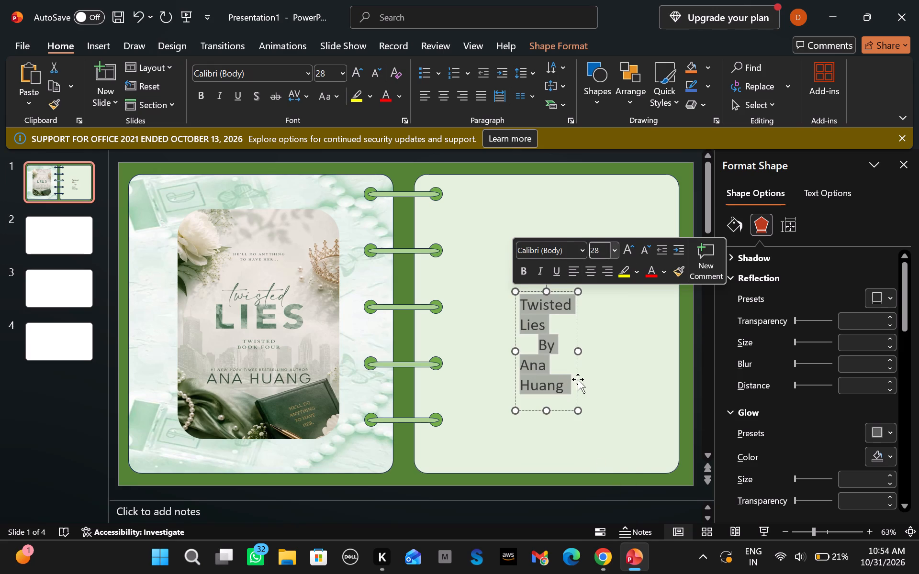
Widen the title text box so that Twisted Lies and Ana Huang each fit on a single line.
left_click(574, 412)
left_click_drag(578, 412, 616, 418)
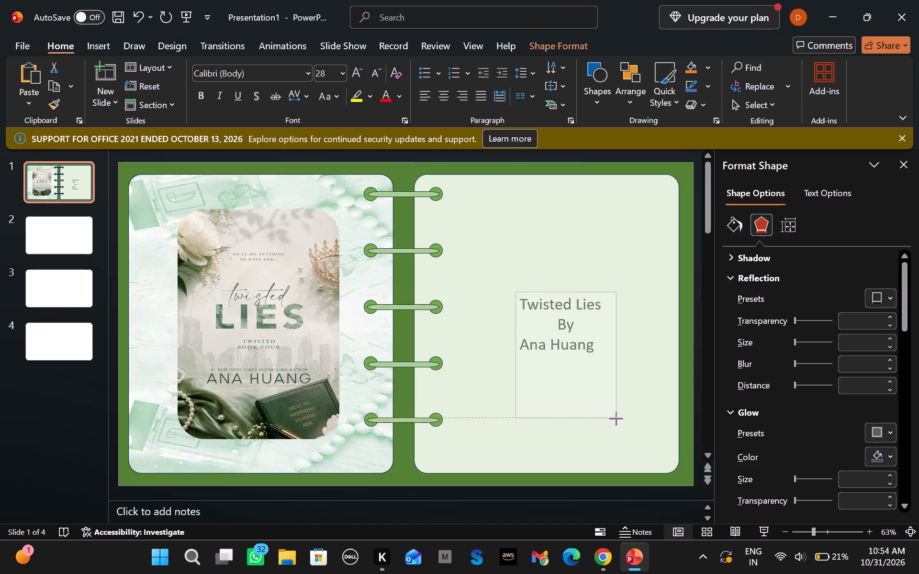
left_click_drag(616, 418, 606, 415)
left_click_drag(606, 415, 606, 414)
left_click(640, 413)
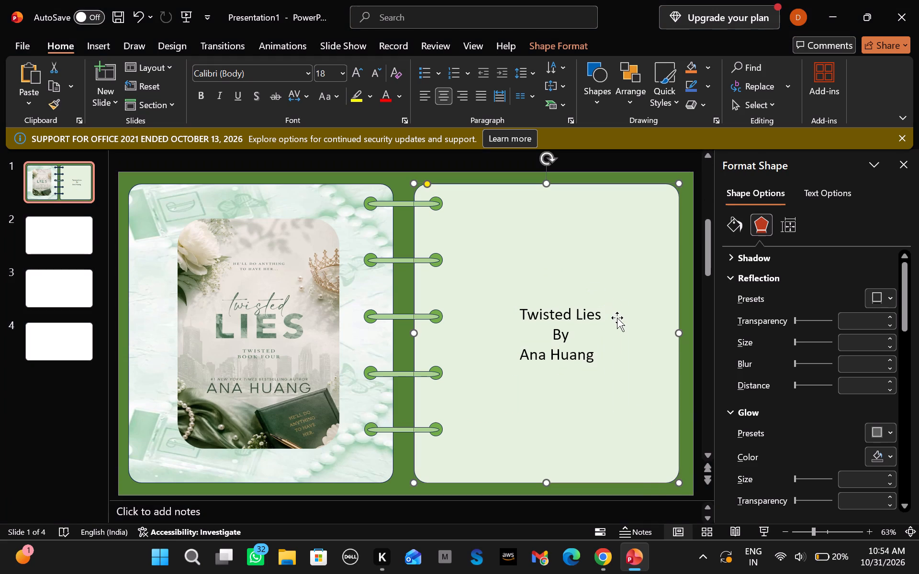
Change the font of the Twisted Lies line to Algerian.
left_click(601, 317)
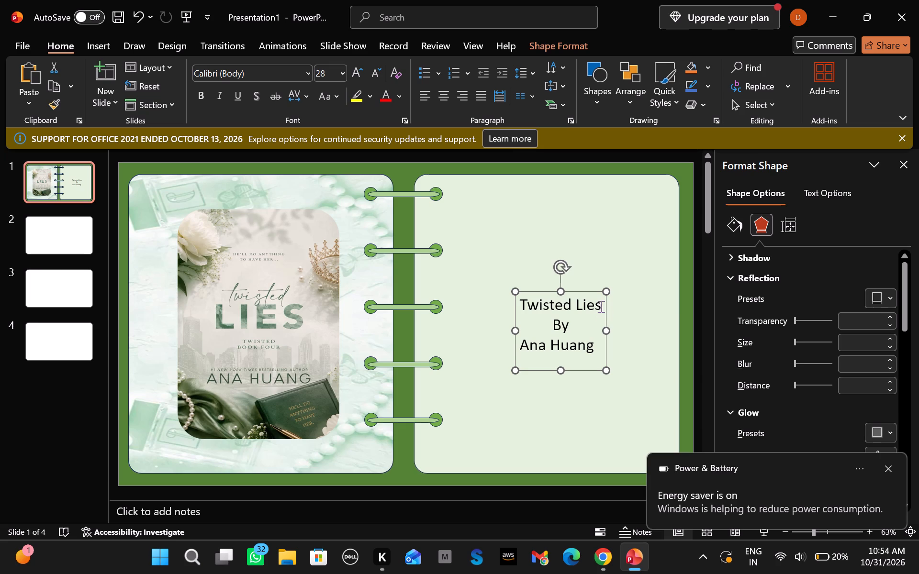
left_click_drag(599, 305, 503, 308)
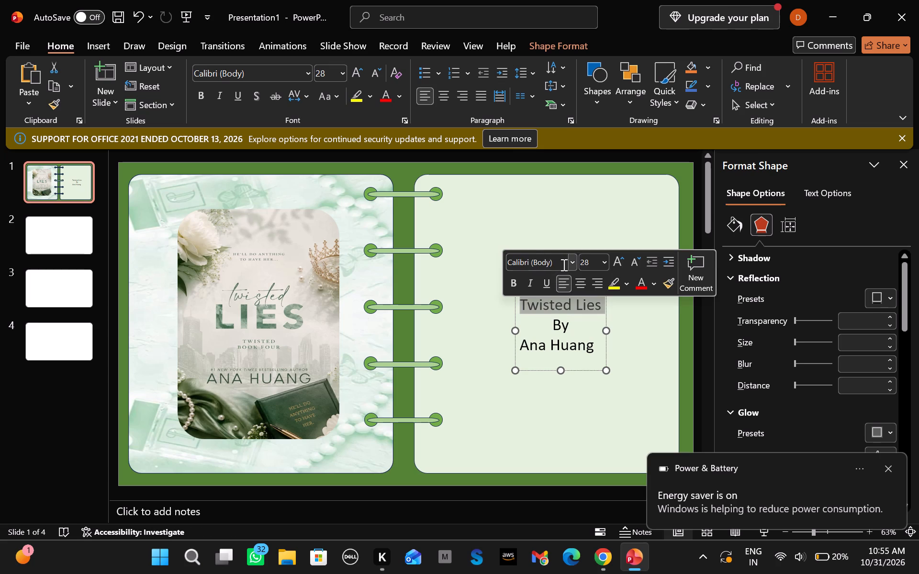
left_click(570, 266)
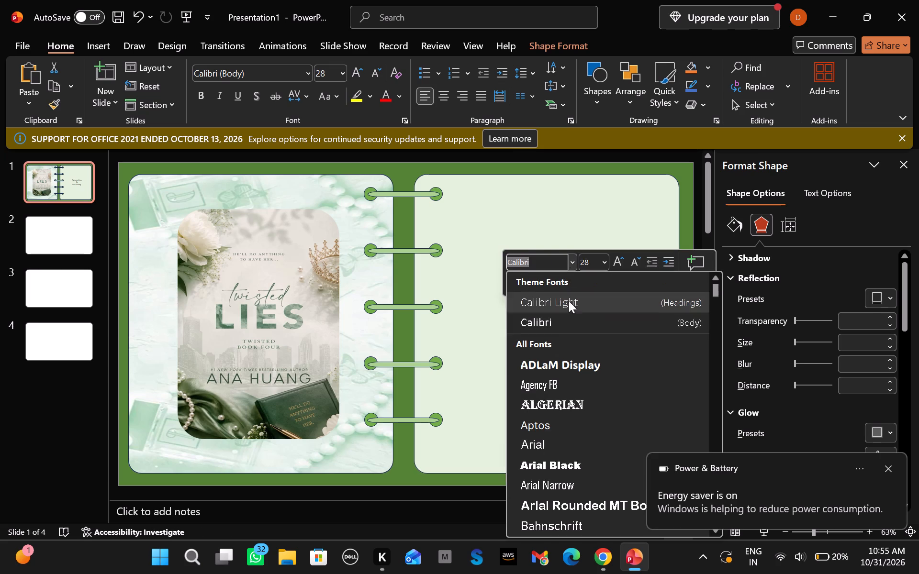
left_click(549, 399)
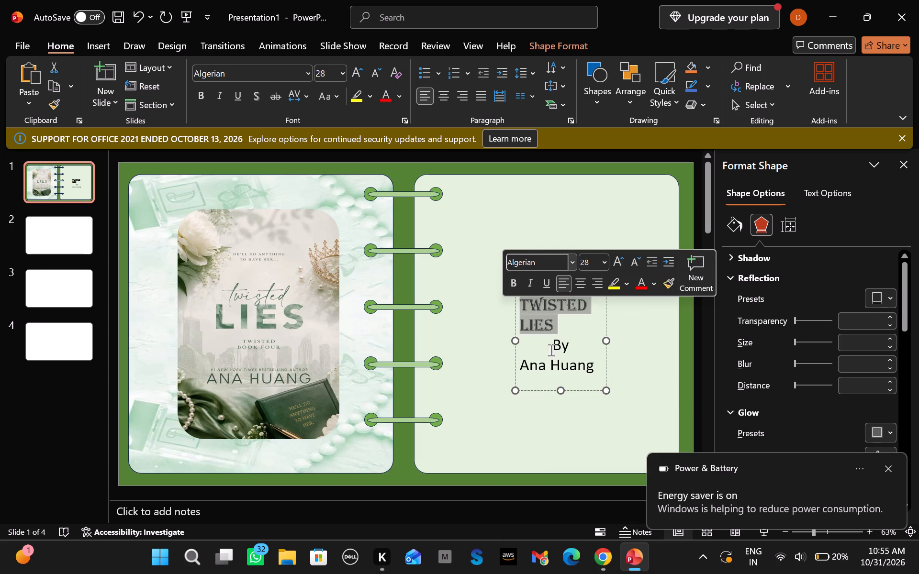
Extend the title text box's left edge outward so the Algerian title fits on one line.
left_click_drag(513, 341, 471, 340)
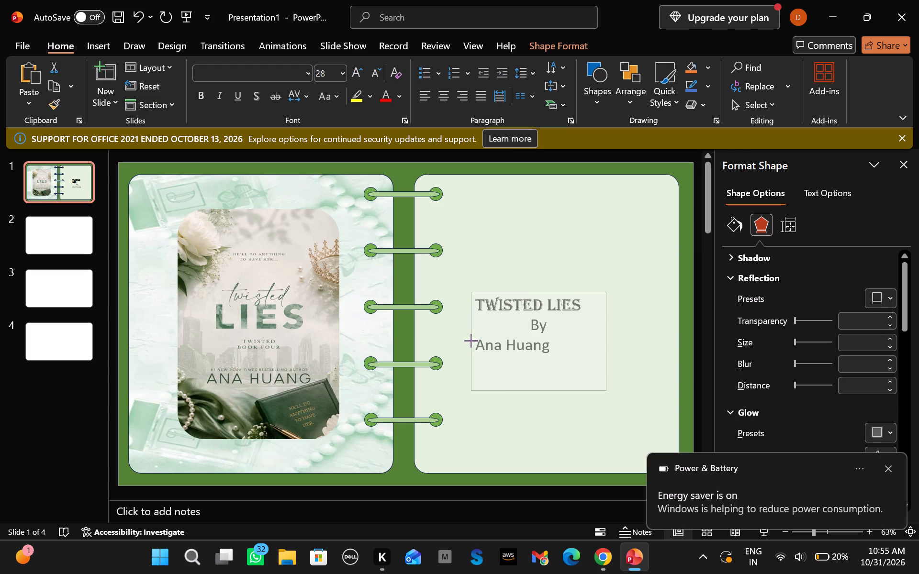
left_click_drag(471, 340, 489, 343)
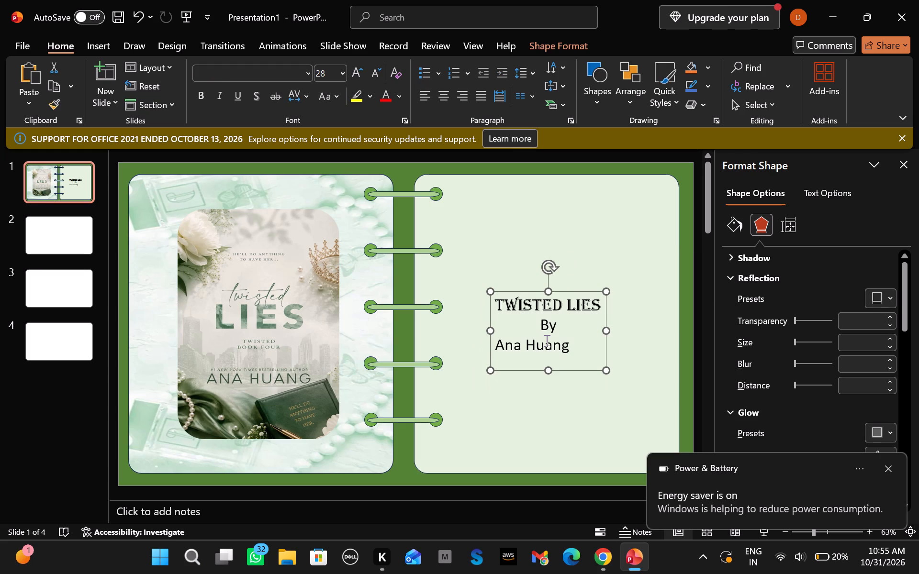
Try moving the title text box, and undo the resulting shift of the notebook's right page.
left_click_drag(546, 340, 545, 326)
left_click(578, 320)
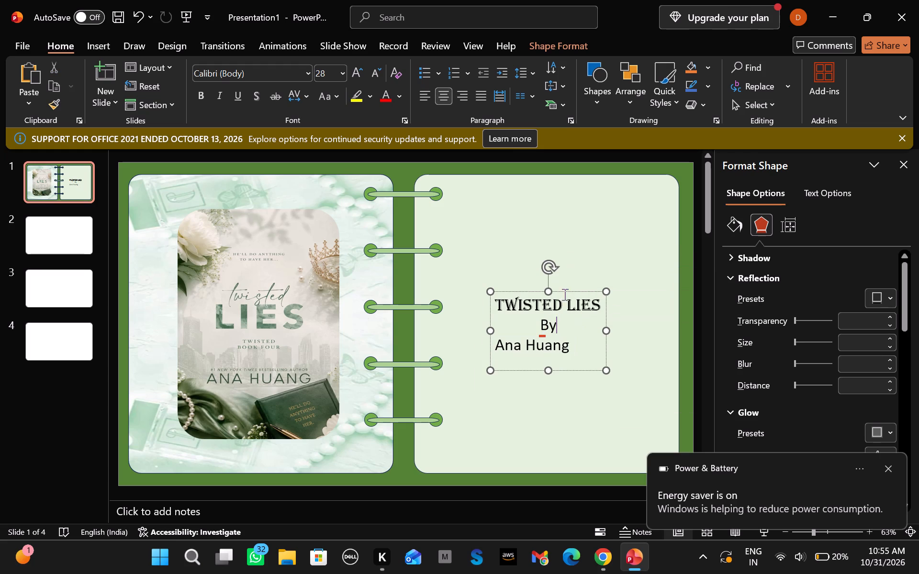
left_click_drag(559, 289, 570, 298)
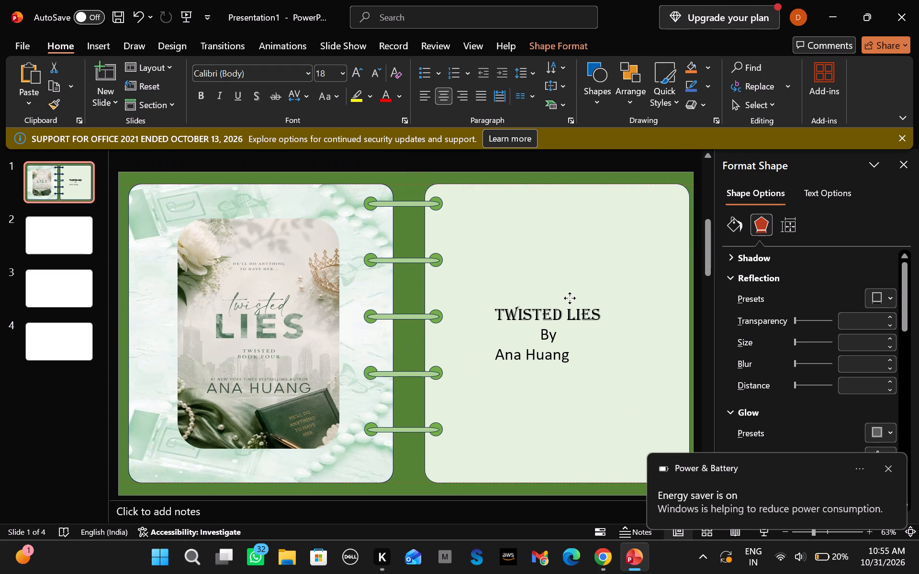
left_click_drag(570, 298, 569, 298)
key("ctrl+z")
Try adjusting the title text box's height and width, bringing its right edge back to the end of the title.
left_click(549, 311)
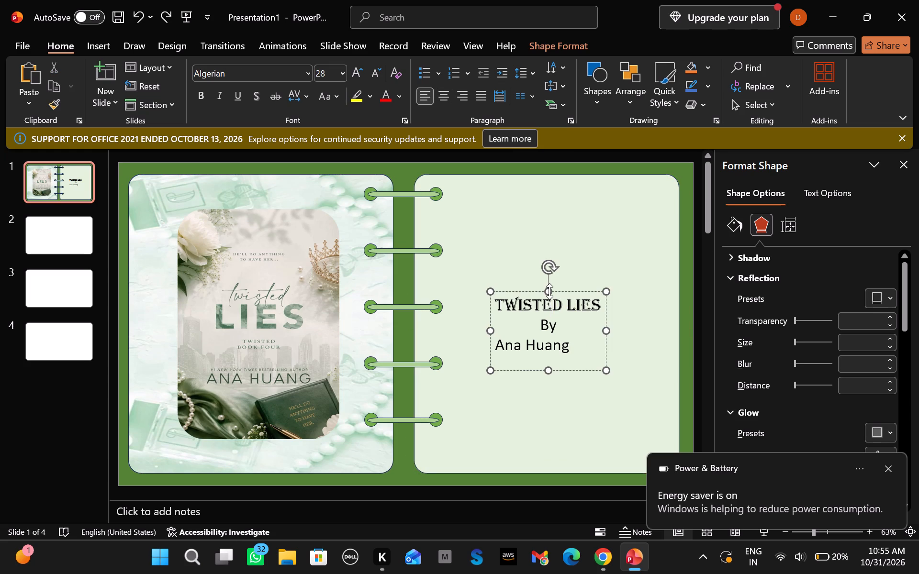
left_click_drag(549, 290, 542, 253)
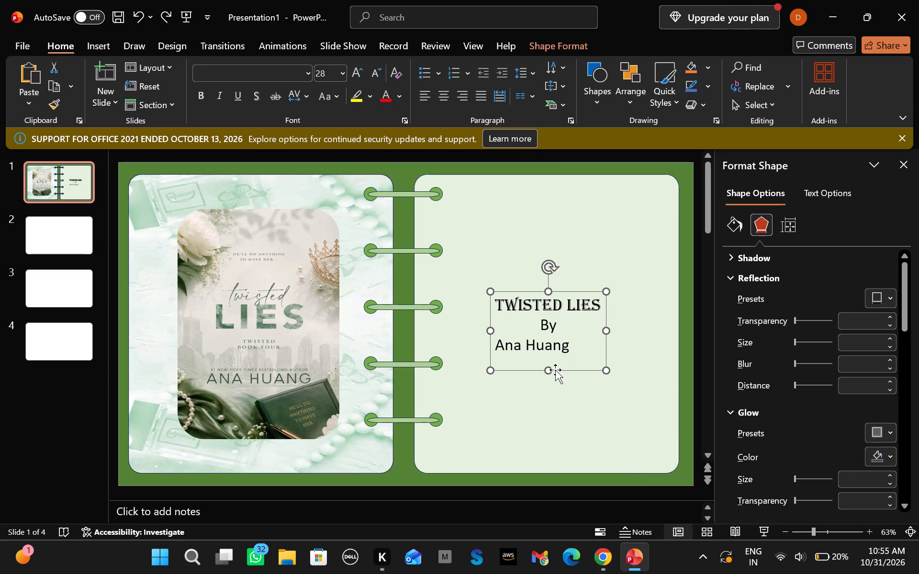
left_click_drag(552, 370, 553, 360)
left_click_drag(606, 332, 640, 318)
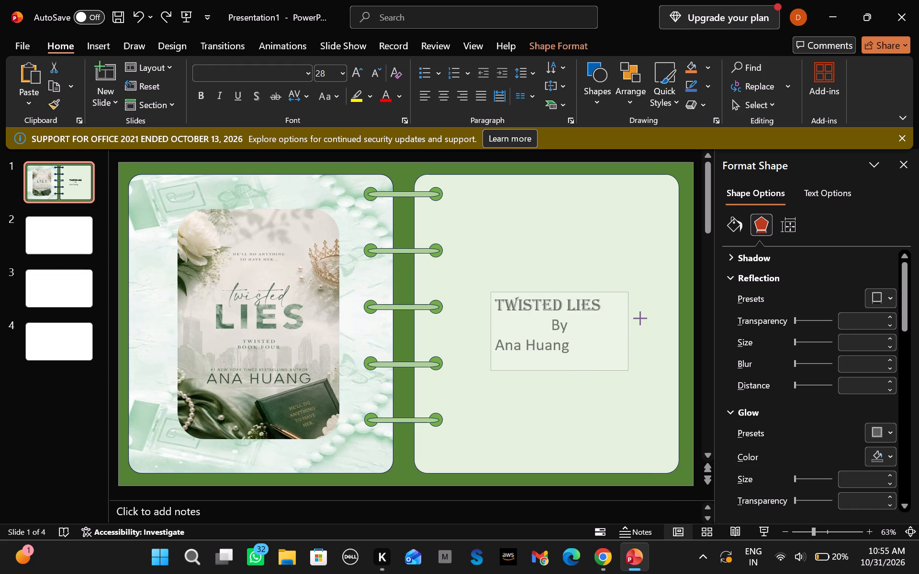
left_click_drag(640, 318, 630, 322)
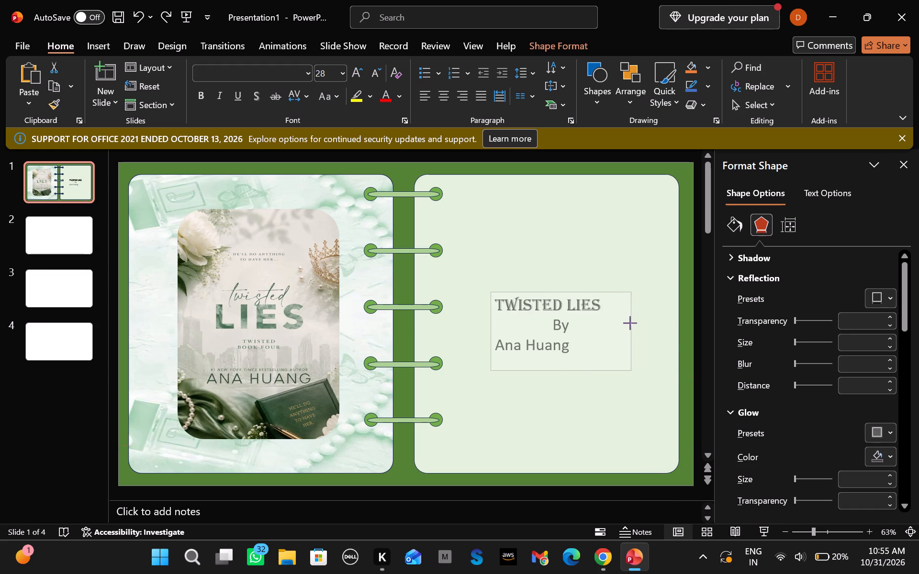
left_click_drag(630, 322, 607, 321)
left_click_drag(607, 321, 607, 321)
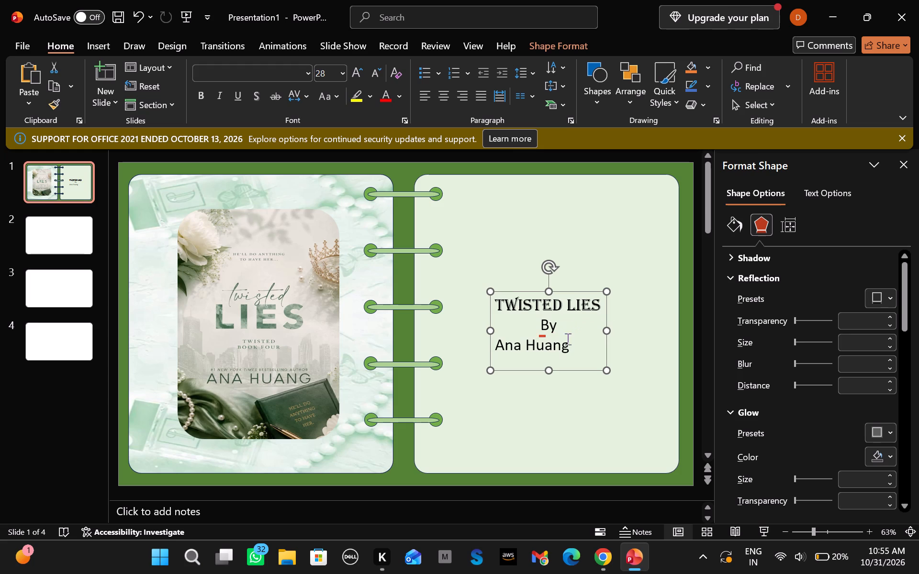
Apply the Algerian font to all three lines of the title text box.
left_click_drag(573, 343, 491, 290)
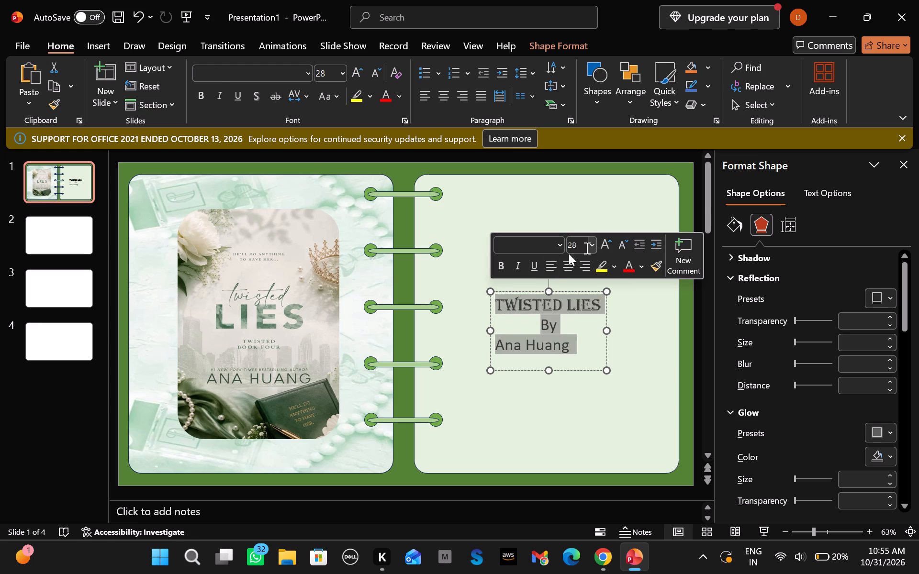
left_click(563, 243)
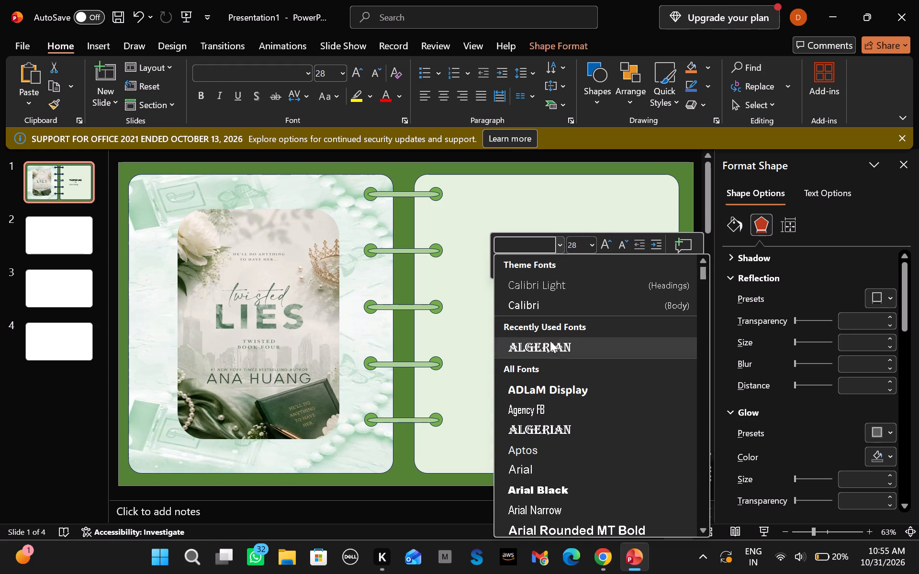
left_click(550, 341)
left_click(545, 380)
left_click(546, 351)
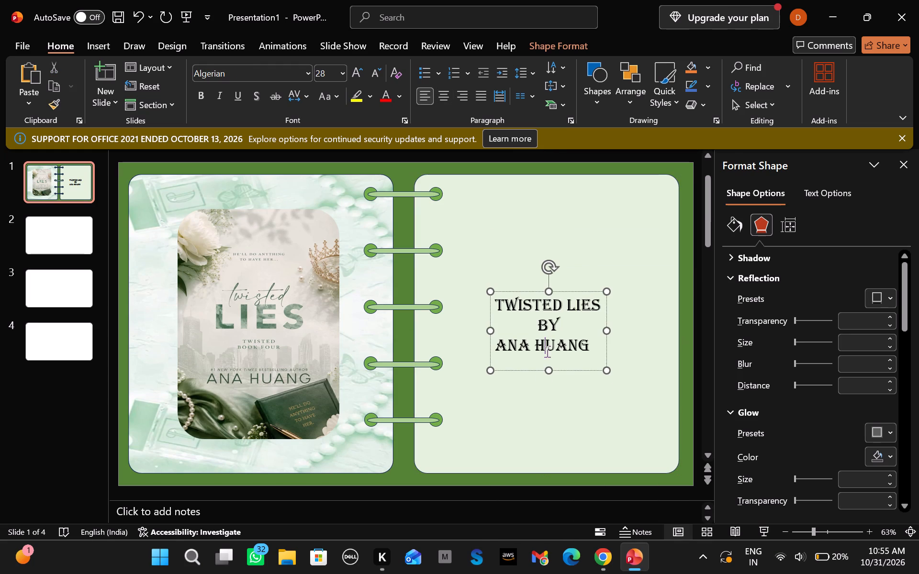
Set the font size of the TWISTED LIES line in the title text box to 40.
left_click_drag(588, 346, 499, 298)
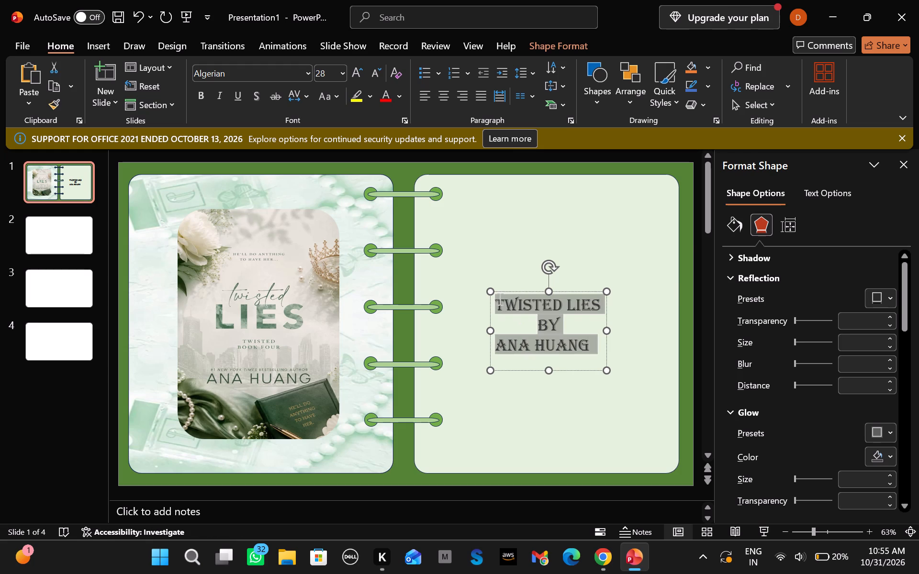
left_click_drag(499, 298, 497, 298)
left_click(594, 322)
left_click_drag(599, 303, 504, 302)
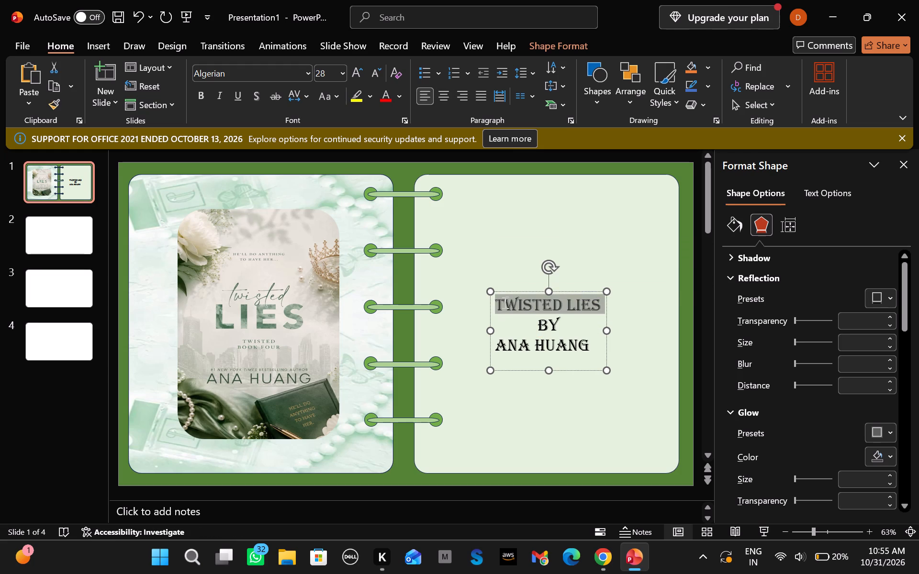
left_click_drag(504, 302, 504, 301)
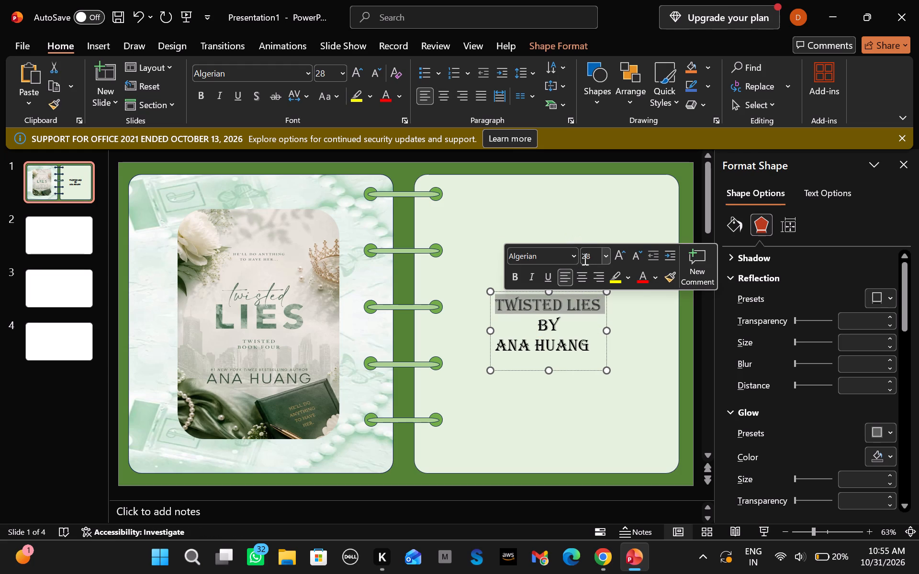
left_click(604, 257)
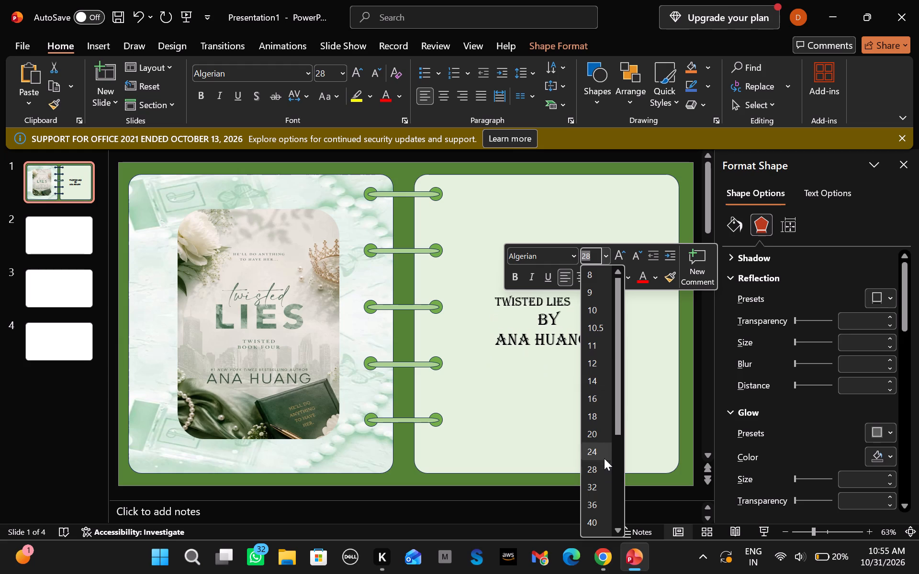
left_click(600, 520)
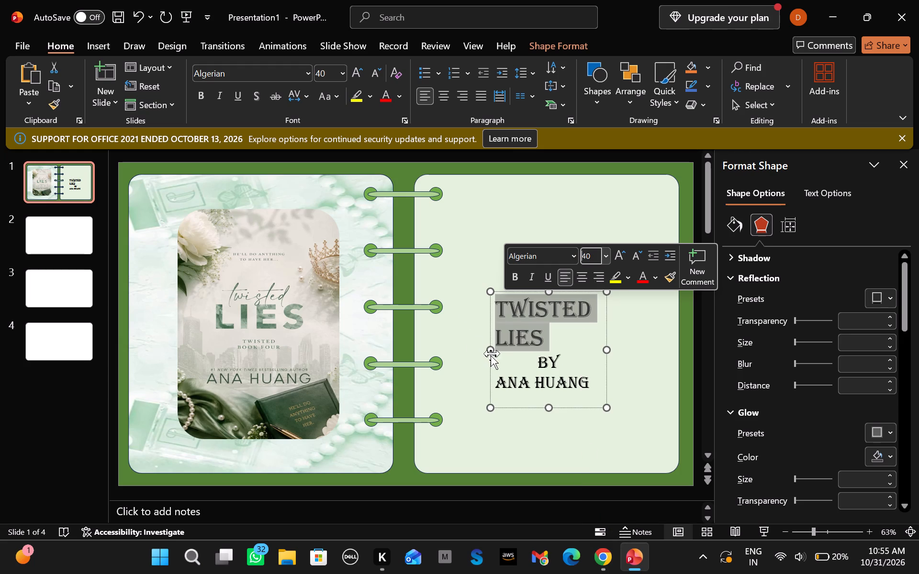
Enlarge the title text box by extending its upper-left corner outward and its right edge close to the notebook page's outer edge.
left_click_drag(491, 291, 449, 251)
left_click_drag(606, 309, 668, 316)
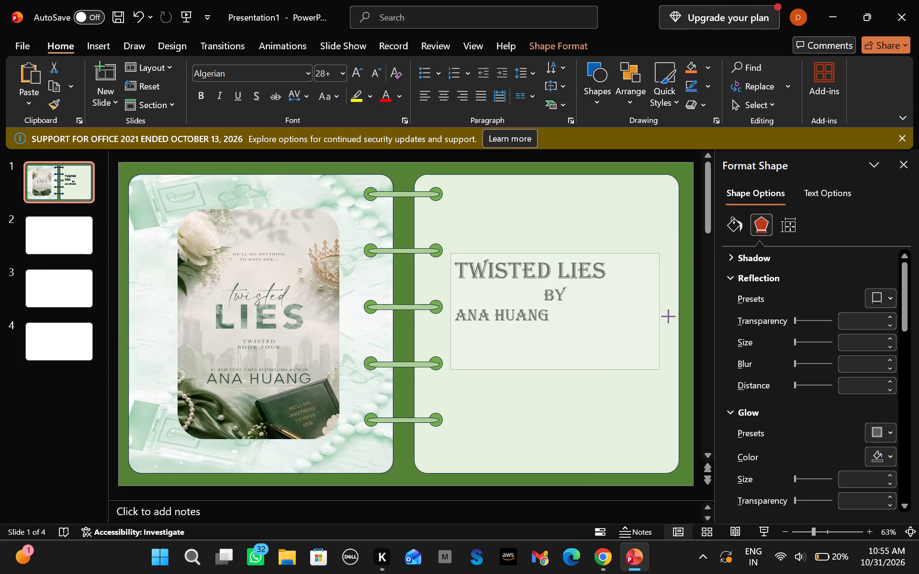
left_click_drag(668, 316, 676, 318)
left_click_drag(563, 341, 566, 357)
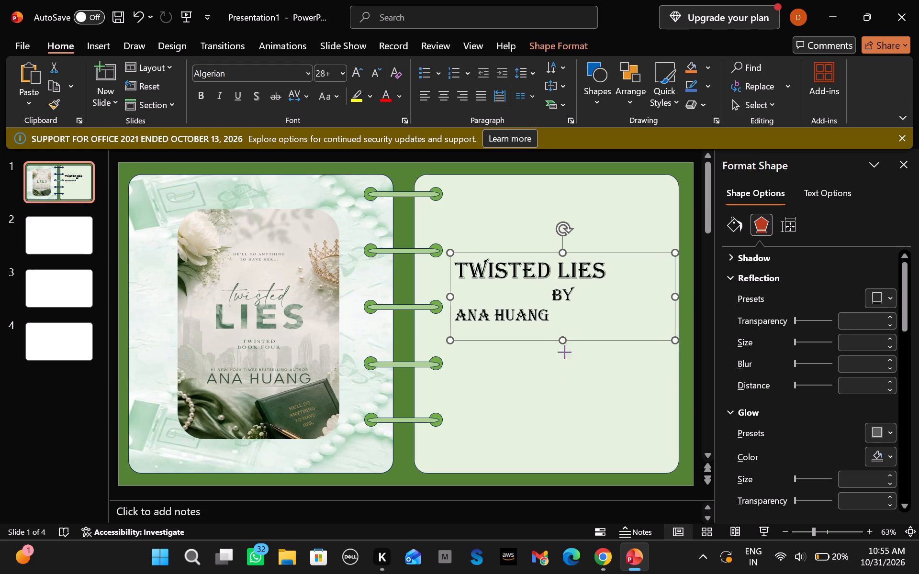
left_click_drag(566, 357, 582, 455)
Set the font size of the TWISTED LIES line to 54, keeping the Algerian font.
double_click(612, 272)
left_click_drag(604, 270, 462, 268)
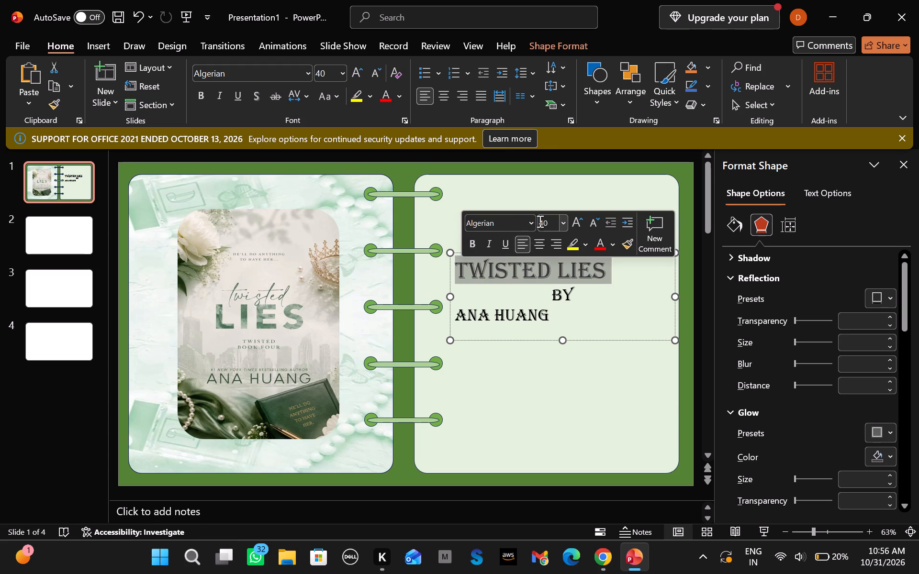
left_click(534, 221)
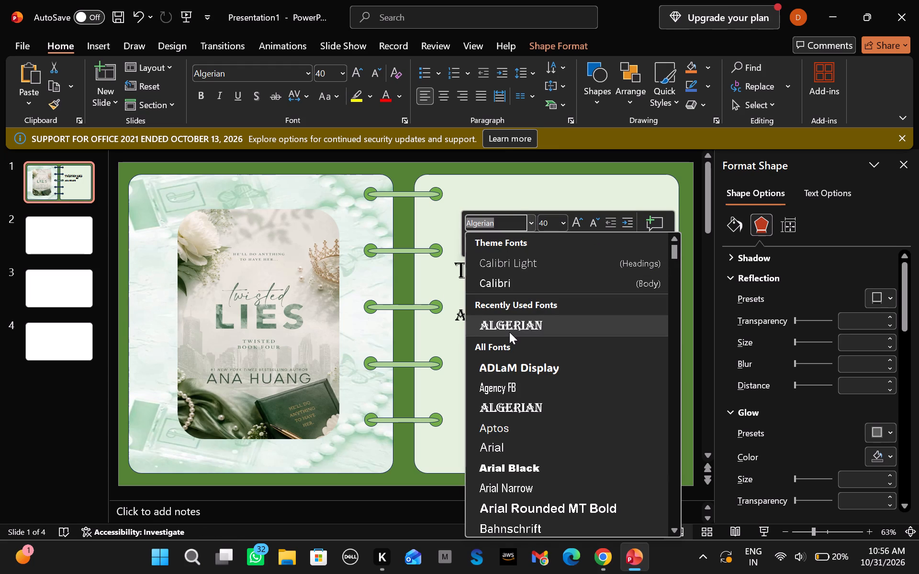
left_click(509, 331)
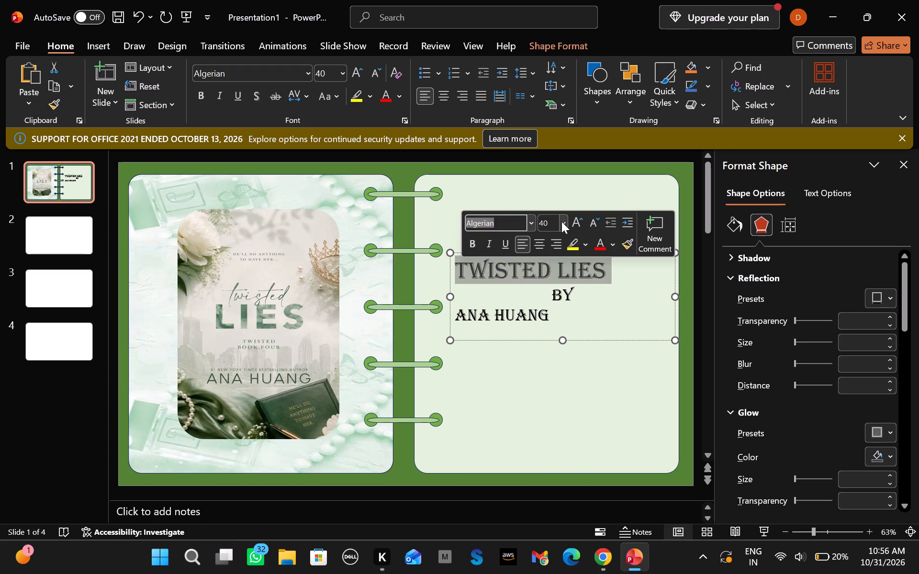
left_click(561, 221)
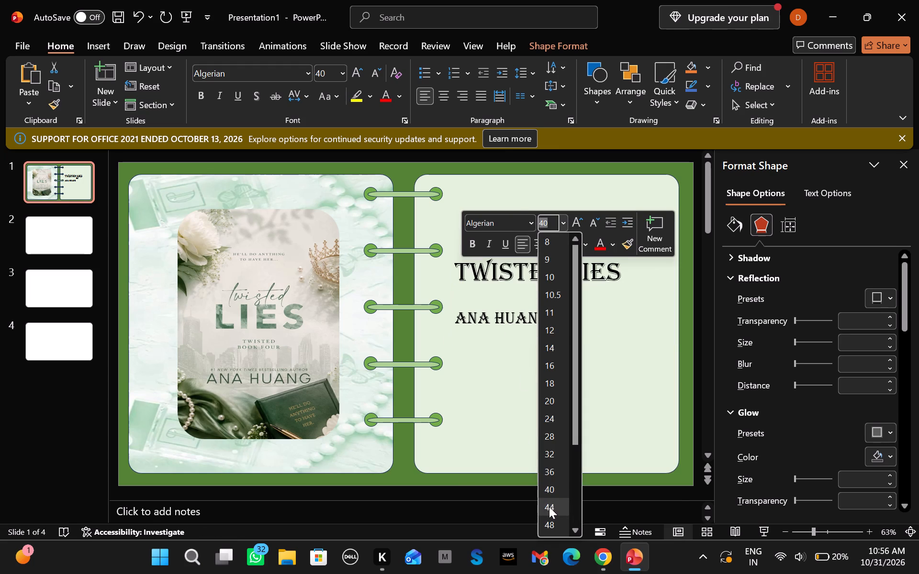
scroll(548, 522, "down", 1)
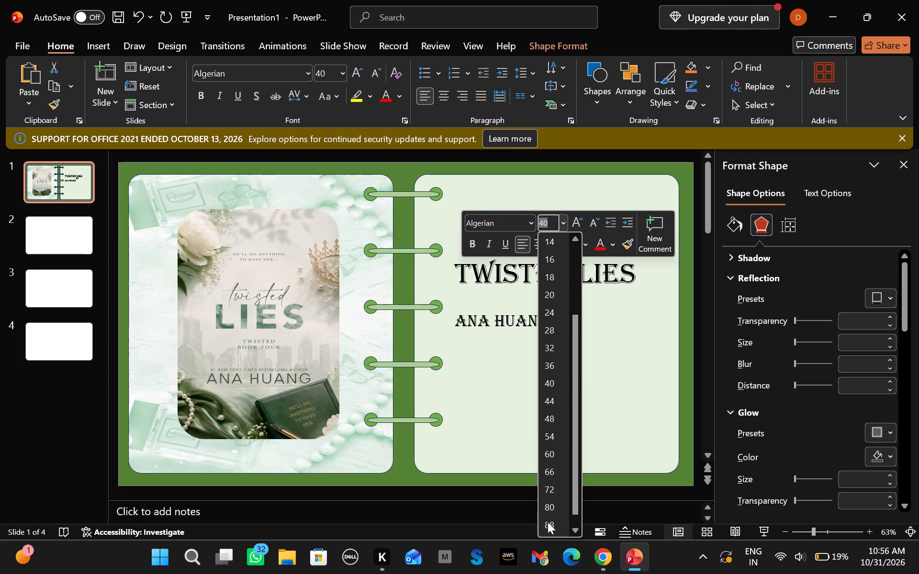
scroll(548, 522, "down", 1)
left_click(550, 434)
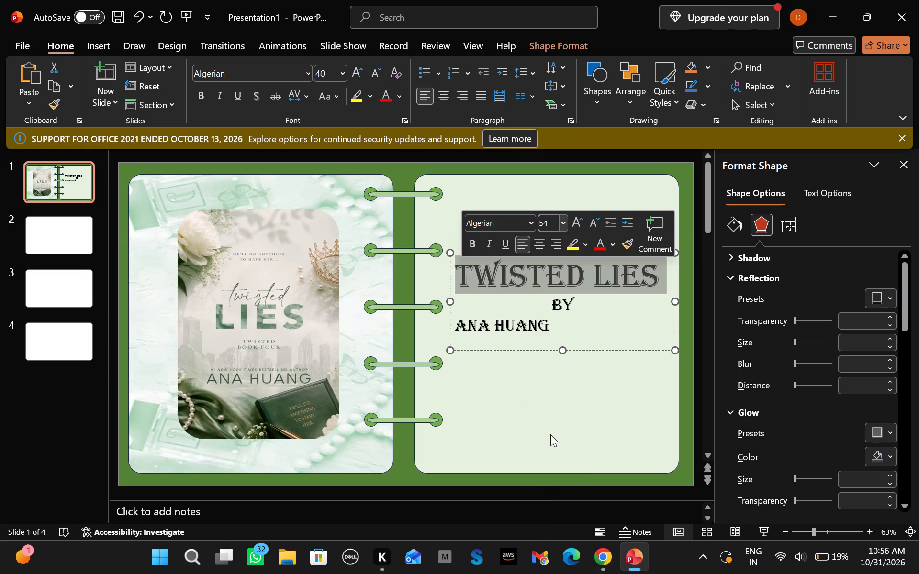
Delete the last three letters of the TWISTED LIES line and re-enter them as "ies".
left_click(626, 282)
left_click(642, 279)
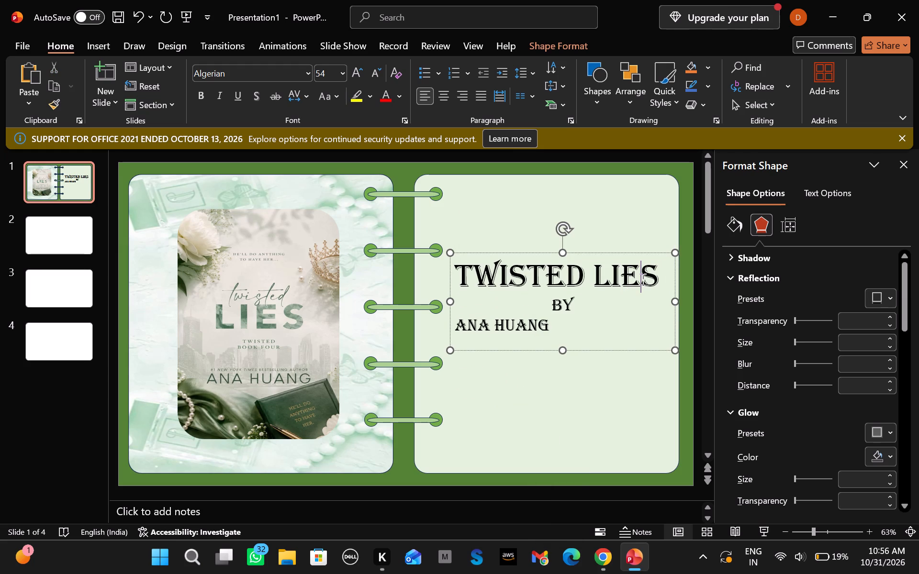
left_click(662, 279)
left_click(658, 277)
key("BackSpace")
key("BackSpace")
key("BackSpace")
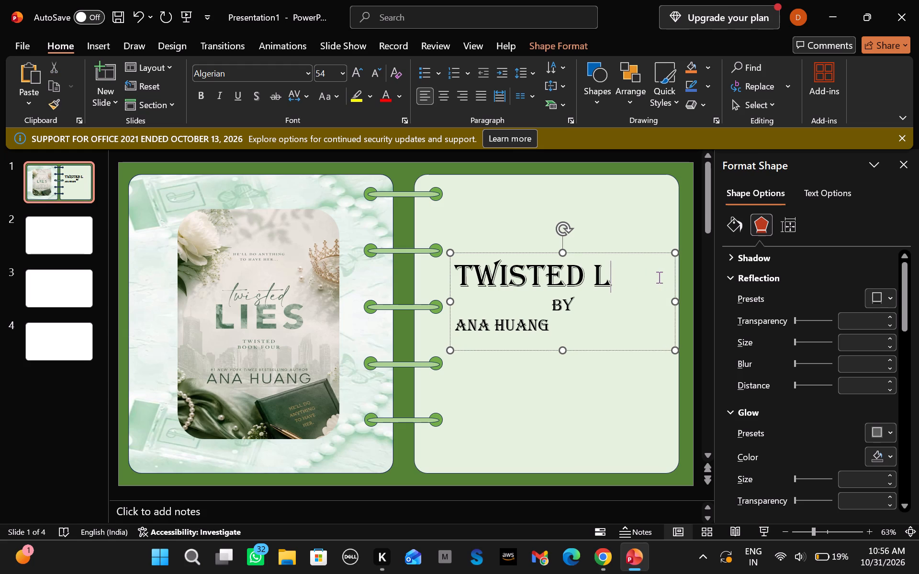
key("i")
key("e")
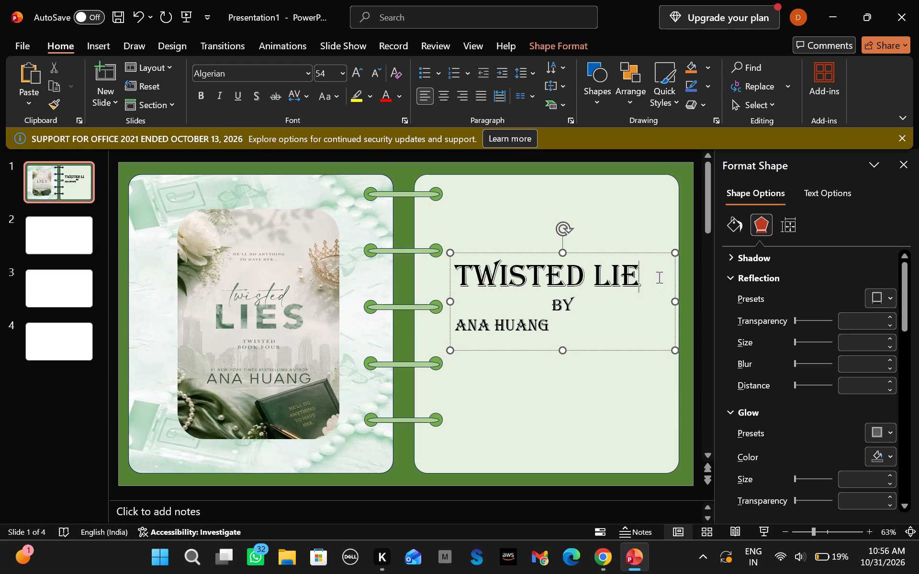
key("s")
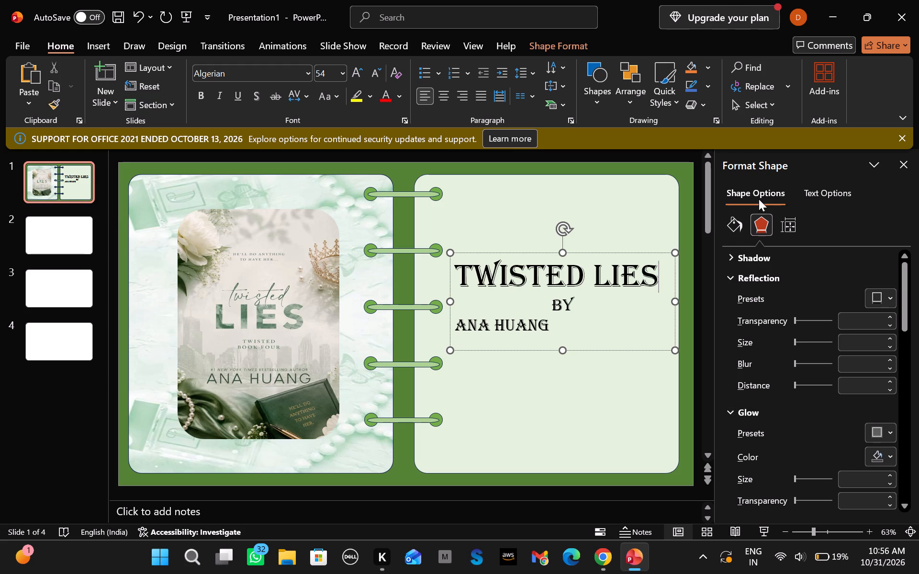
Change the font colour of the TWISTED LIES line to the darkest theme green.
left_click(733, 232)
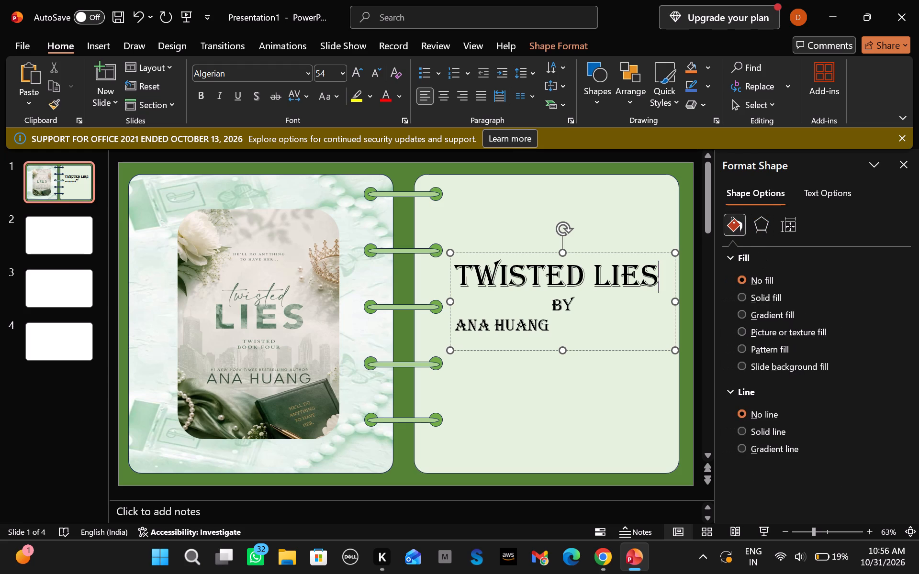
left_click_drag(653, 276, 482, 291)
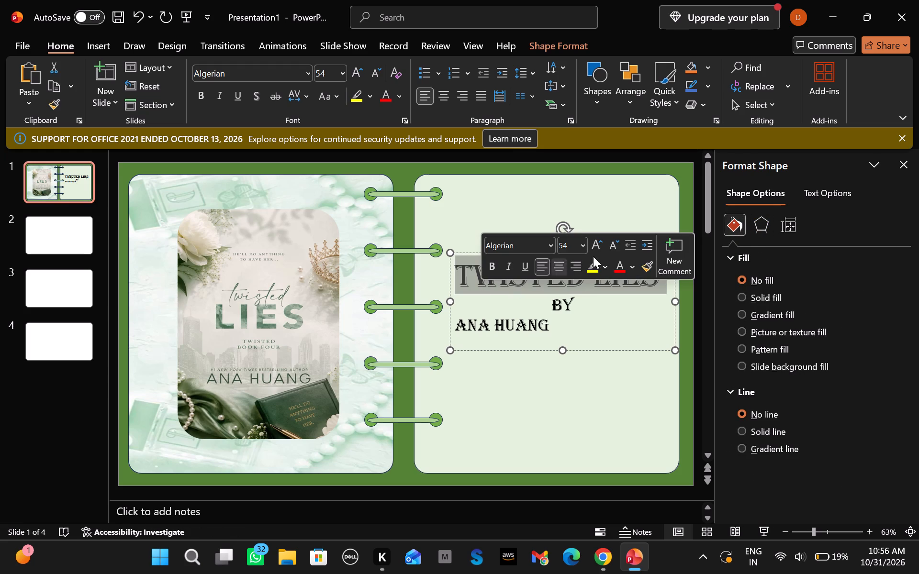
left_click(627, 267)
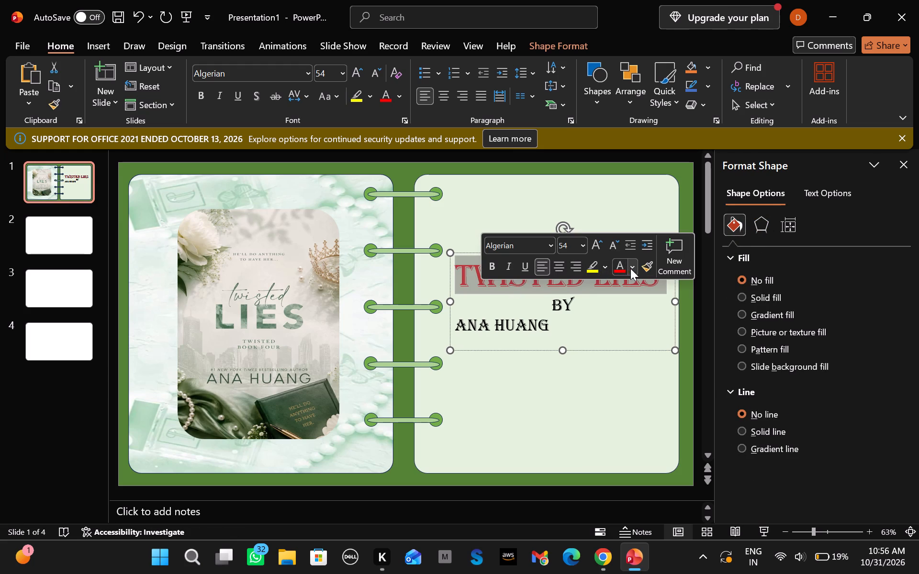
left_click(633, 269)
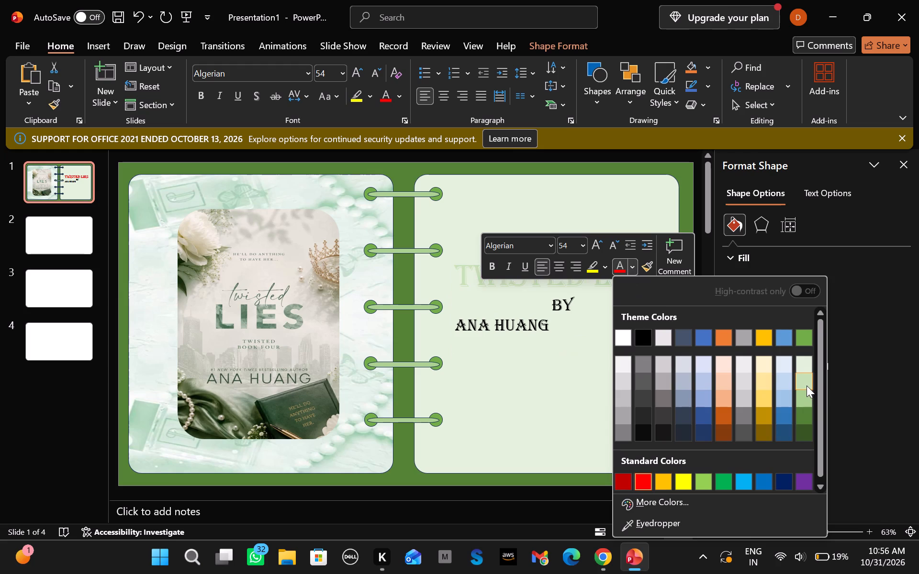
left_click(805, 434)
left_click(616, 331)
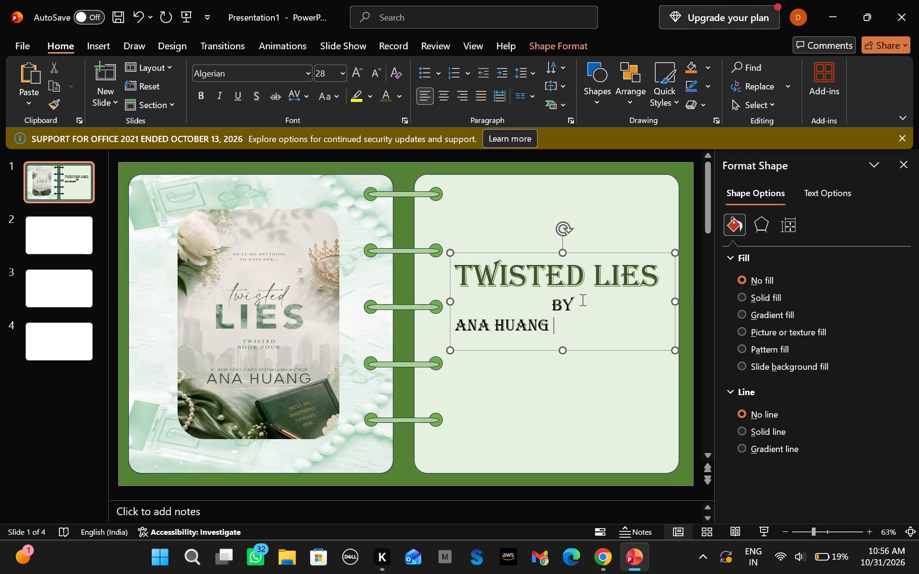
Close the Format Shape pane and deselect the title text box.
left_click_drag(579, 302, 553, 300)
left_click_drag(553, 300, 572, 304)
left_click_drag(572, 304, 551, 305)
left_click(551, 305)
left_click(906, 164)
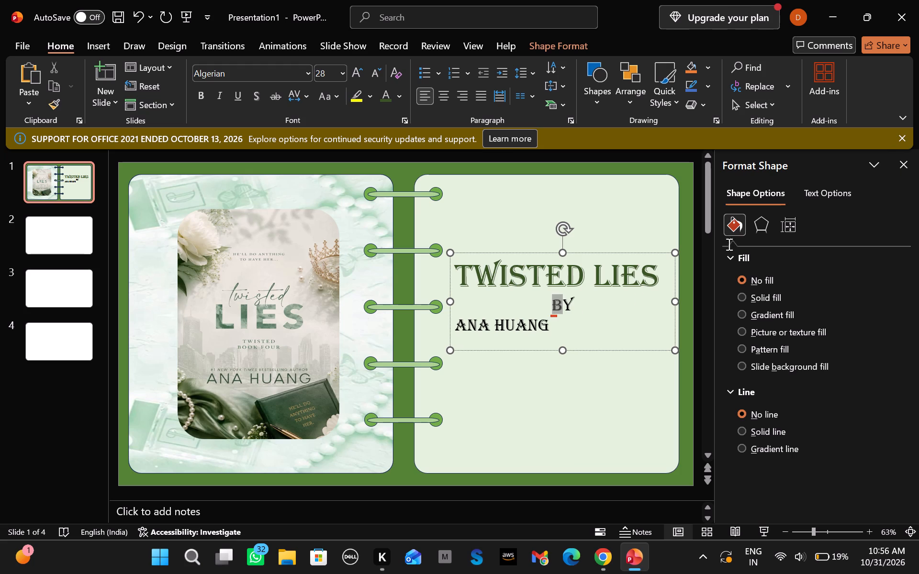
left_click(638, 334)
left_click(612, 421)
key("Escape")
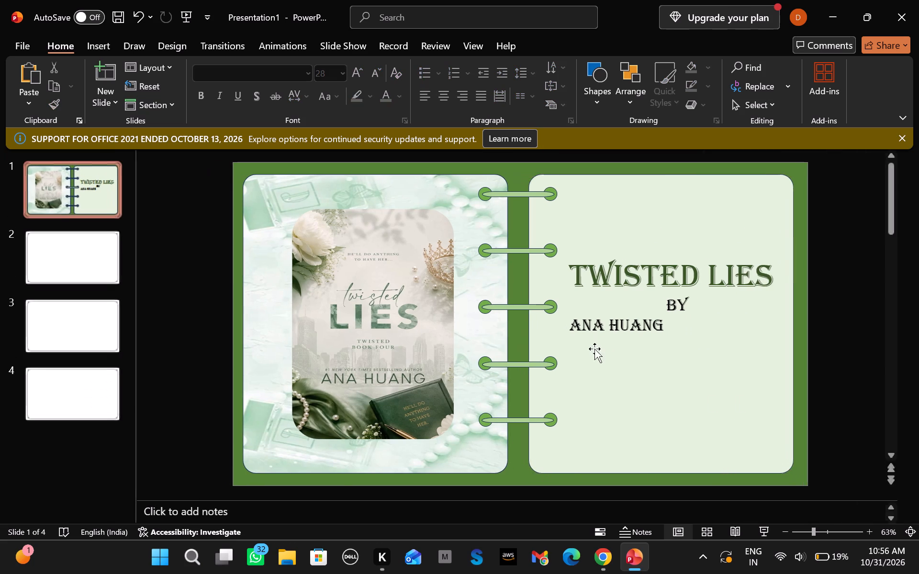
Set the BY line to font size 54 and colour it the same dark green as the TWISTED LIES line.
left_click_drag(700, 301, 663, 301)
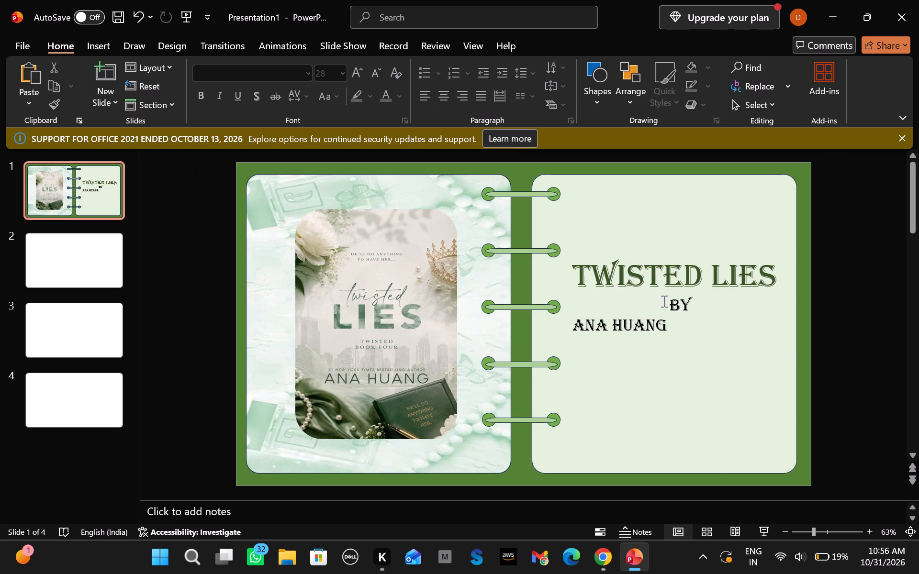
left_click_drag(663, 301, 672, 315)
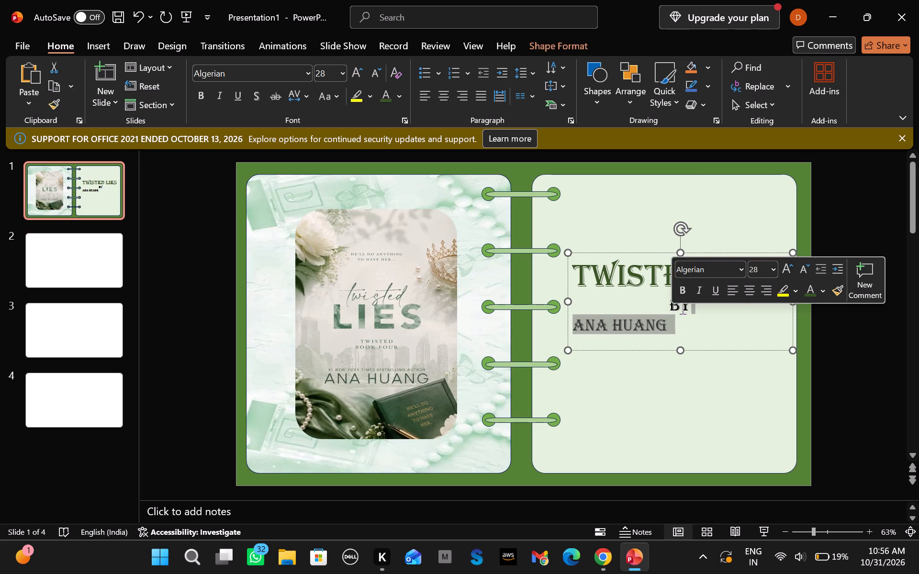
left_click(682, 308)
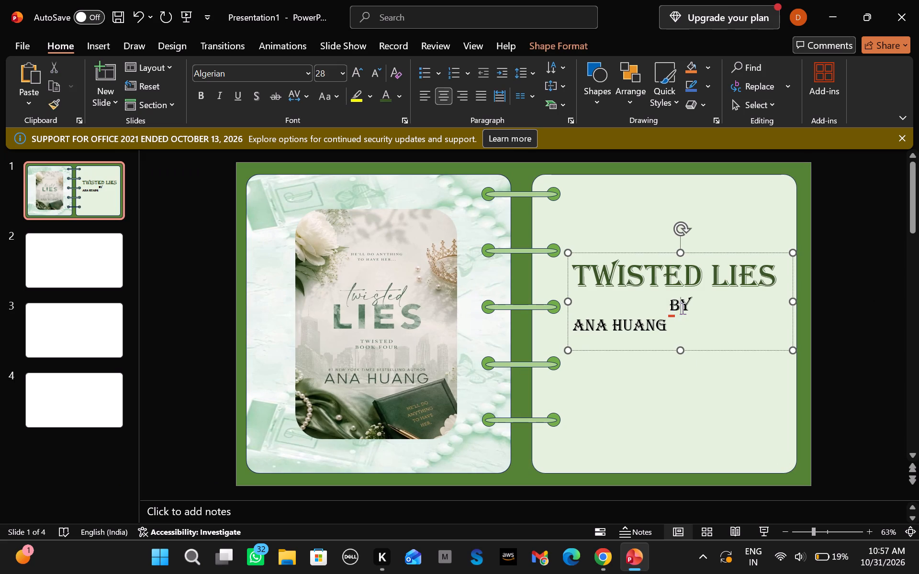
key("Insert")
left_click_drag(693, 308, 654, 304)
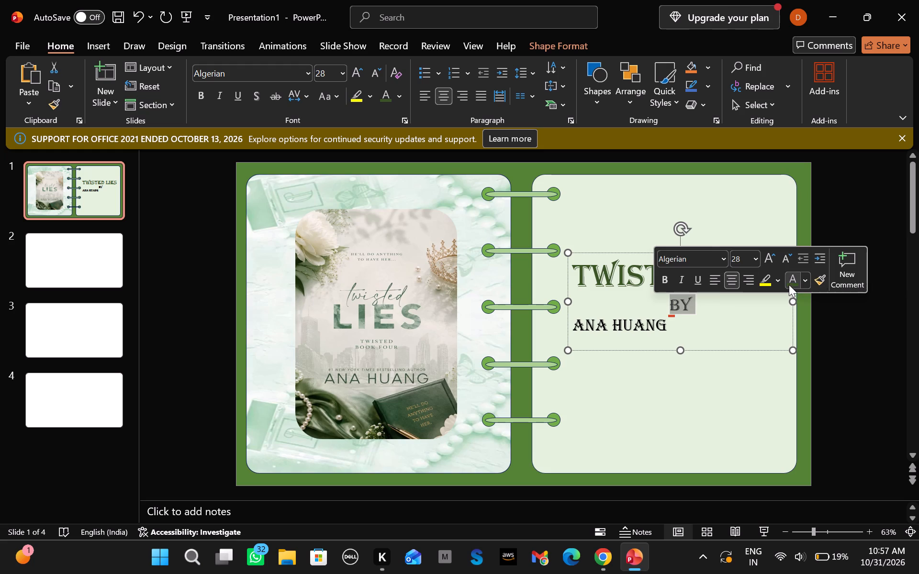
left_click(754, 254)
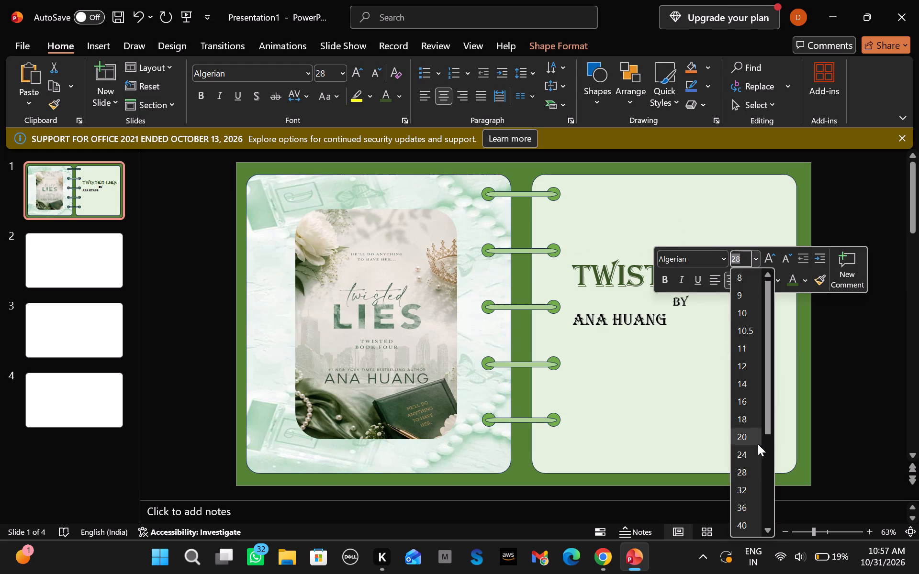
scroll(758, 444, "down", 1)
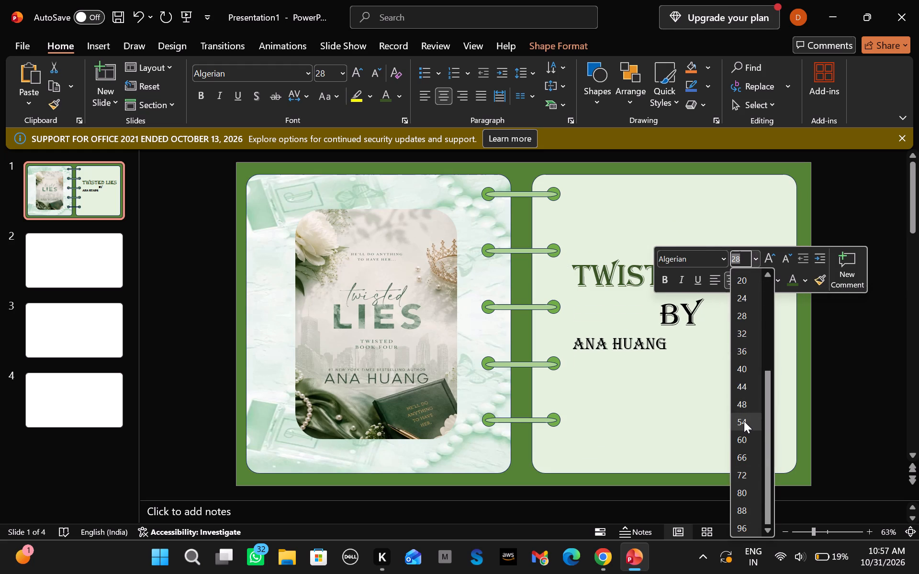
left_click(744, 421)
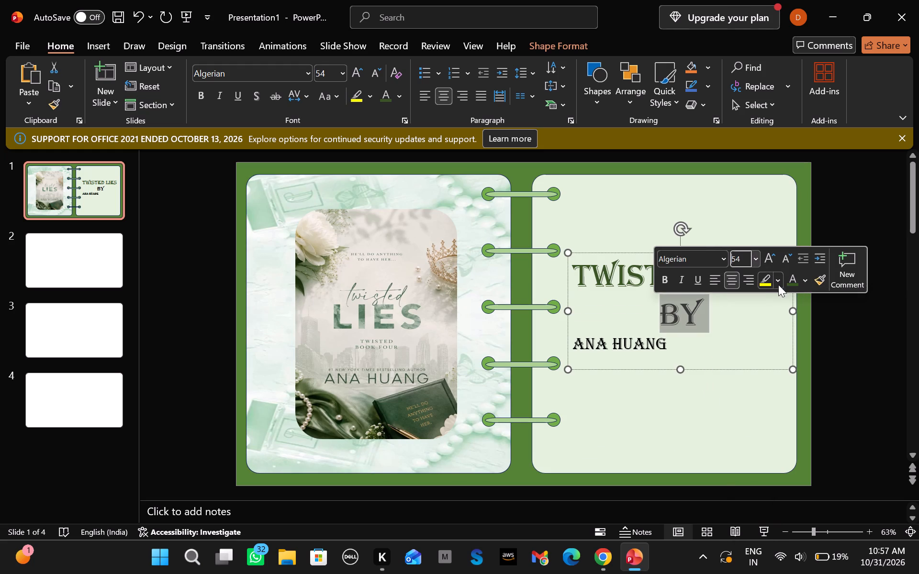
left_click(791, 277)
left_click(694, 355)
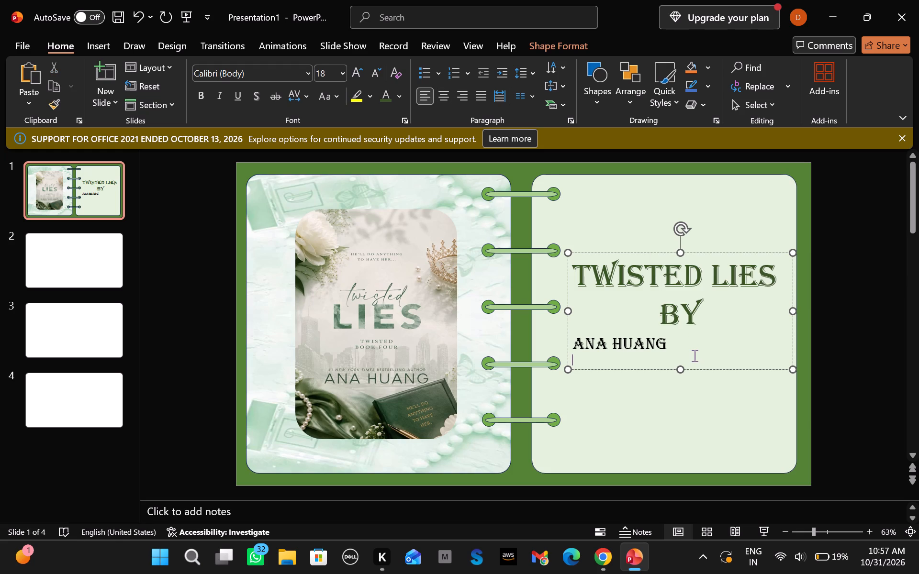
Set the ANA HUANG line to font size 54 and colour it the same dark green as the lines above.
left_click_drag(674, 342, 643, 337)
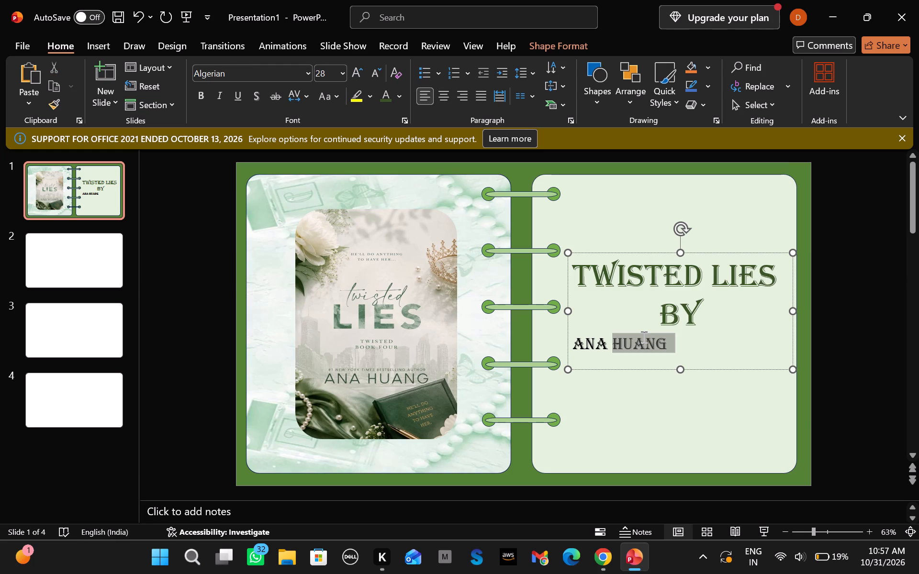
left_click_drag(643, 337, 572, 348)
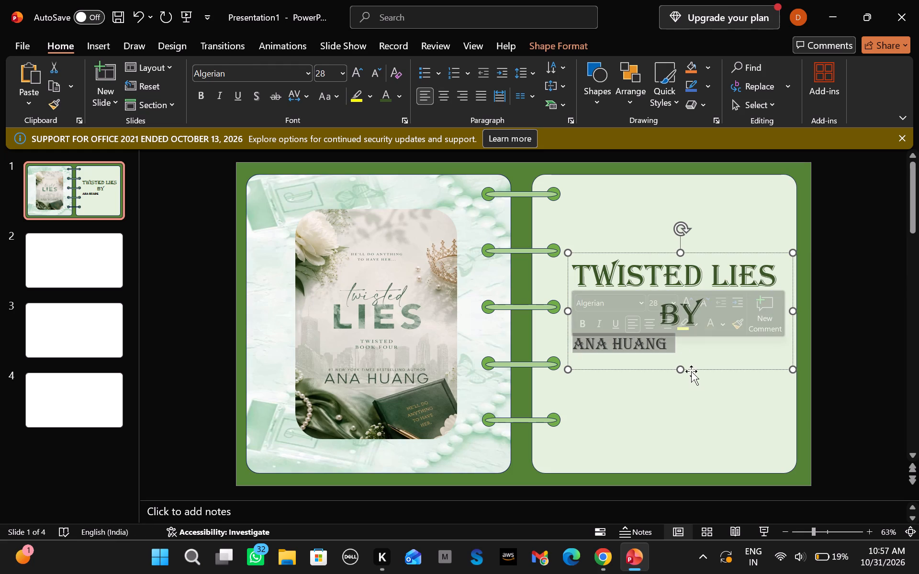
left_click_drag(682, 370, 680, 440)
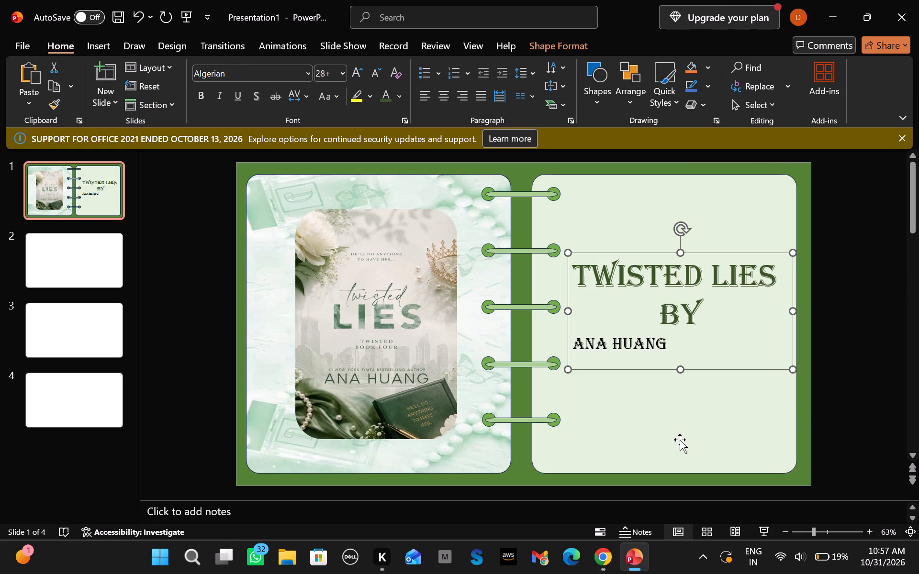
left_click_drag(668, 344, 568, 349)
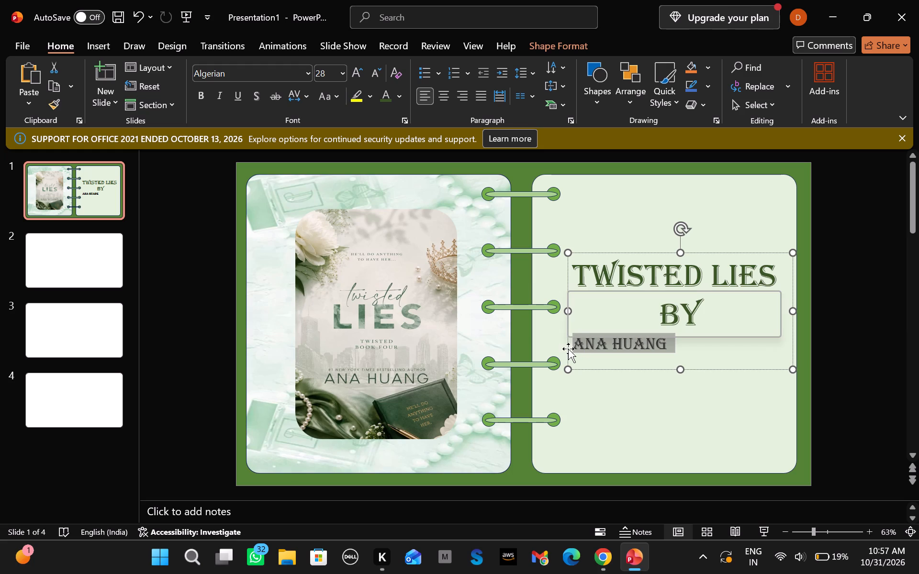
left_click(667, 301)
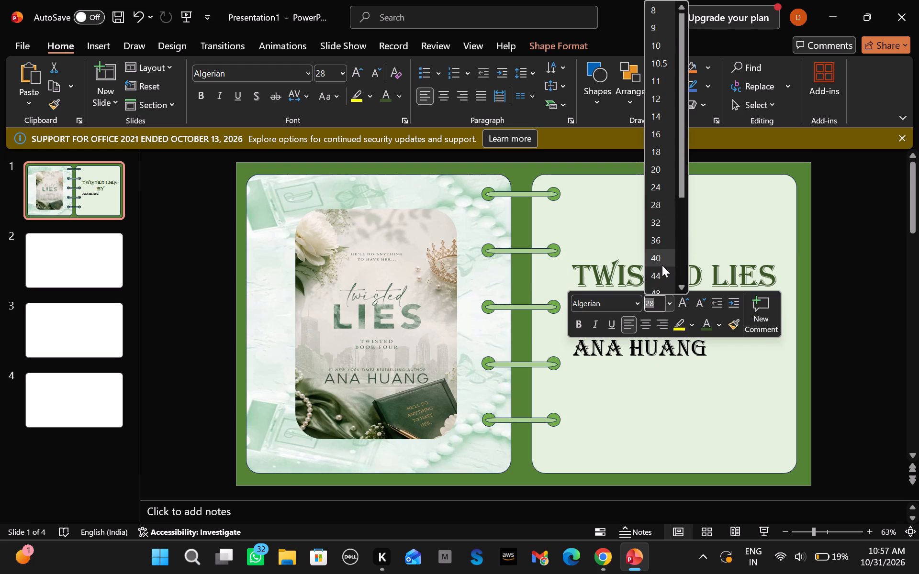
scroll(662, 265, "down", 1)
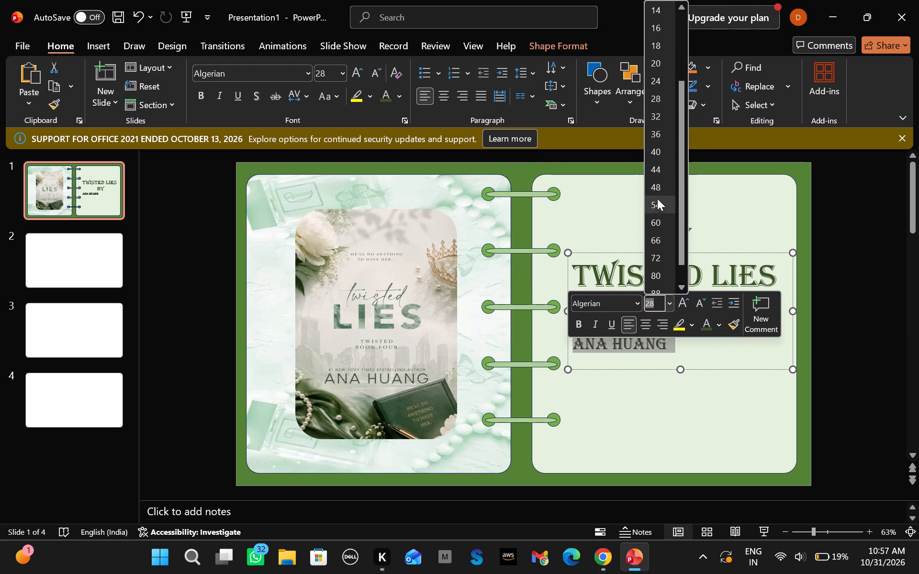
left_click(655, 205)
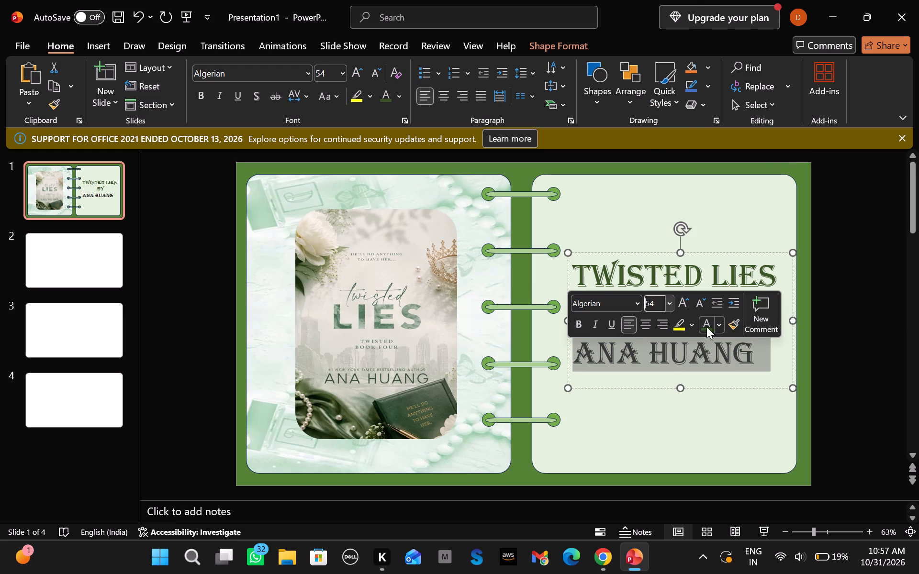
left_click(704, 325)
left_click(703, 421)
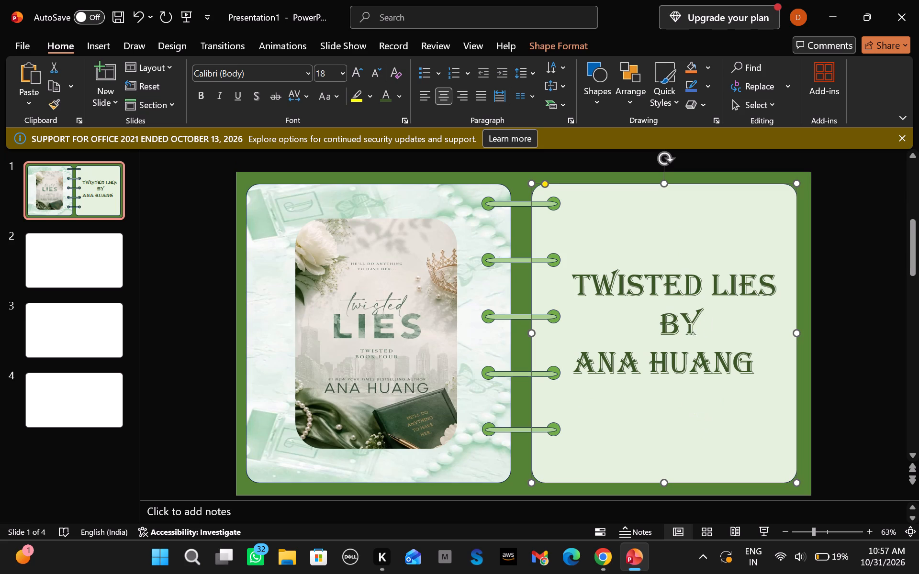
Italicise all three title lines, TWISTED LIES, BY and ANA HUANG.
left_click_drag(764, 367, 669, 366)
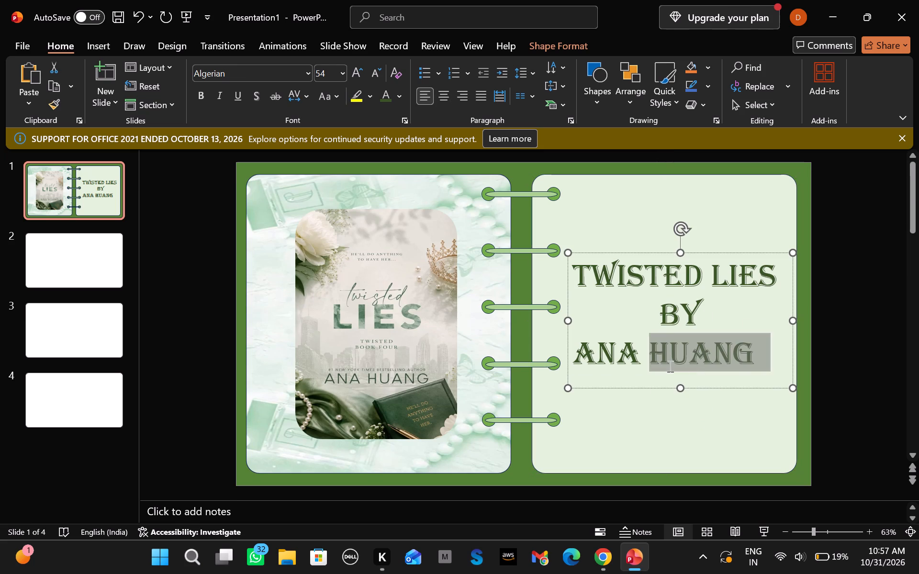
left_click_drag(669, 366, 565, 262)
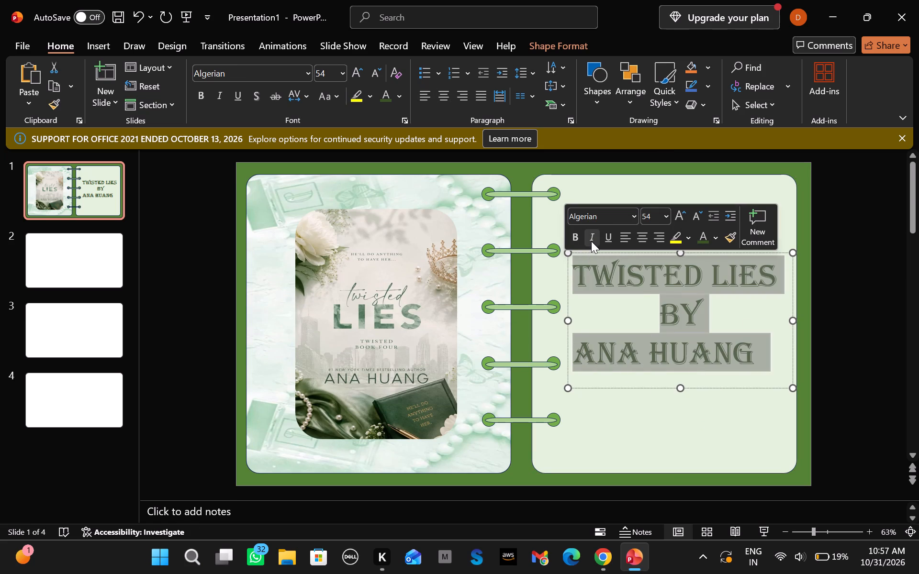
left_click(591, 241)
left_click(650, 426)
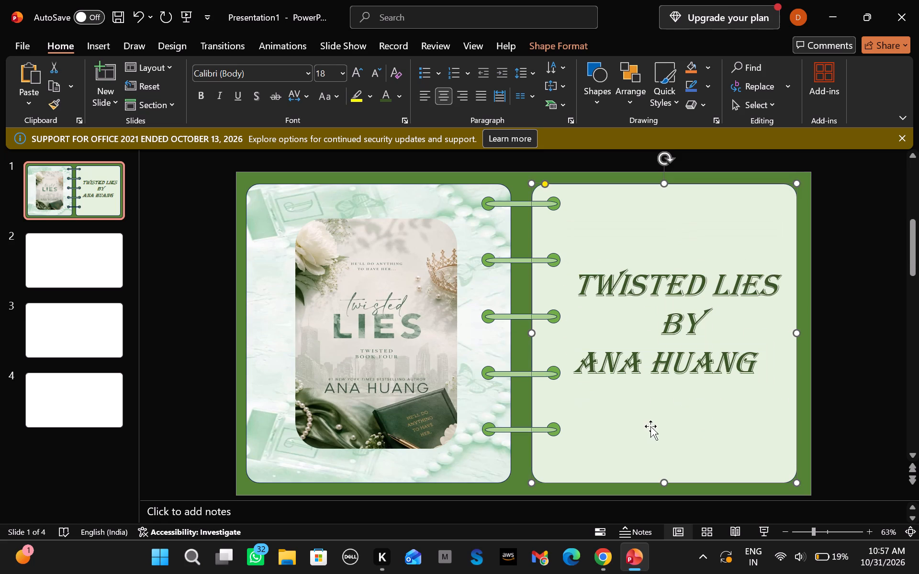
Set the font size of the ANA HUANG line to 40.
left_click(674, 369)
left_click_drag(775, 345, 772, 345)
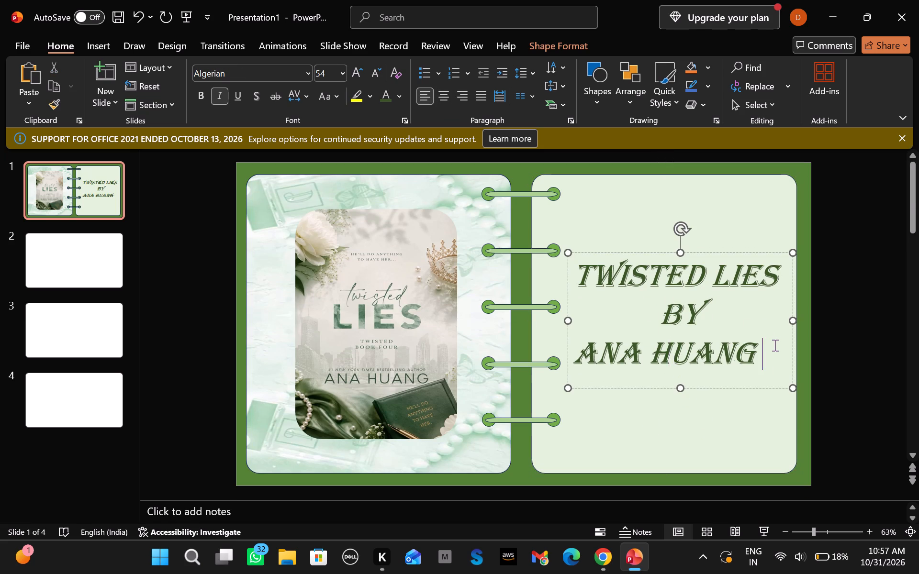
left_click_drag(772, 345, 571, 361)
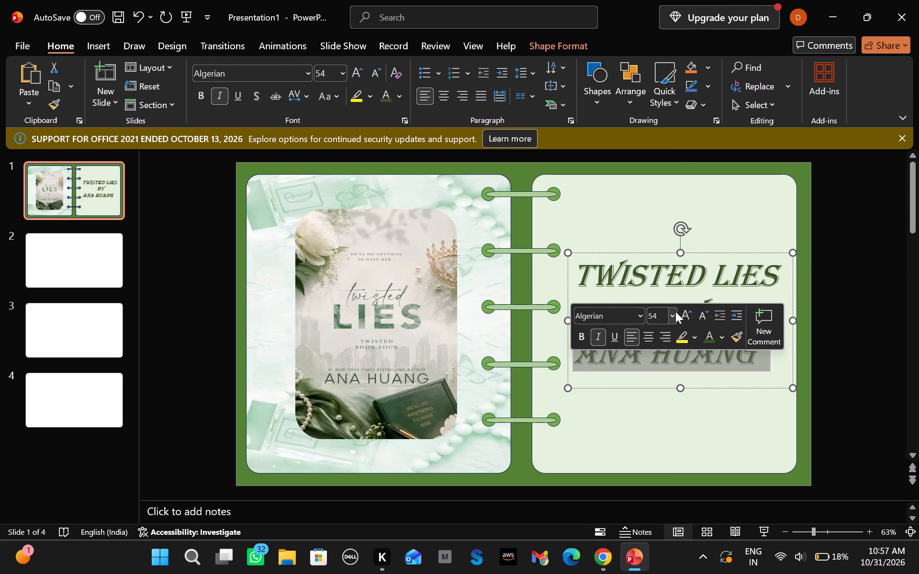
left_click(675, 311)
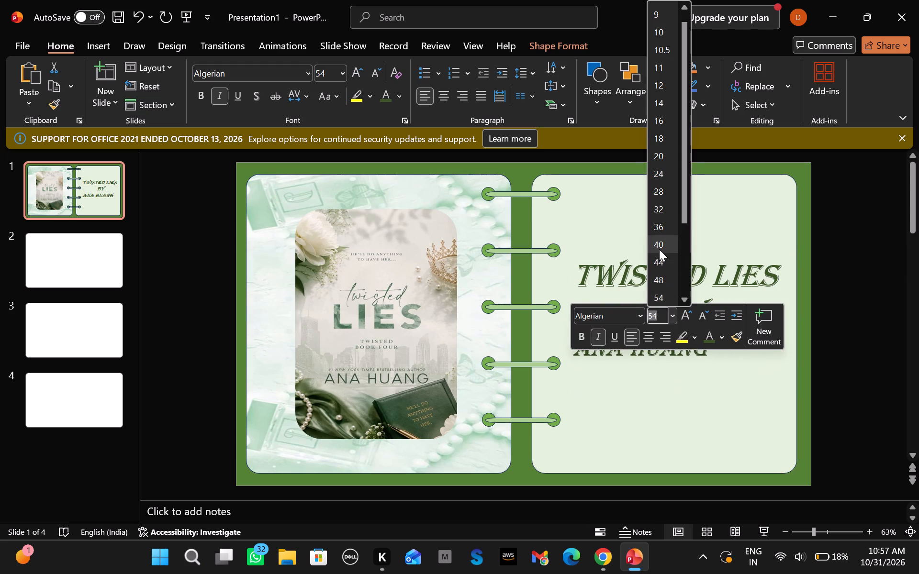
left_click(659, 251)
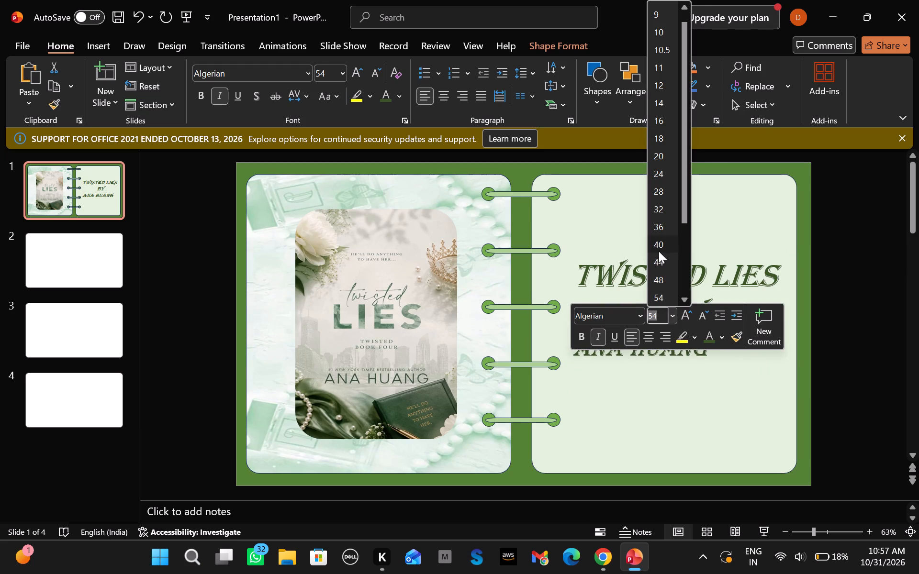
left_click(644, 370)
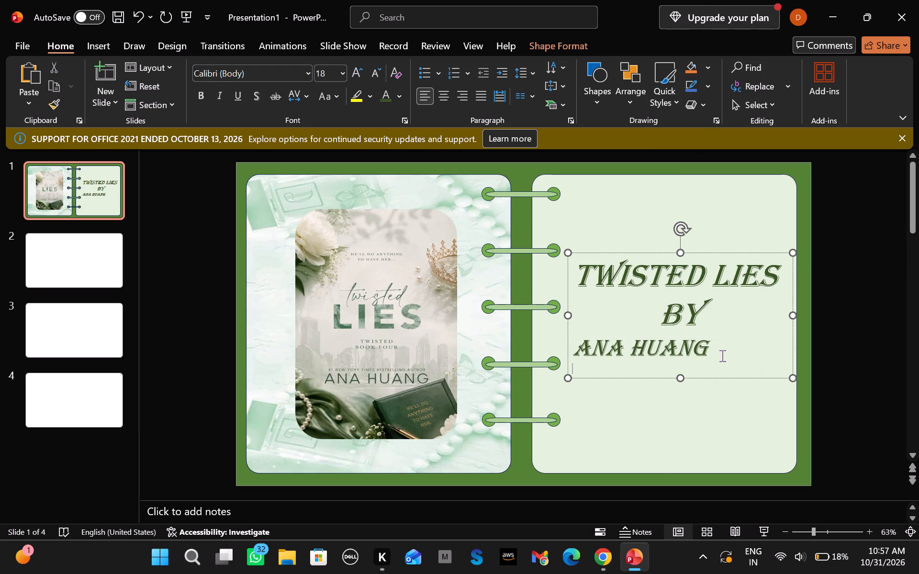
Centre the ANA HUANG line within the title text box.
left_click_drag(721, 355, 586, 354)
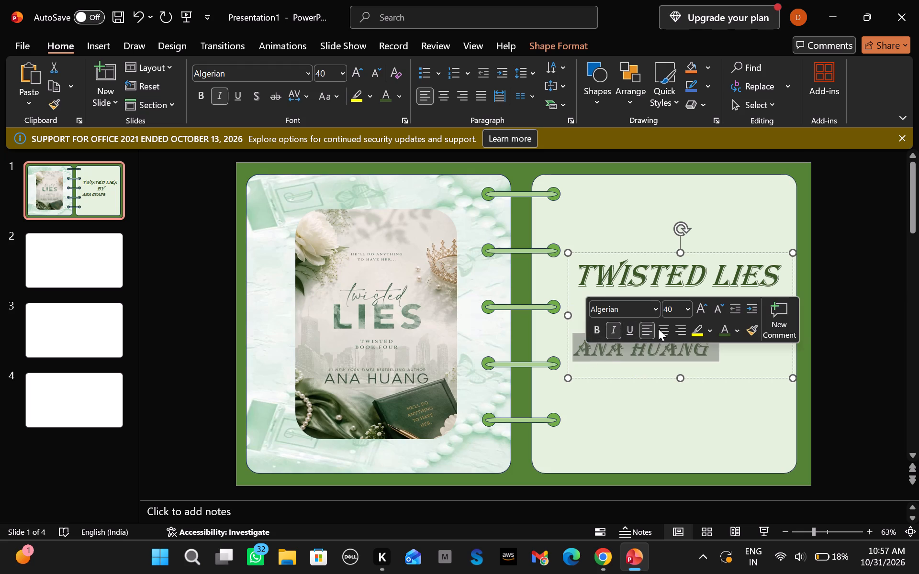
left_click(658, 329)
left_click(677, 443)
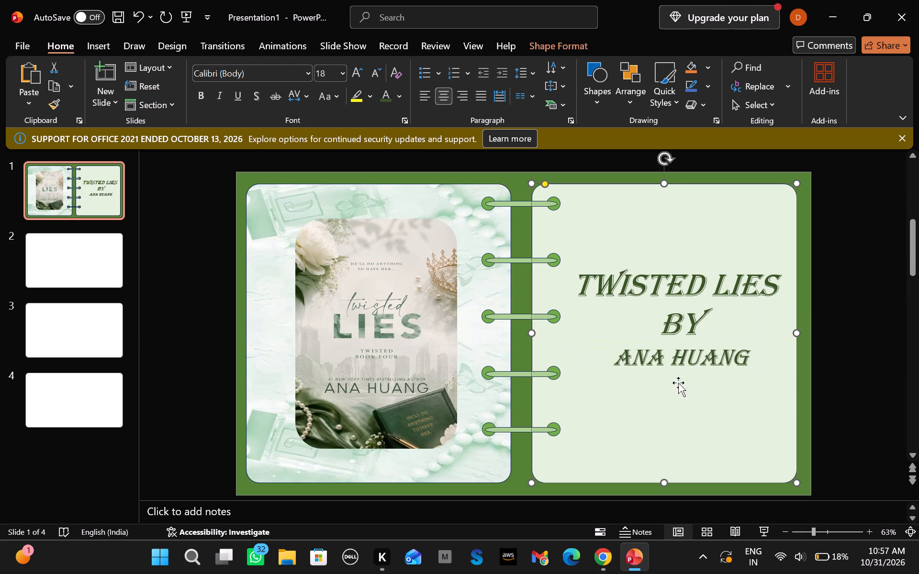
Insert a blank line between BY and ANA HUANG in the title text box.
left_click(710, 322)
key("Return")
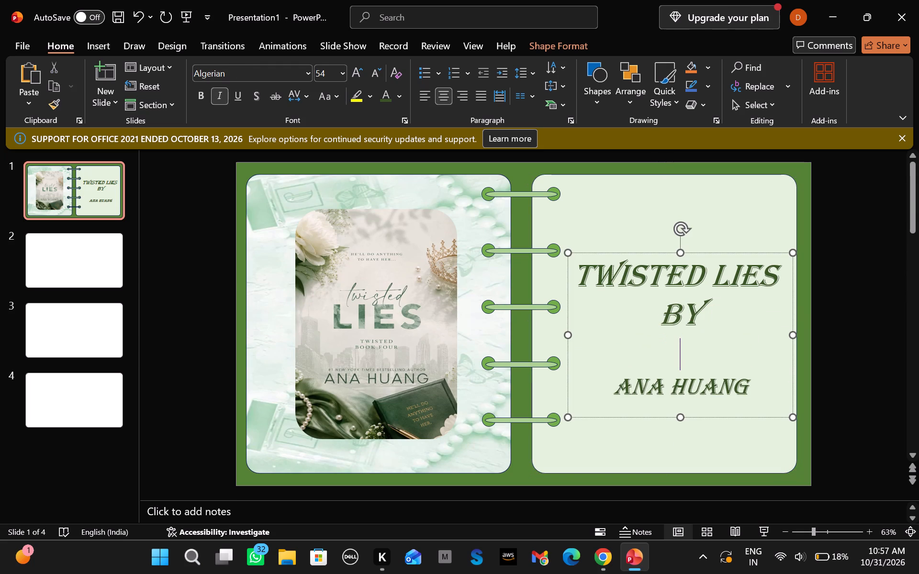
Set the font size of the BY line to 40.
left_click_drag(711, 316, 649, 327)
left_click_drag(649, 327, 663, 325)
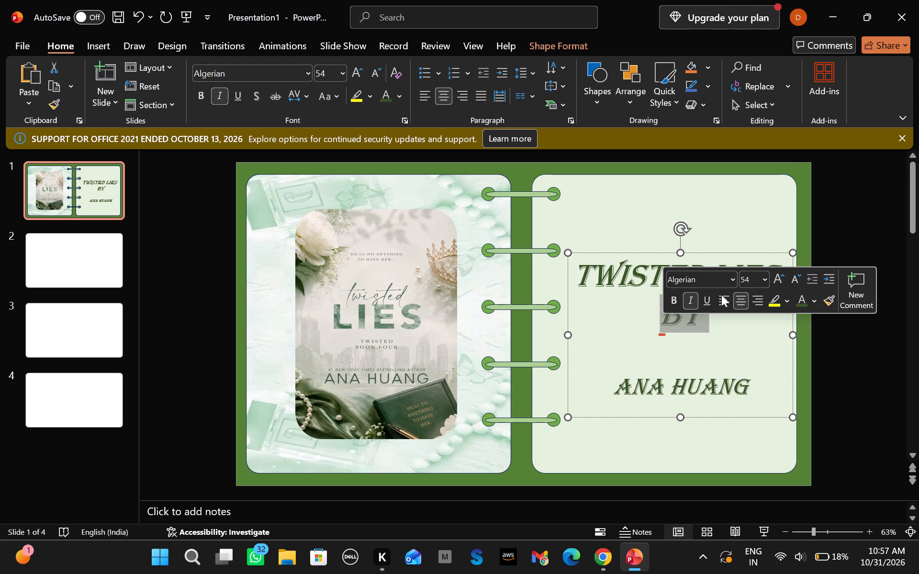
left_click(769, 279)
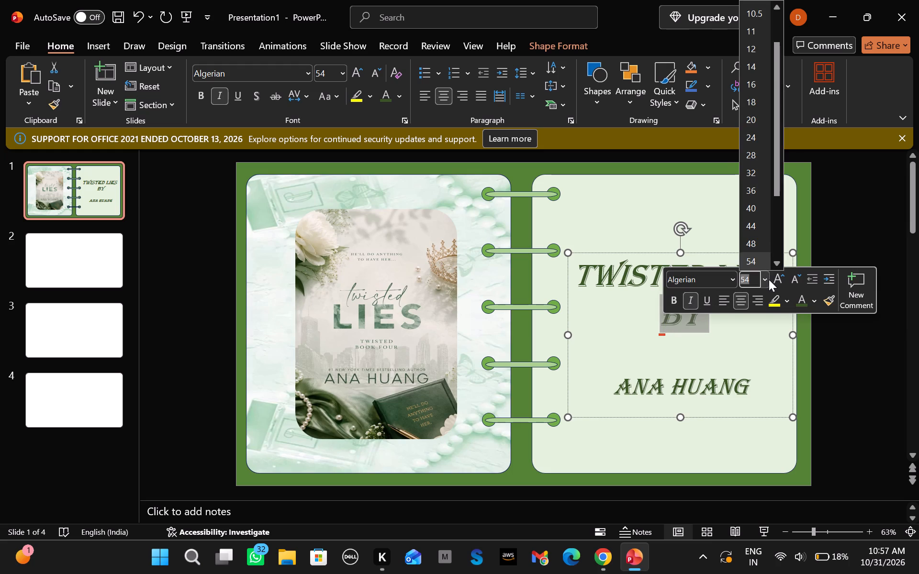
left_click(757, 215)
left_click(710, 342)
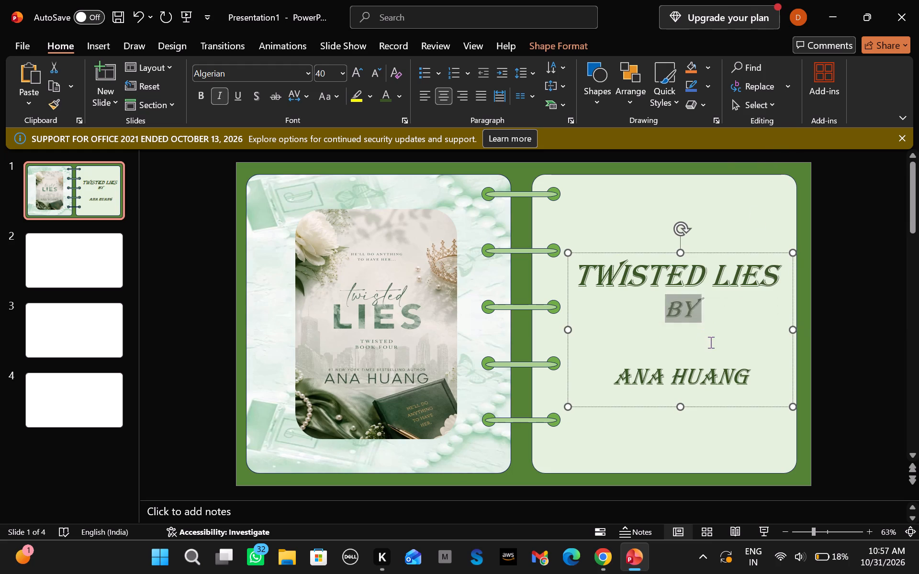
Insert a blank line between TWISTED LIES and BY in the title text box.
left_click(783, 272)
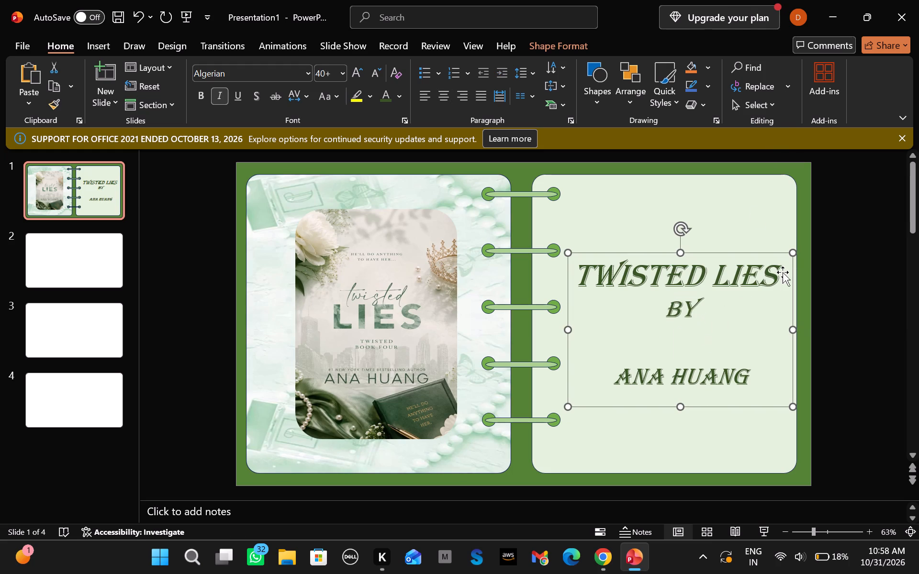
left_click(775, 281)
key("Return")
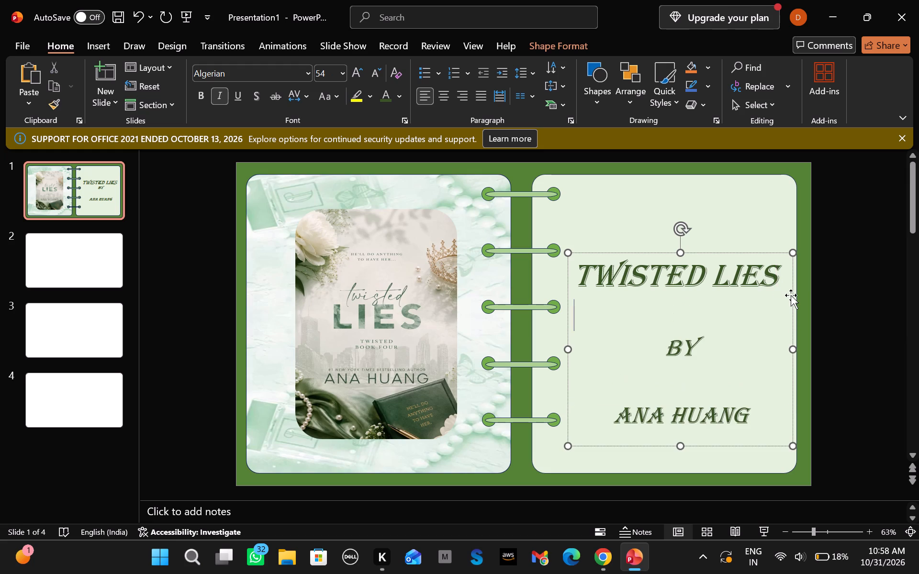
left_click(718, 371)
Delete the blank lines between TWISTED LIES, BY and ANA HUANG in the title text box.
left_click(723, 347)
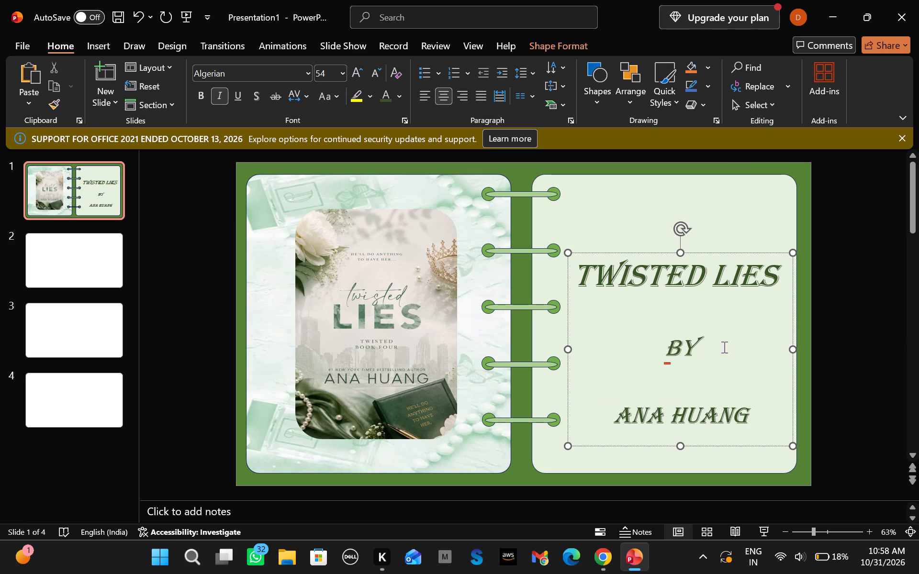
left_click_drag(705, 358, 640, 357)
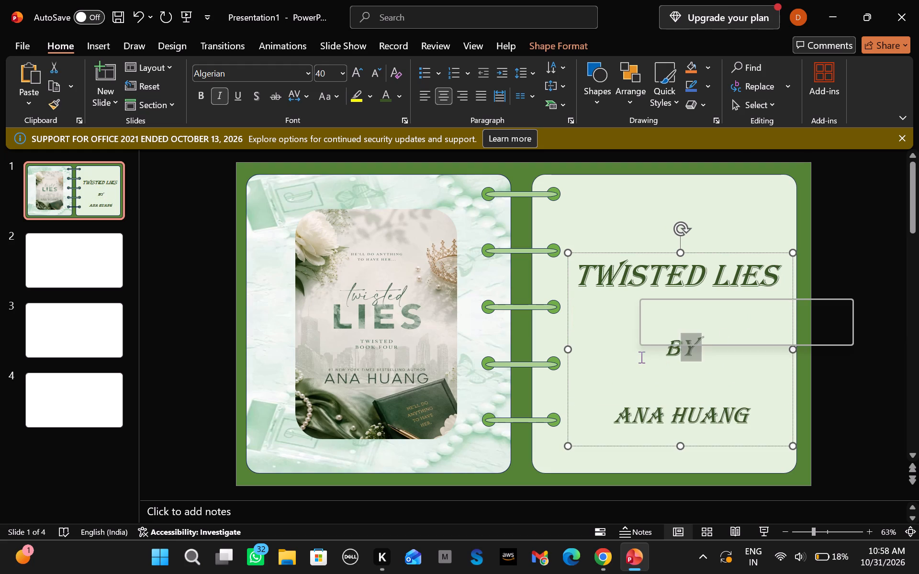
left_click(695, 368)
left_click(690, 209)
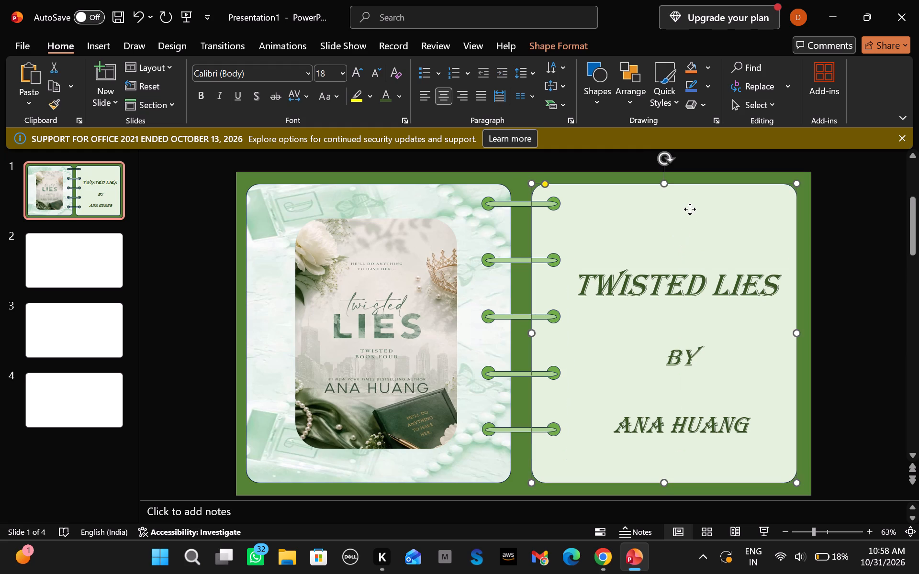
left_click(686, 281)
left_click(687, 320)
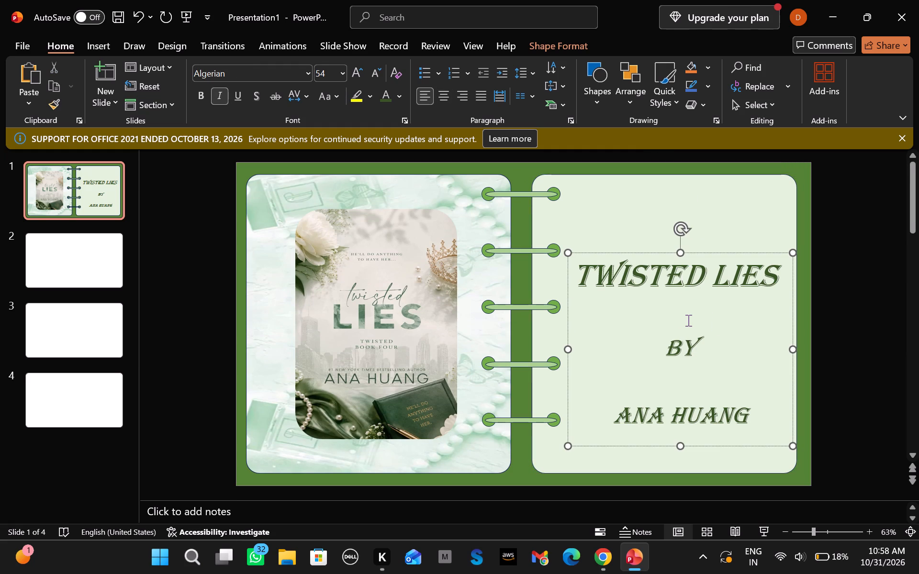
key("BackSpace")
left_click(686, 343)
key("BackSpace")
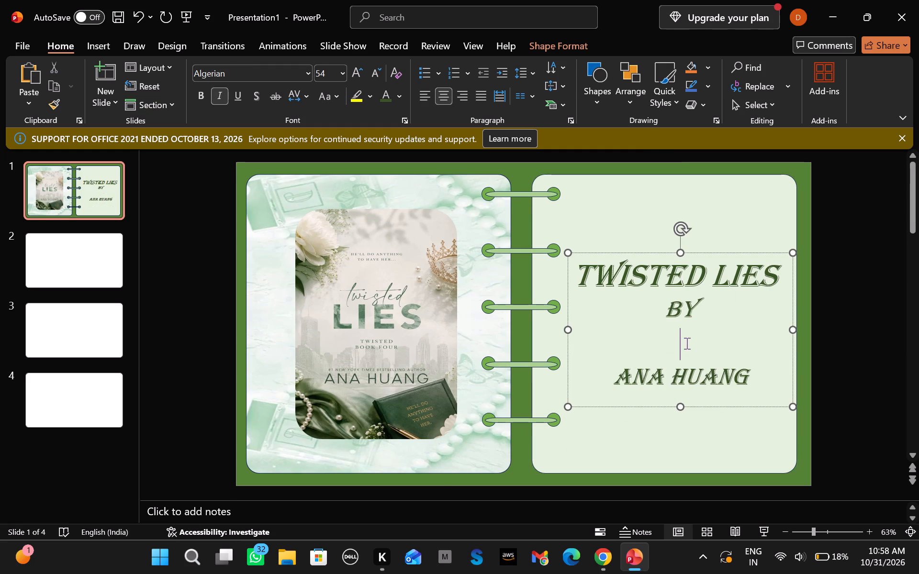
left_click(693, 442)
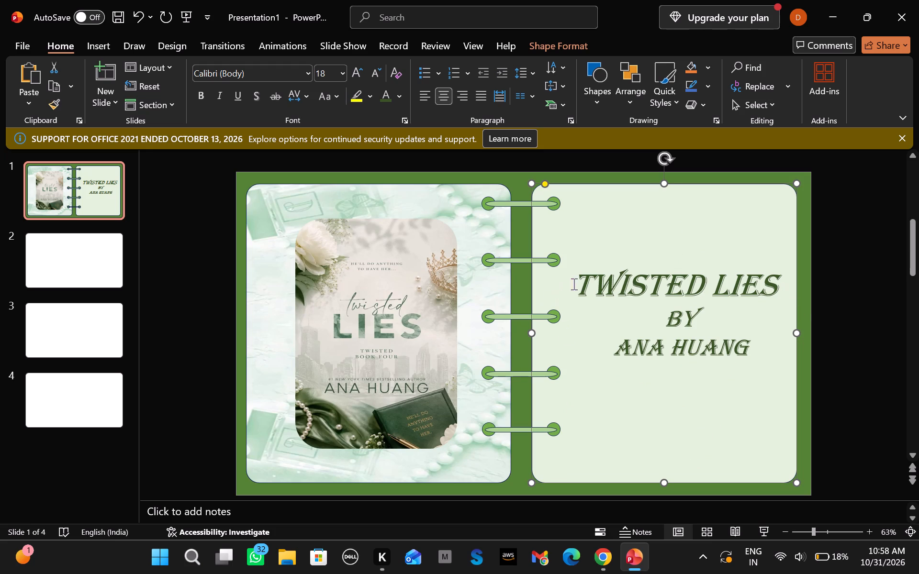
Set the line spacing of all three title lines to 2.0.
left_click_drag(582, 278, 745, 361)
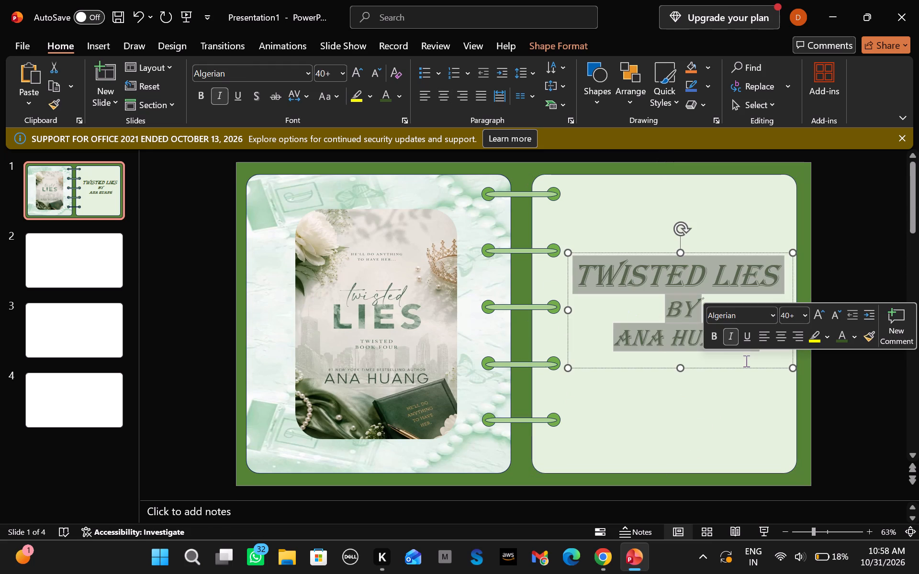
left_click(561, 89)
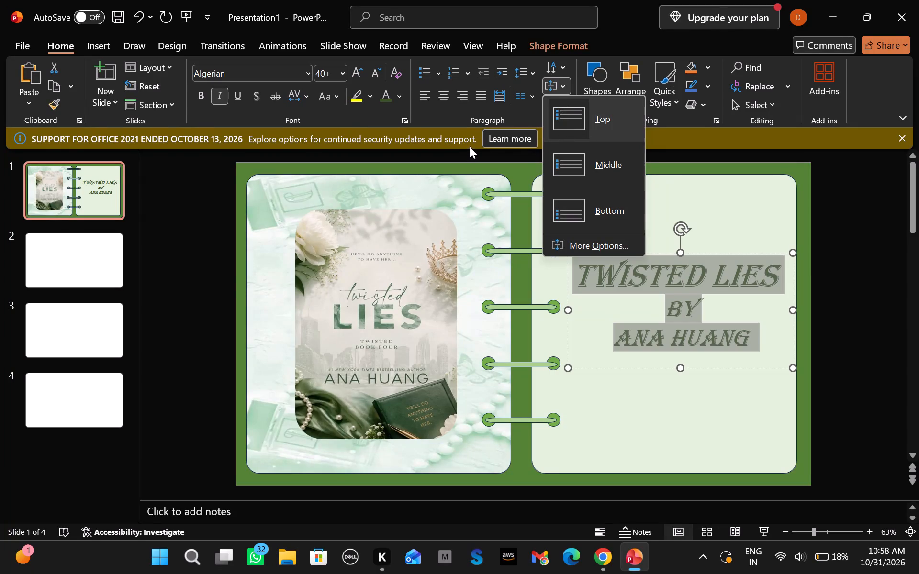
left_click(442, 112)
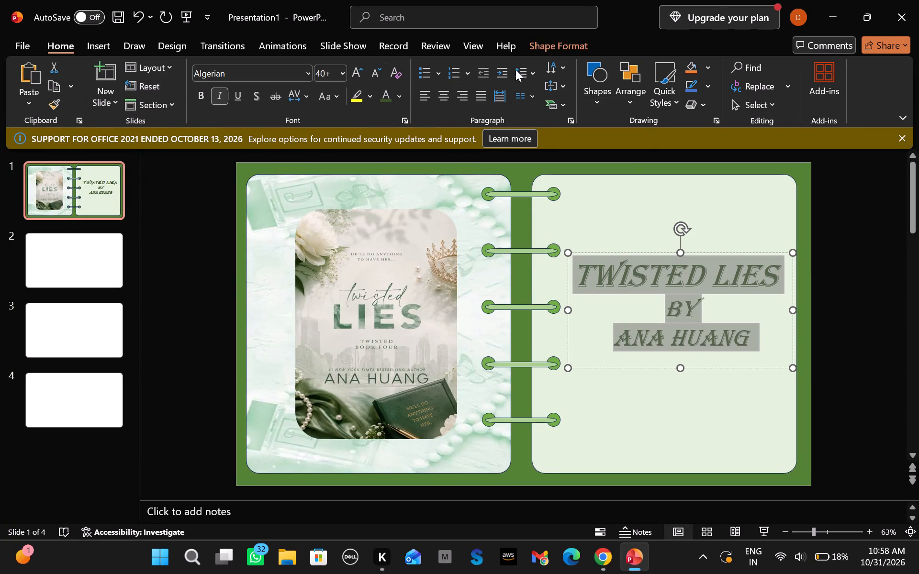
left_click(516, 69)
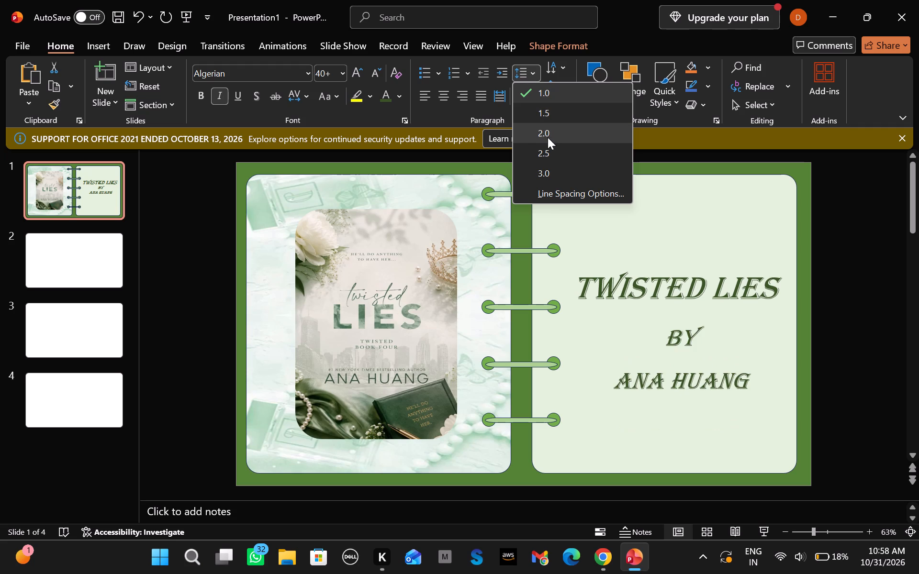
left_click(548, 139)
Move the title text box up so it sits roughly centred on the notebook's right page.
left_click_drag(673, 310, 662, 298)
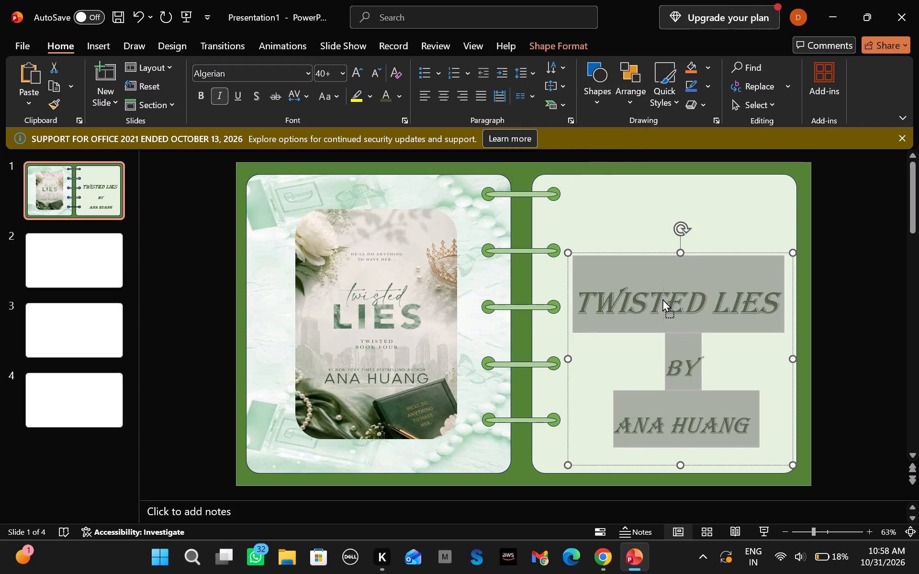
left_click_drag(662, 298, 661, 288)
left_click(648, 253)
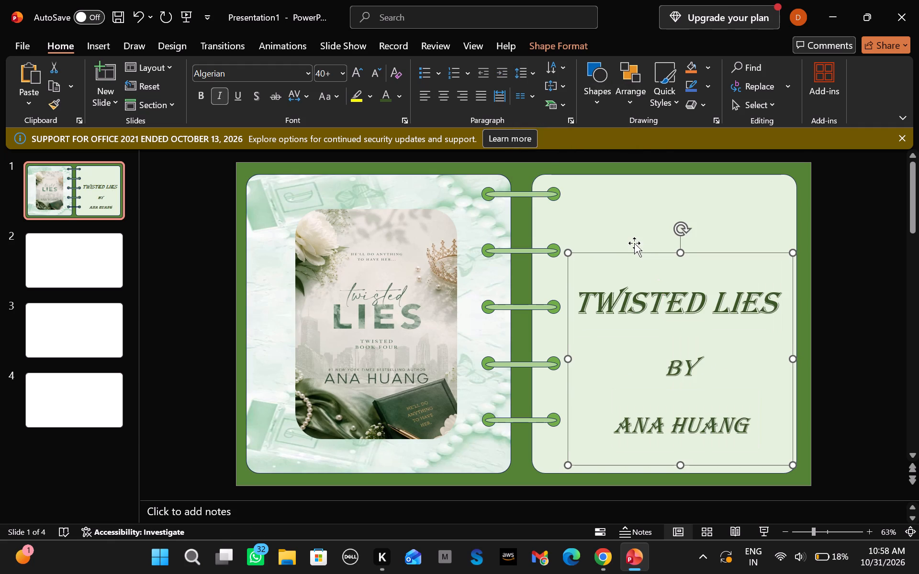
left_click(634, 242)
left_click(676, 327)
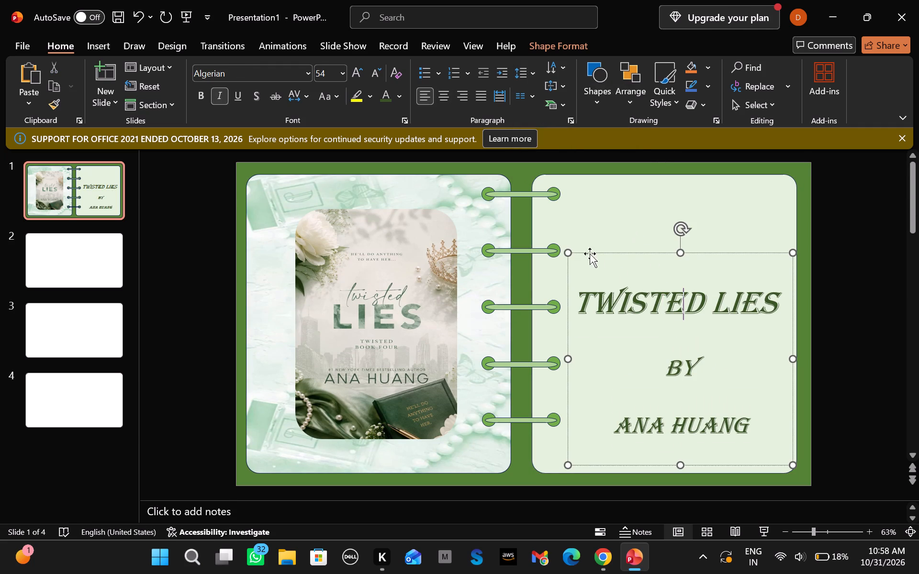
left_click_drag(623, 252, 611, 228)
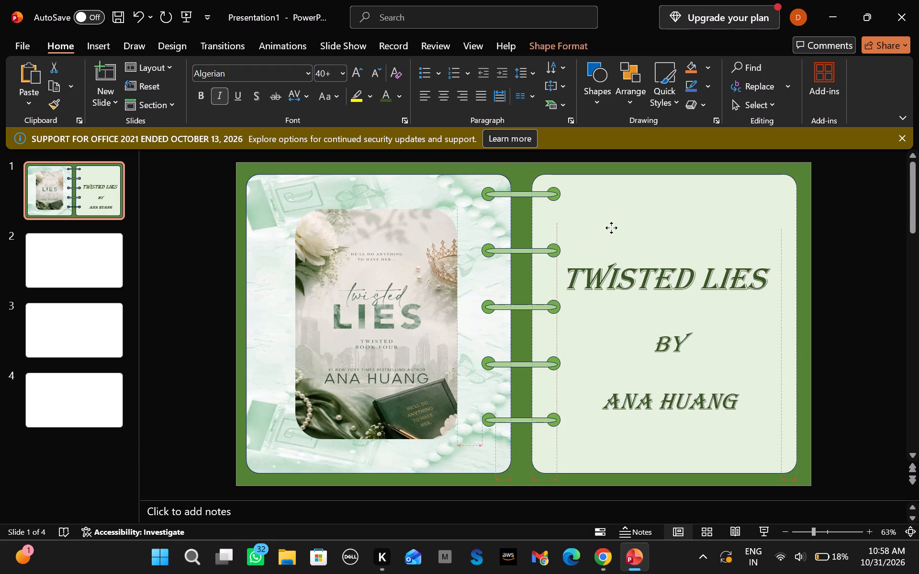
left_click_drag(611, 228, 611, 227)
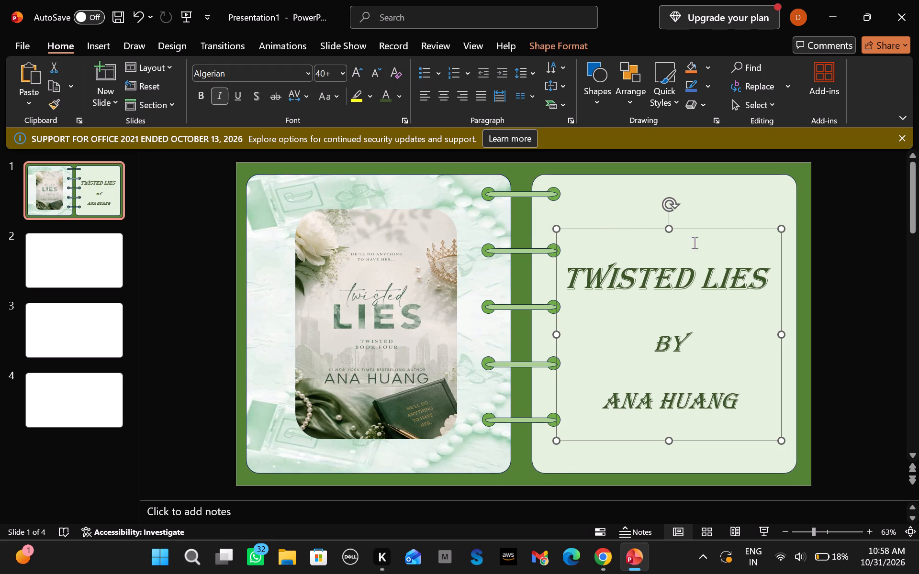
left_click(737, 213)
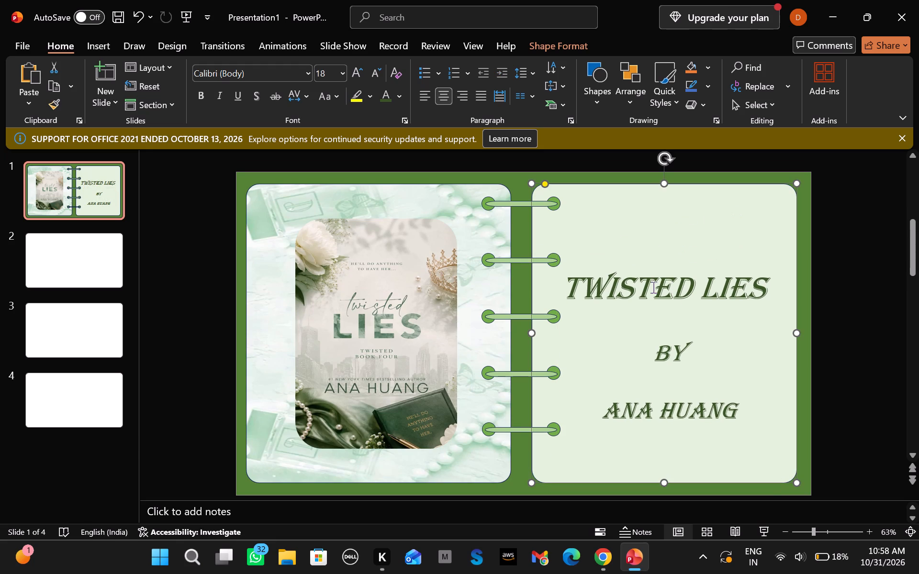
left_click(683, 295)
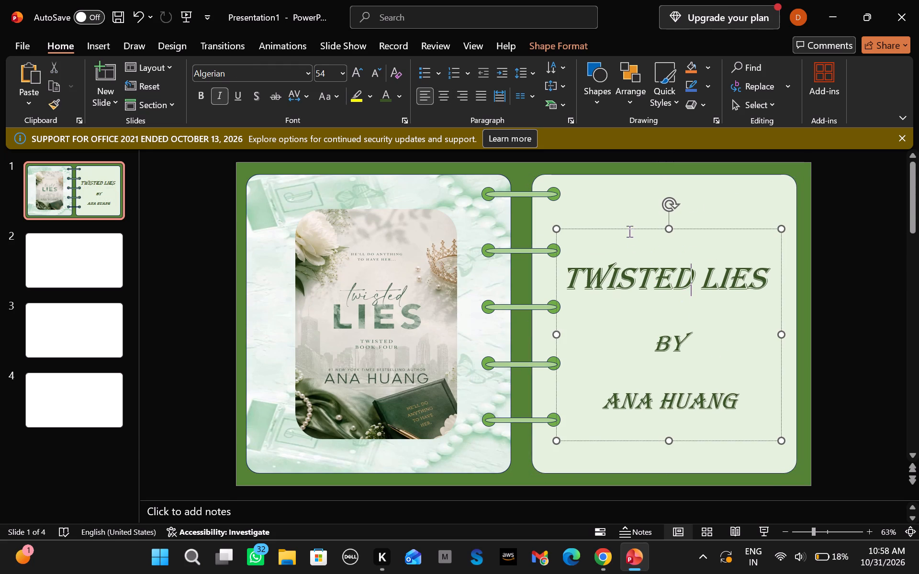
left_click_drag(640, 227, 645, 190)
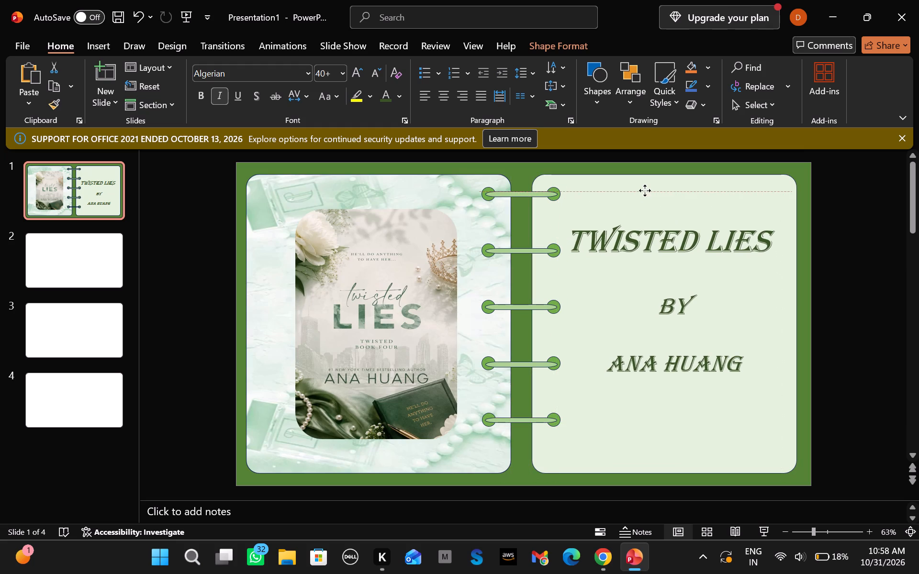
left_click_drag(645, 190, 653, 201)
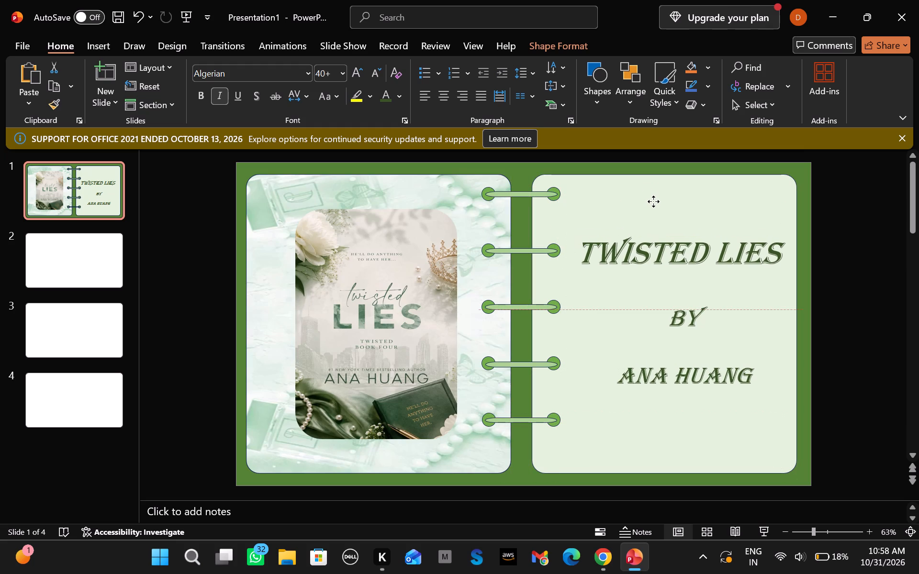
left_click_drag(653, 201, 648, 211)
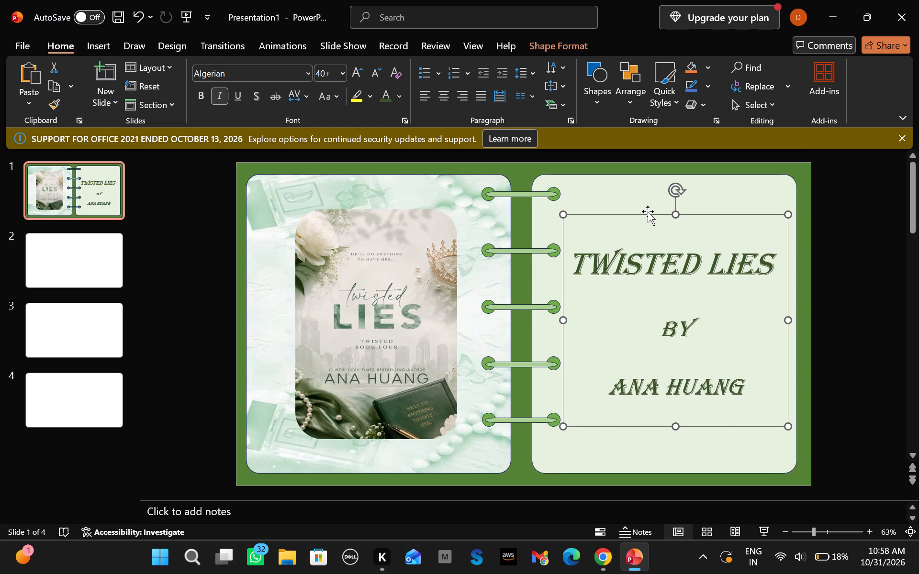
left_click(633, 183)
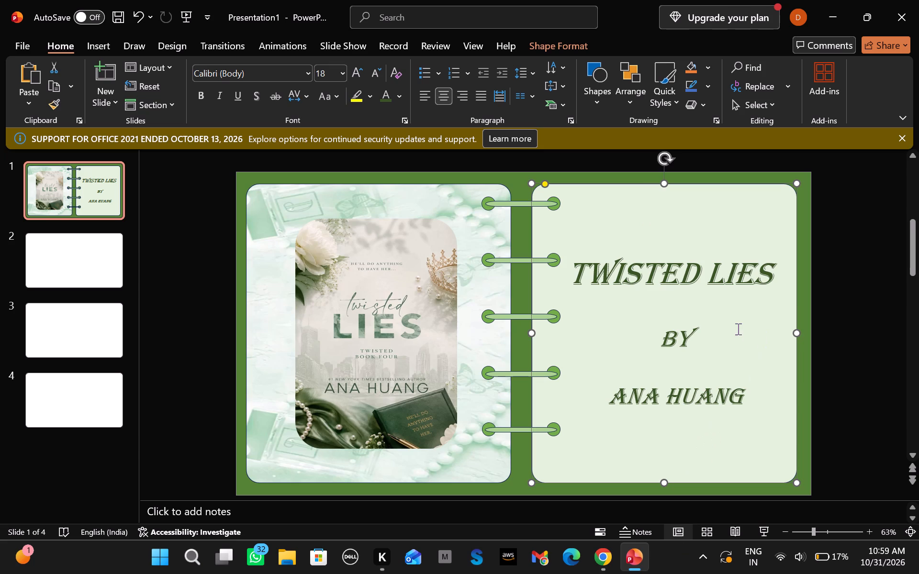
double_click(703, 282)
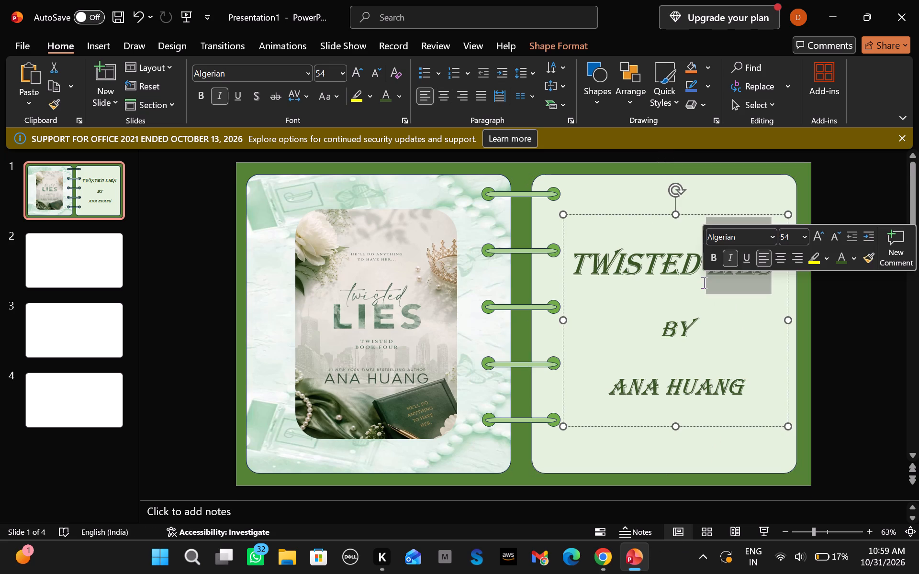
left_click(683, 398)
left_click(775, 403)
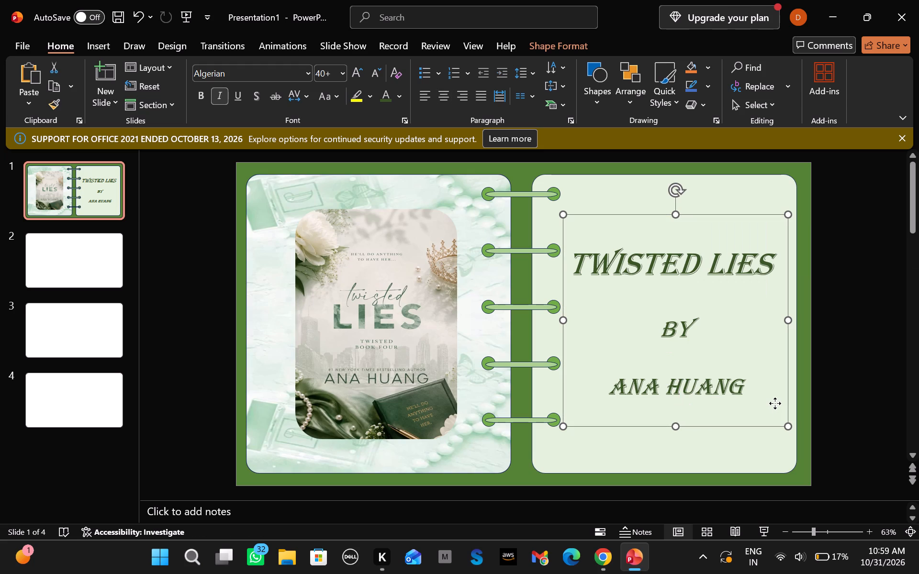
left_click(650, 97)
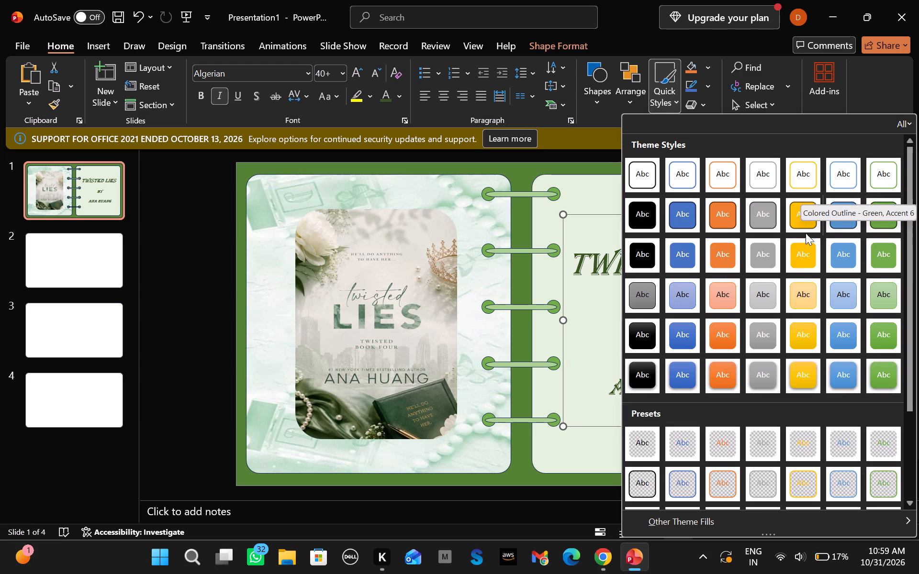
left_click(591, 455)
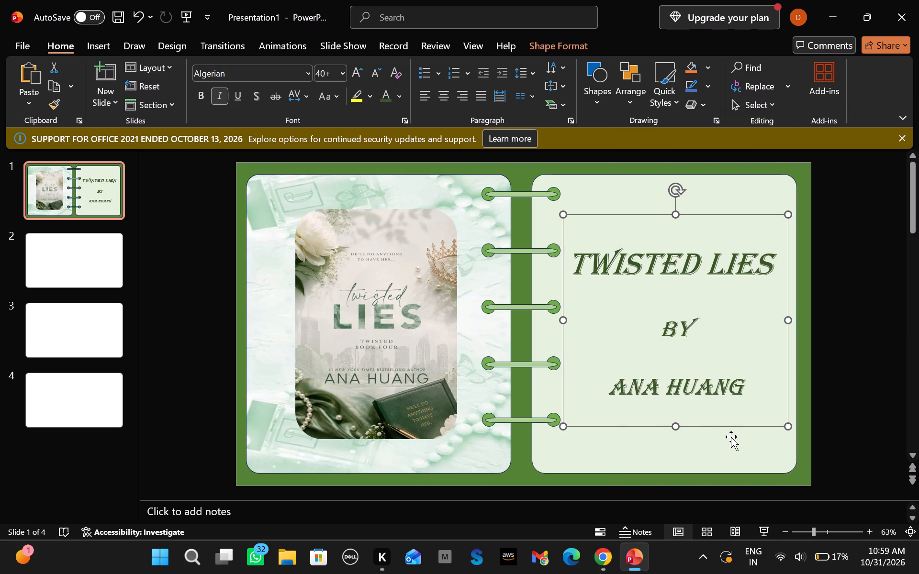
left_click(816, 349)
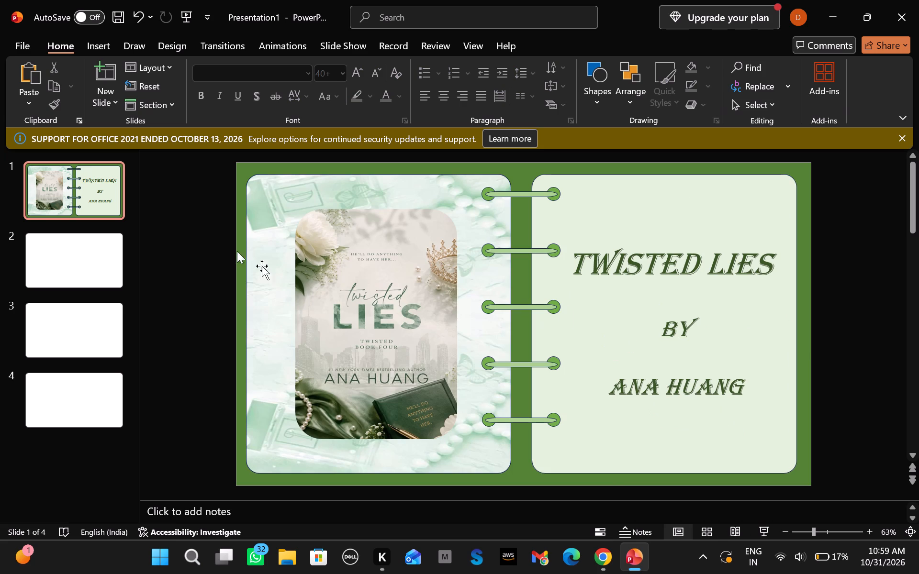
Widen the title text box so its right side reaches the edge of the notebook page.
left_click(703, 389)
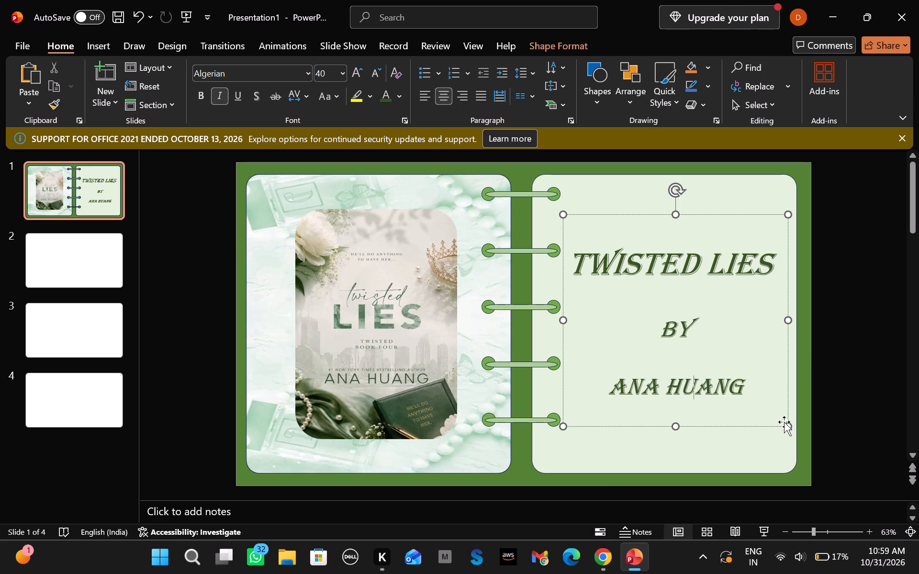
left_click_drag(790, 424, 794, 381)
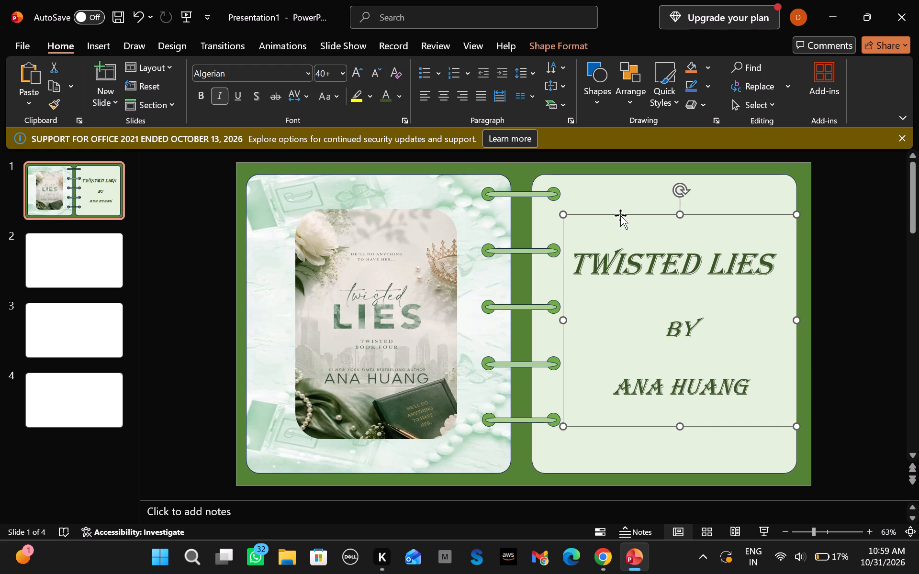
Move the title text box up to the top edge of the notebook's right page.
left_click_drag(620, 215, 615, 171)
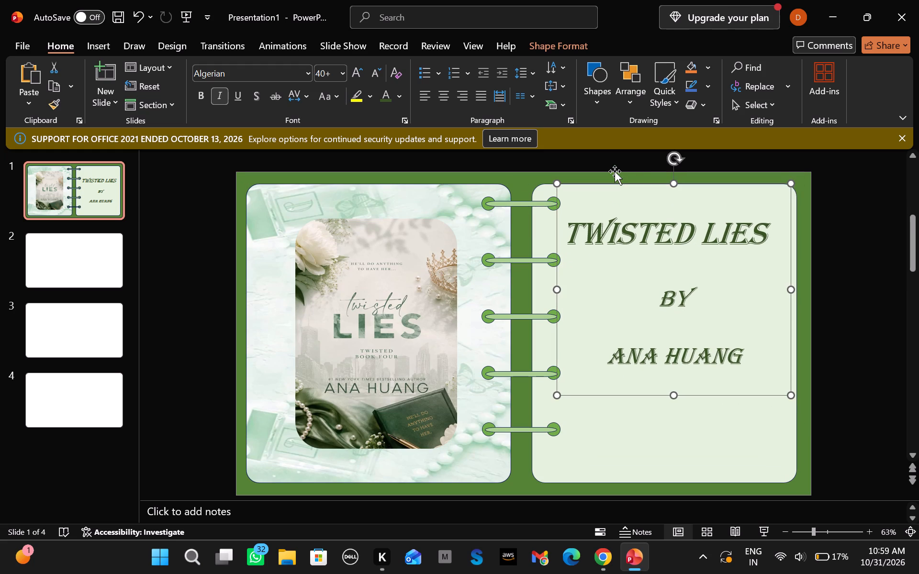
left_click(608, 426)
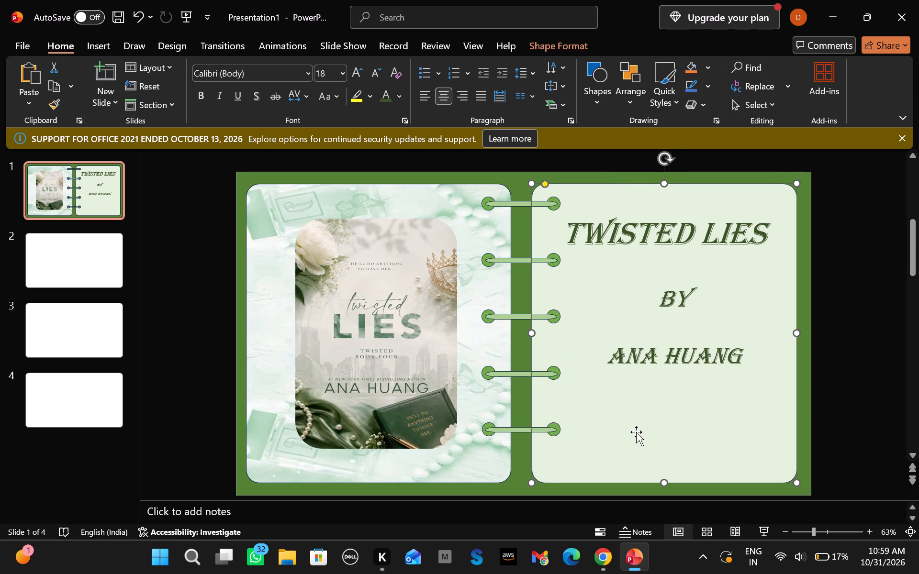
Draw a wide text box below the ANA HUANG line on the notebook's right page and enter "Book Review" in it.
left_click(140, 48)
left_click(111, 50)
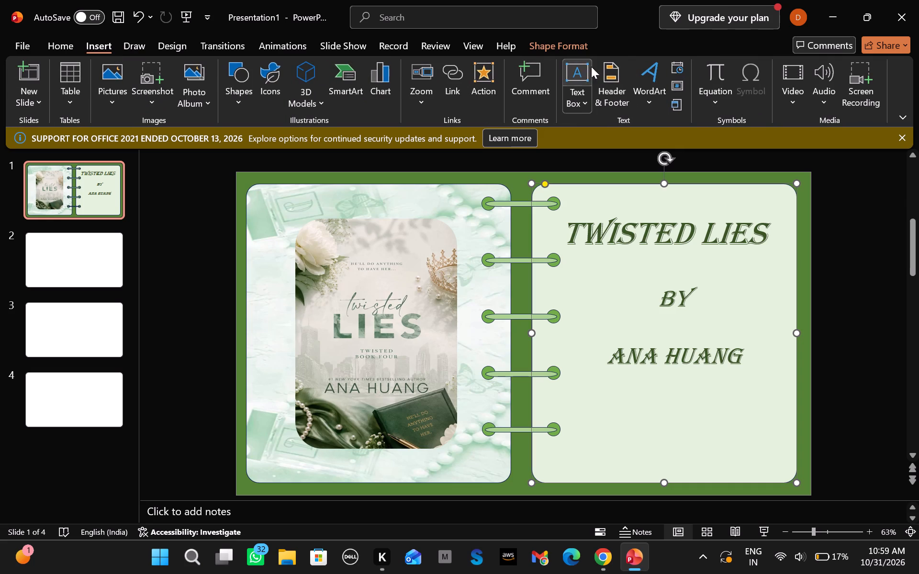
left_click(584, 73)
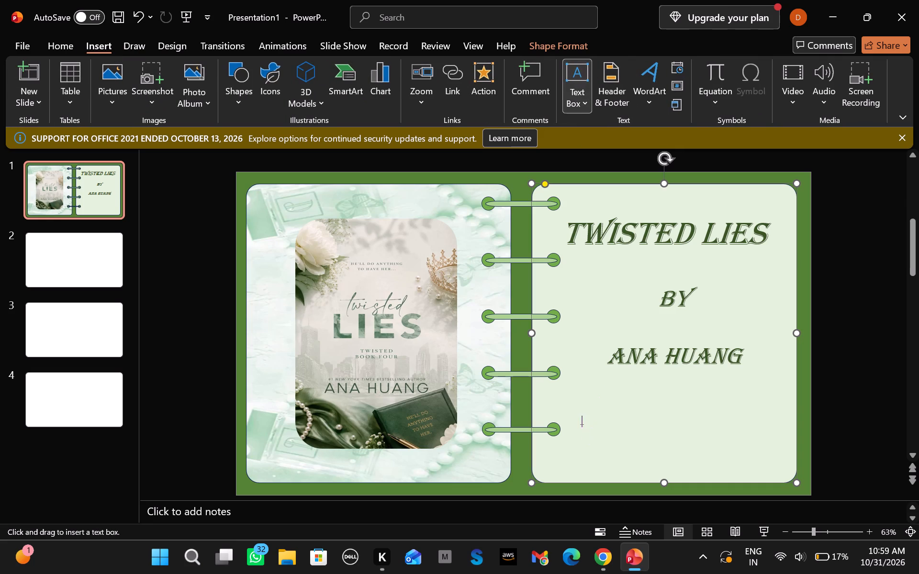
left_click(580, 419)
left_click(580, 419)
left_click_drag(580, 419, 584, 419)
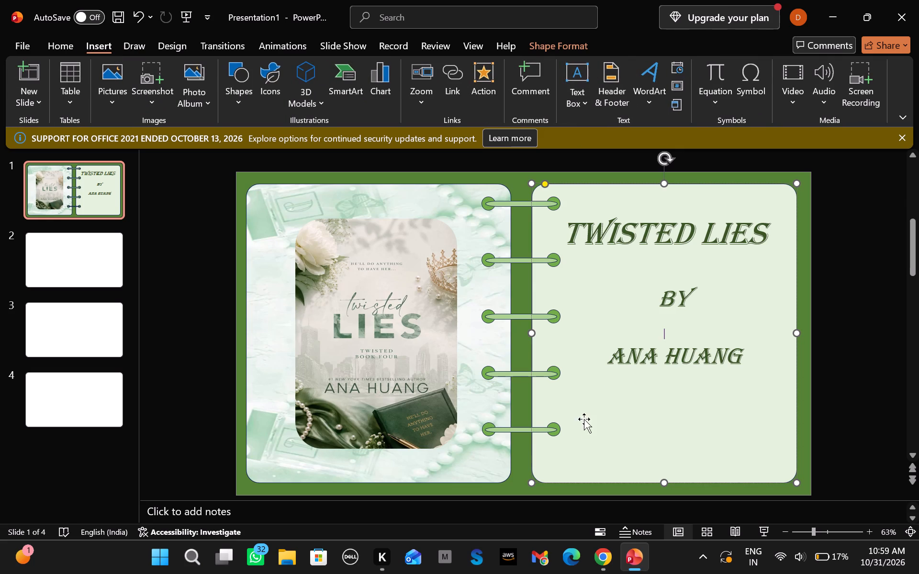
left_click_drag(584, 419, 655, 424)
left_click(578, 78)
left_click_drag(578, 395, 758, 444)
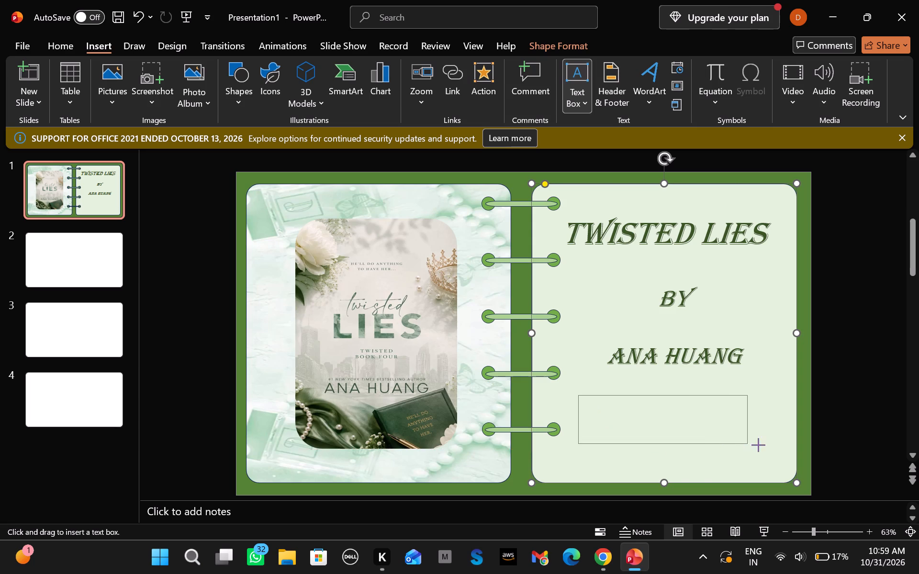
left_click_drag(758, 444, 774, 444)
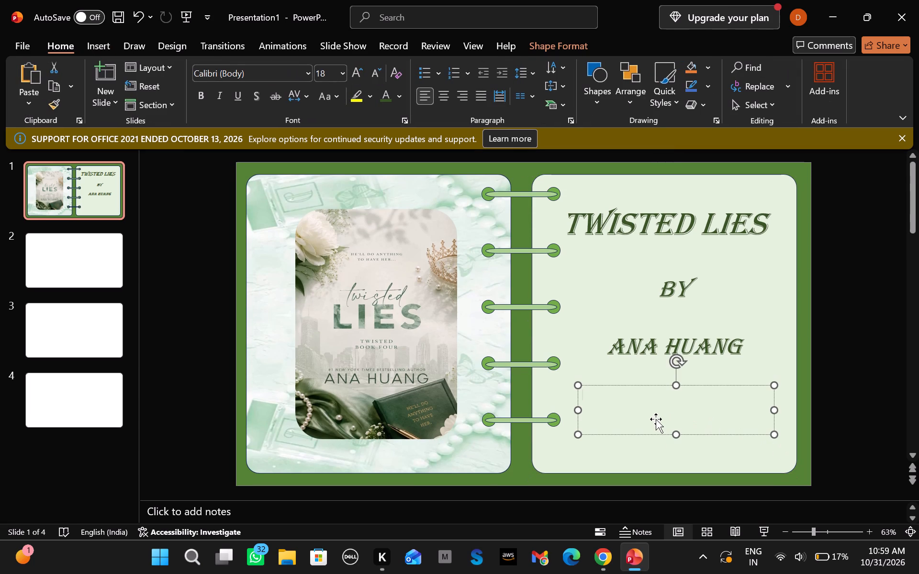
type("Book")
key("space")
type("Re")
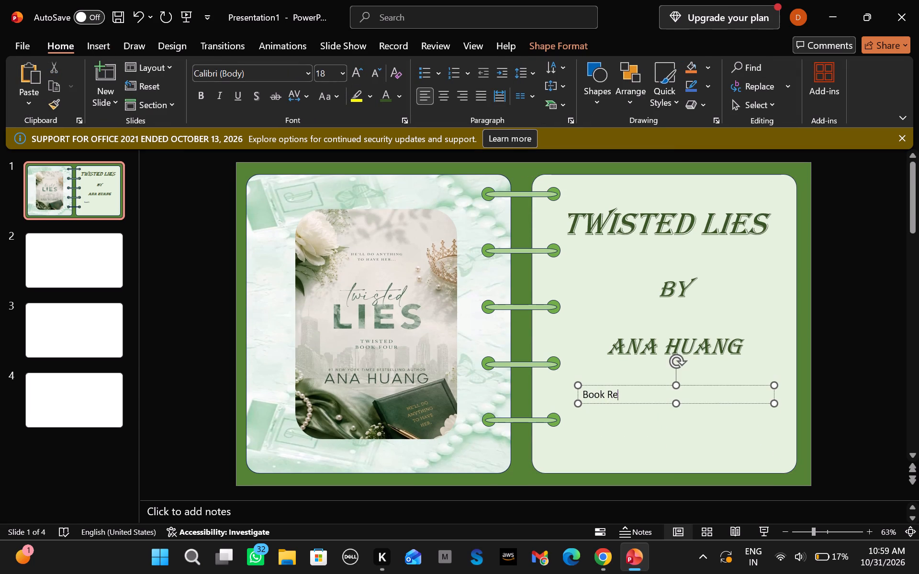
type("view")
Format the Book Review text in Algerian at size 48.
left_click(651, 396)
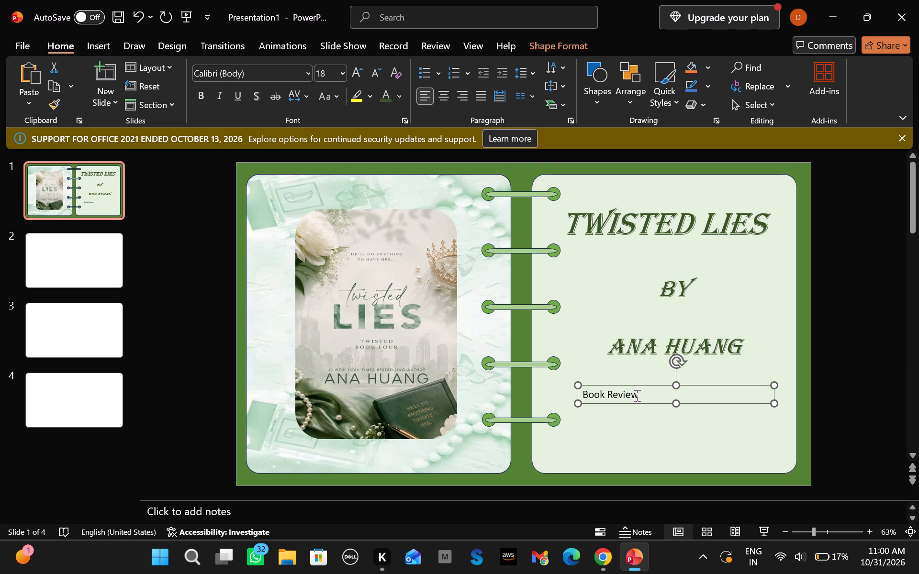
left_click_drag(636, 395, 569, 396)
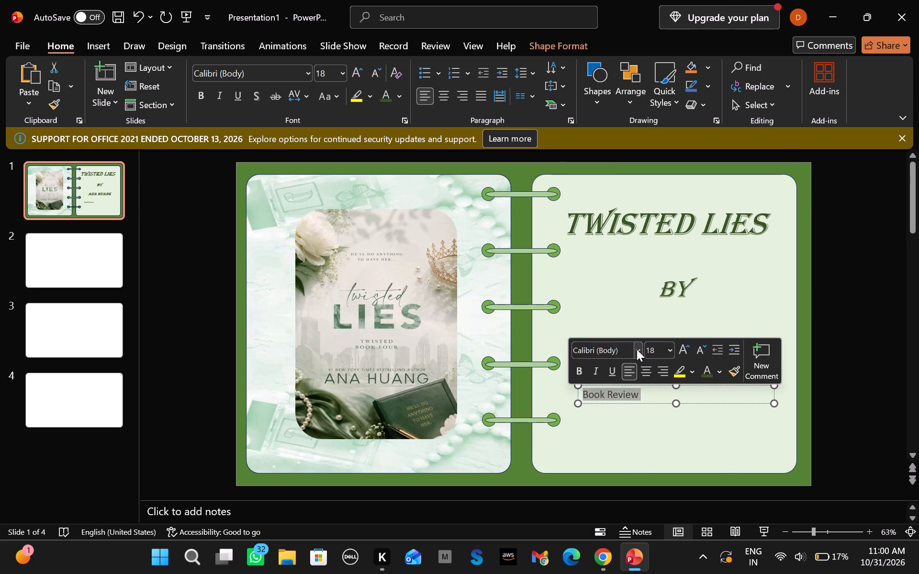
left_click(637, 349)
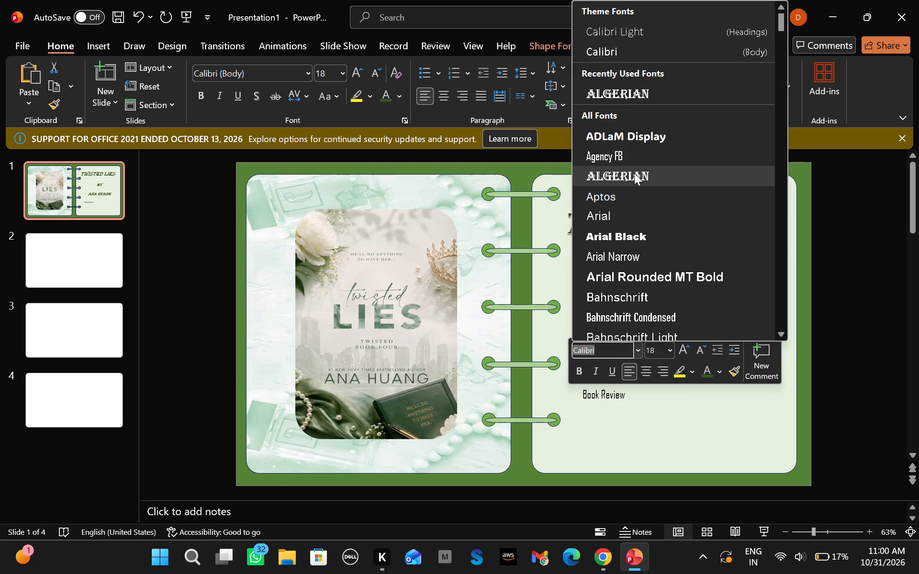
left_click(634, 173)
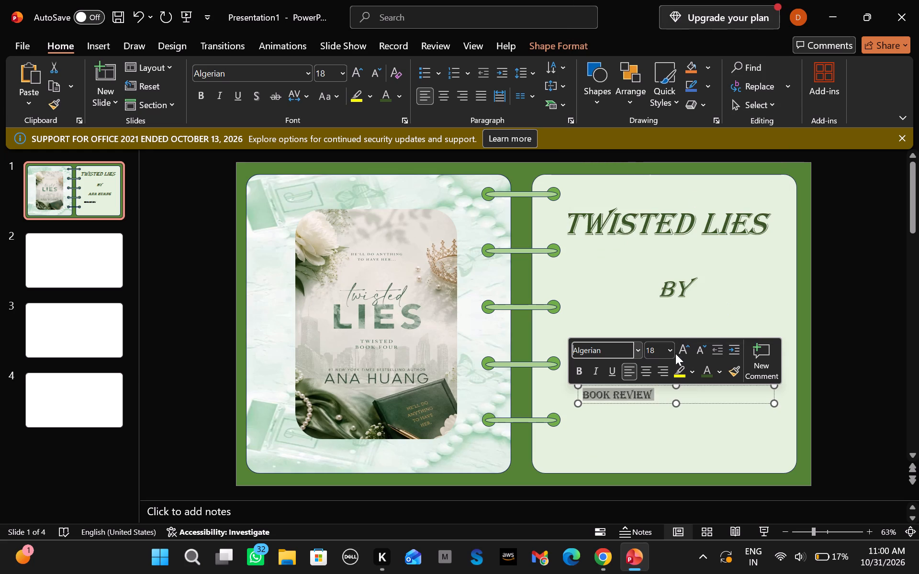
left_click(671, 350)
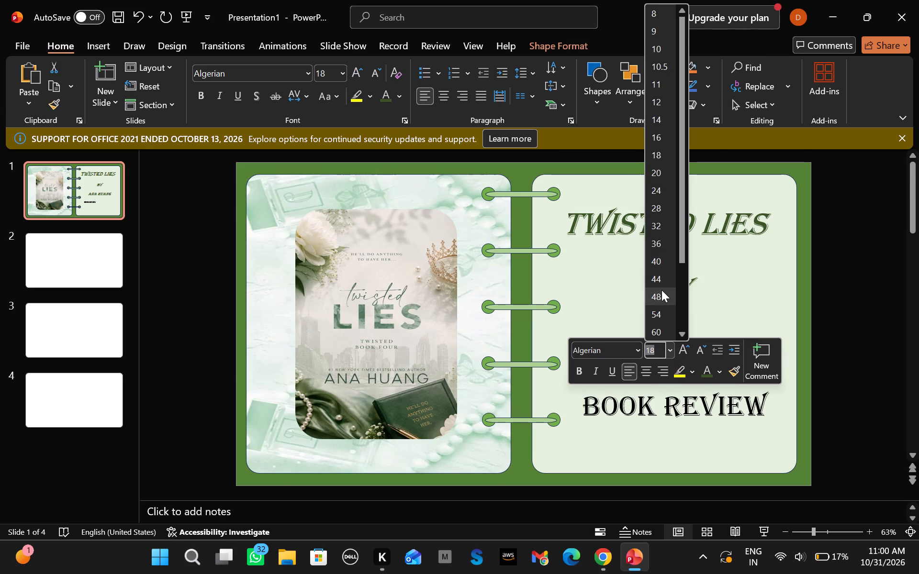
left_click(661, 290)
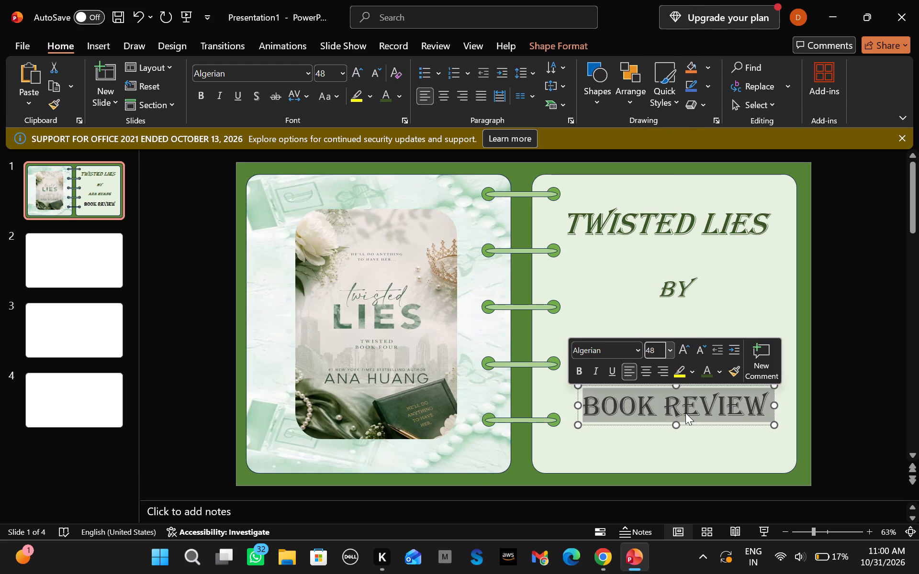
Change the Book Review text's font colour to the dark gold theme shade.
left_click(685, 413)
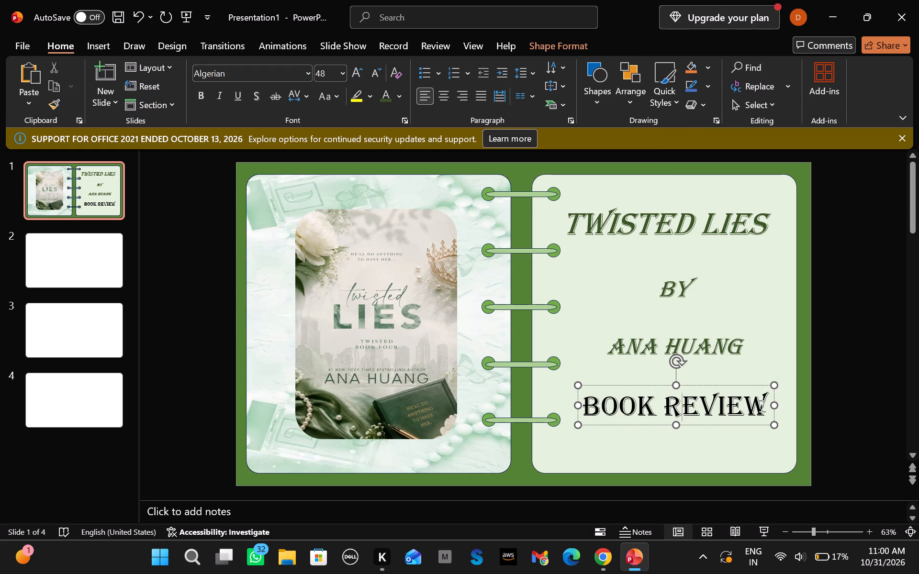
left_click_drag(763, 406, 581, 408)
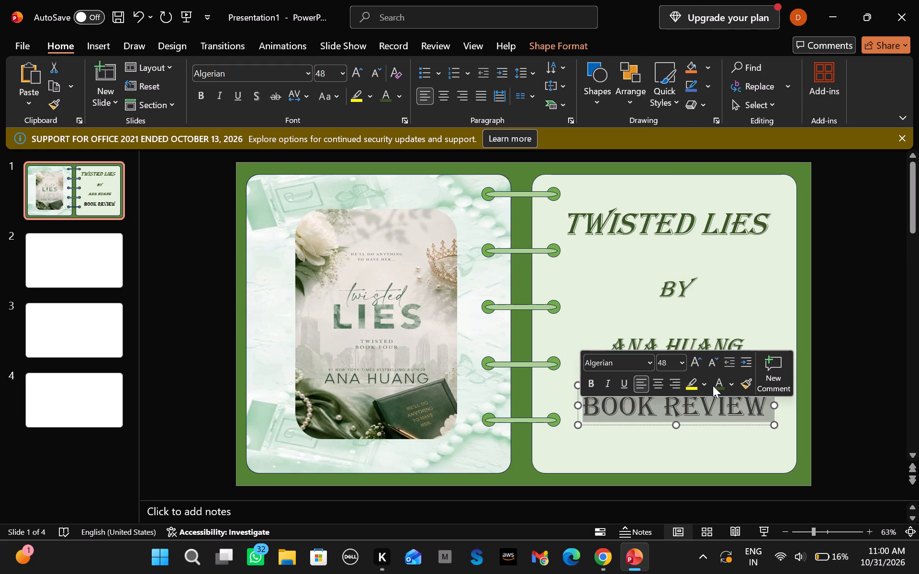
left_click(728, 385)
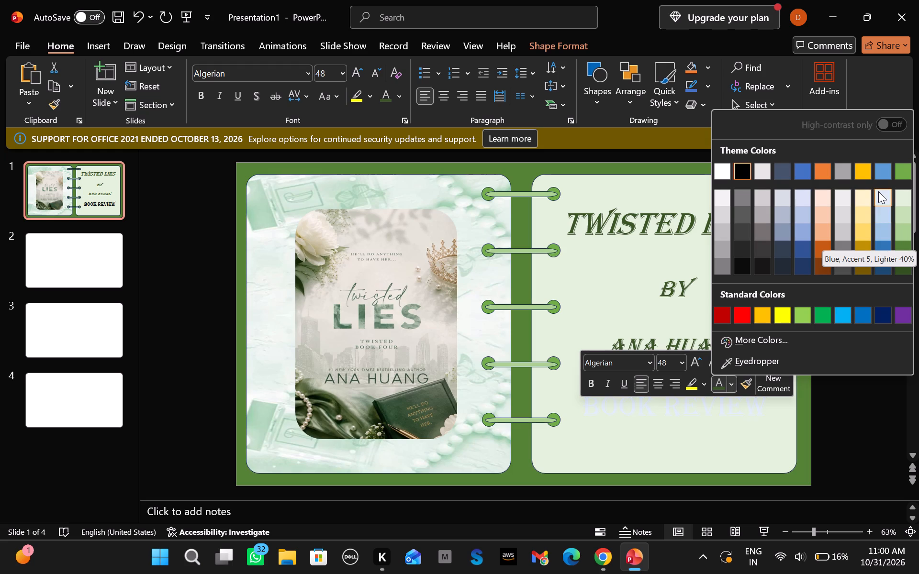
left_click(863, 245)
left_click(764, 442)
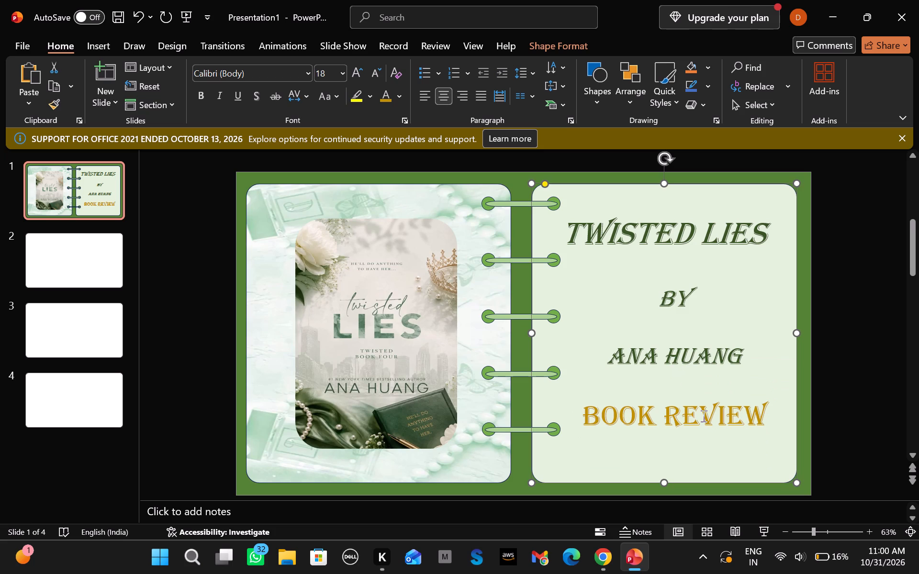
left_click(676, 414)
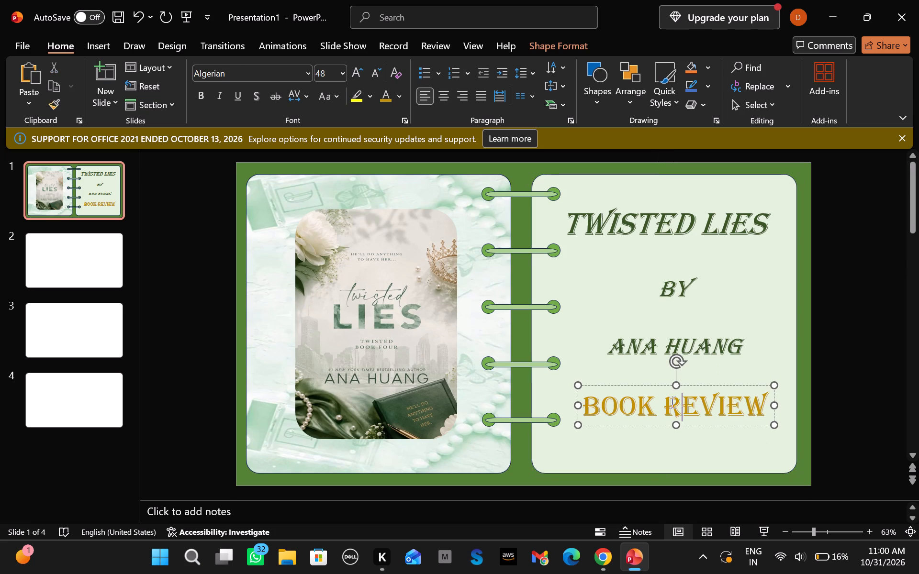
left_click(748, 446)
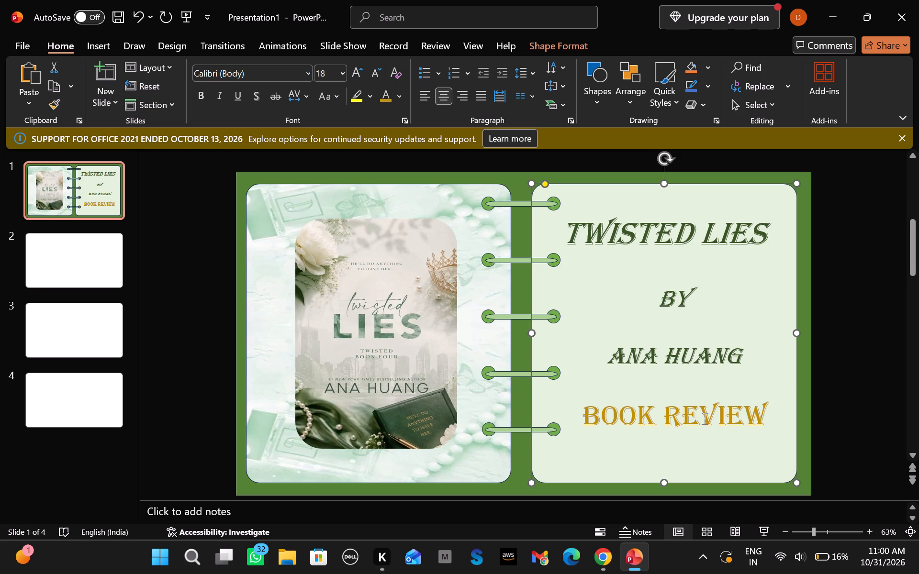
Fill the Book Review text box with the second-lightest green theme shade.
left_click(703, 418)
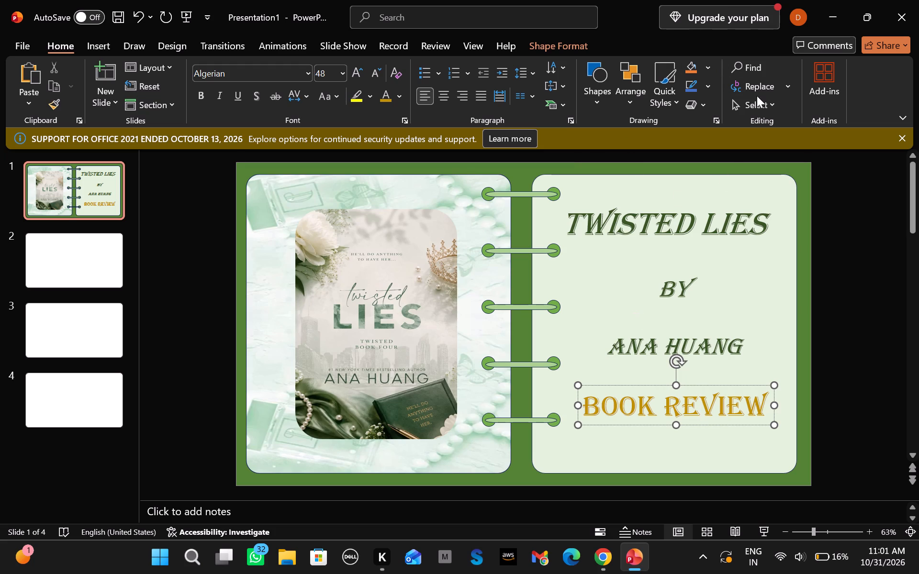
left_click(713, 68)
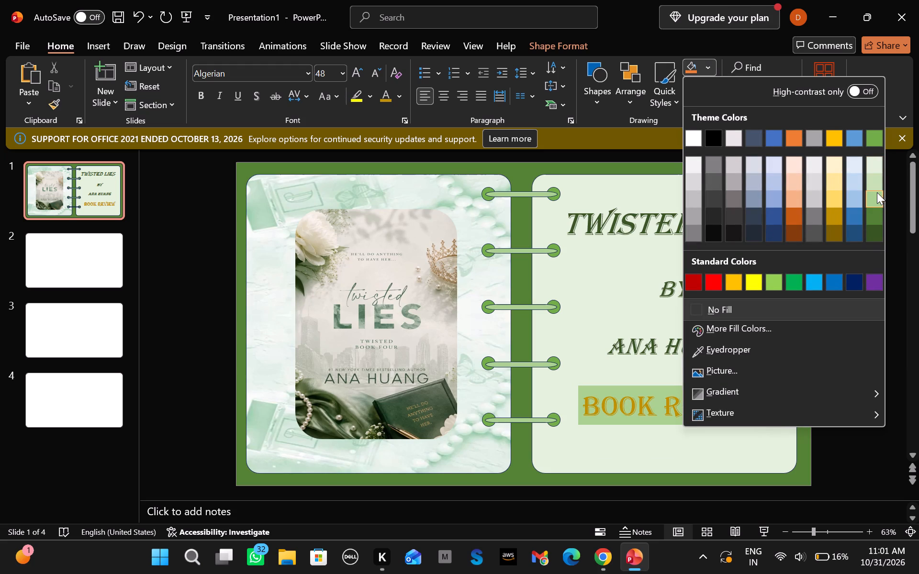
left_click(876, 187)
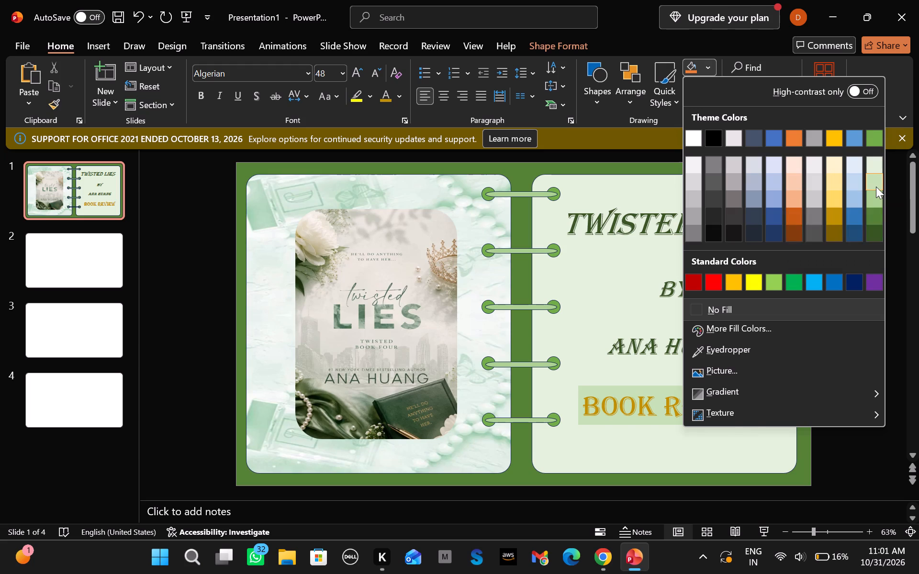
left_click(712, 414)
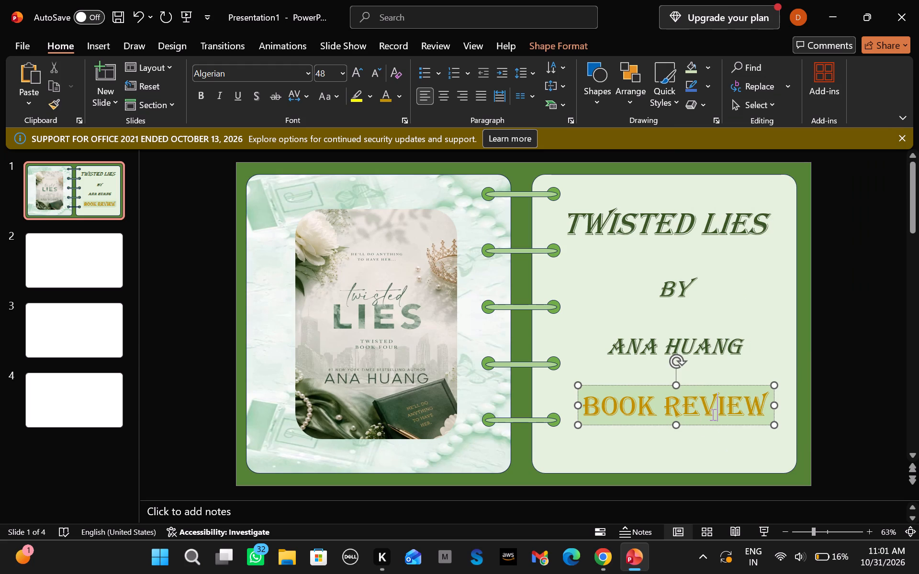
Set the Book Review text's reflection to 0% transparency, 0% size, 0 pt blur and 1 pt distance.
left_click(758, 420)
right_click(758, 420)
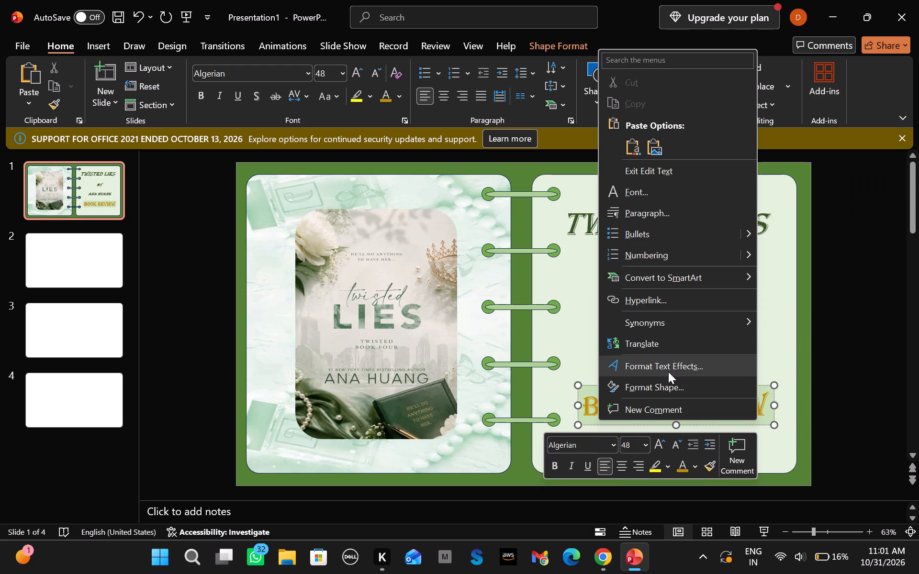
left_click(668, 372)
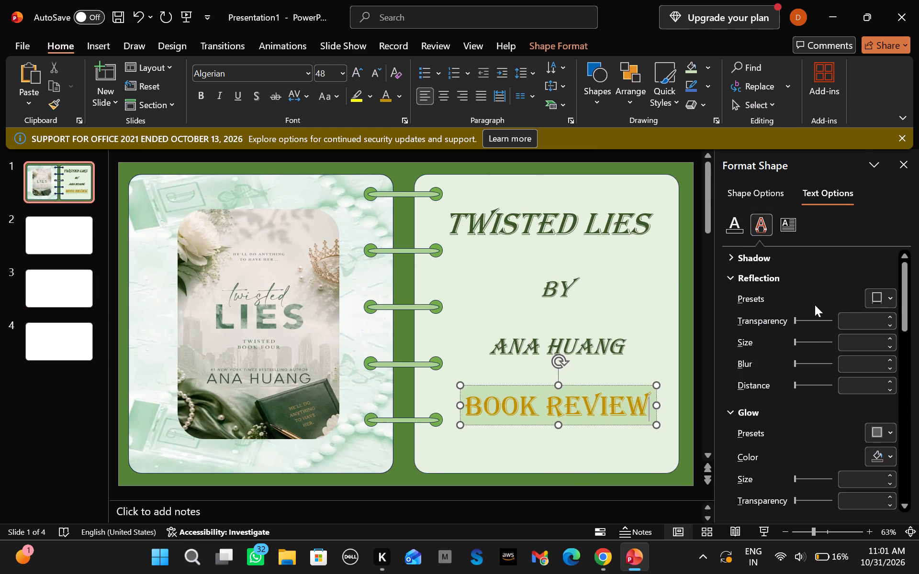
left_click_drag(795, 320, 781, 320)
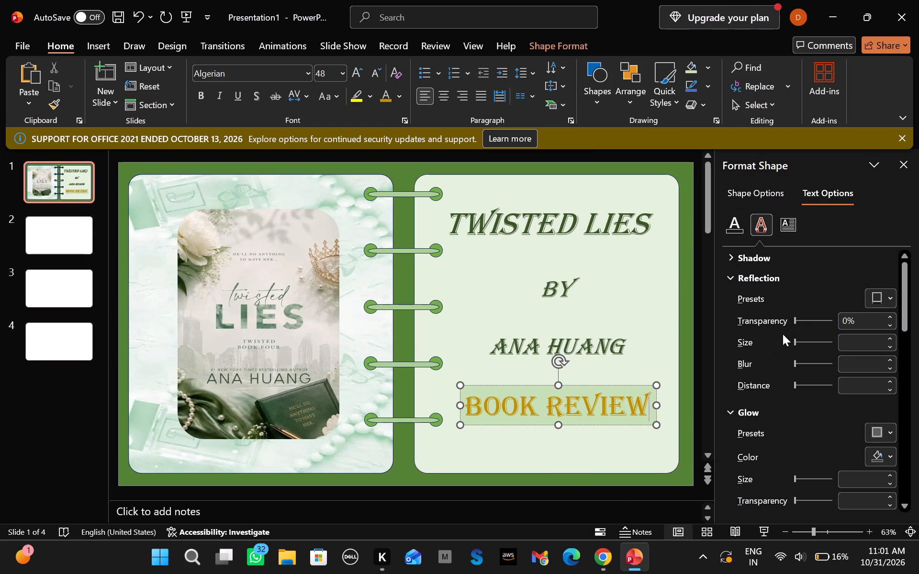
left_click_drag(797, 340, 744, 349)
left_click_drag(639, 410, 567, 420)
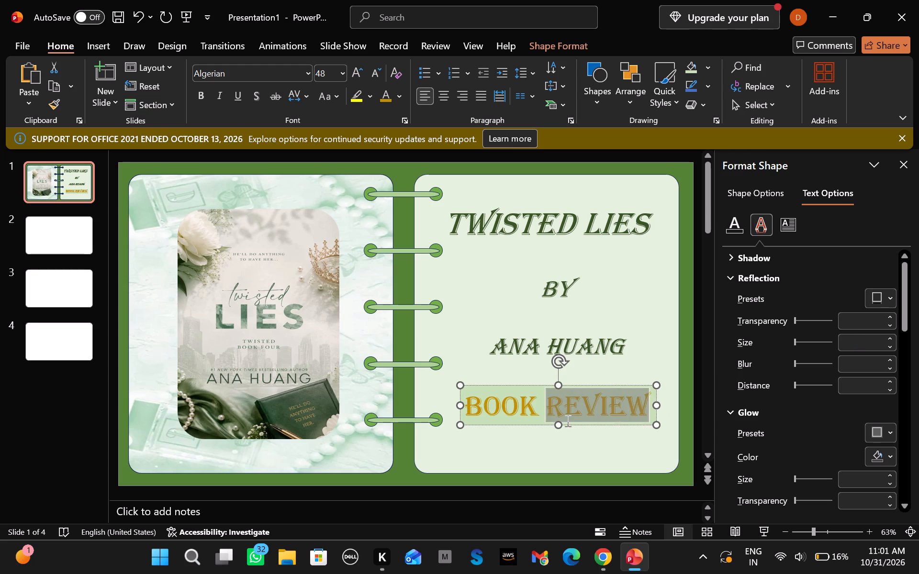
left_click_drag(567, 420, 456, 431)
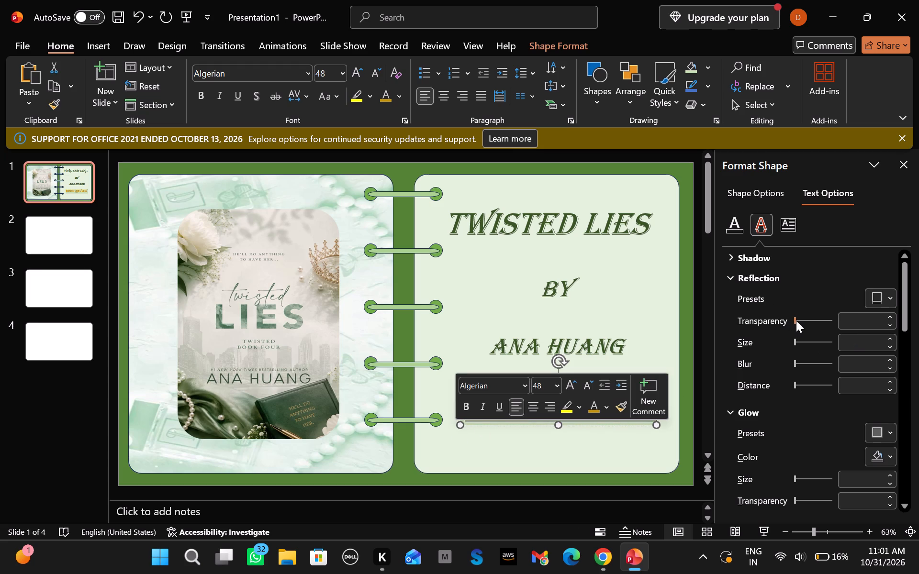
left_click_drag(796, 320, 779, 325)
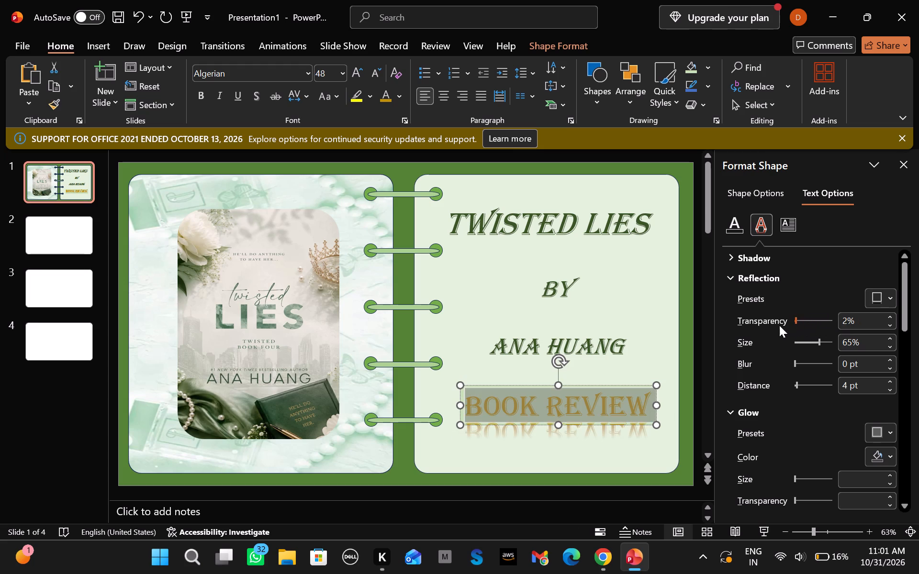
left_click_drag(779, 325, 754, 327)
left_click_drag(819, 343, 772, 345)
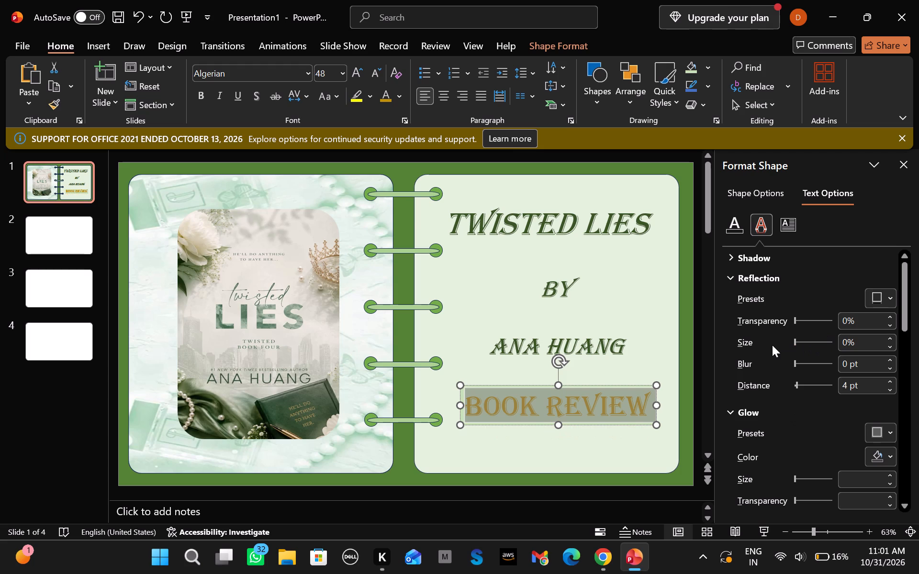
left_click_drag(795, 364, 813, 366)
left_click_drag(813, 366, 743, 380)
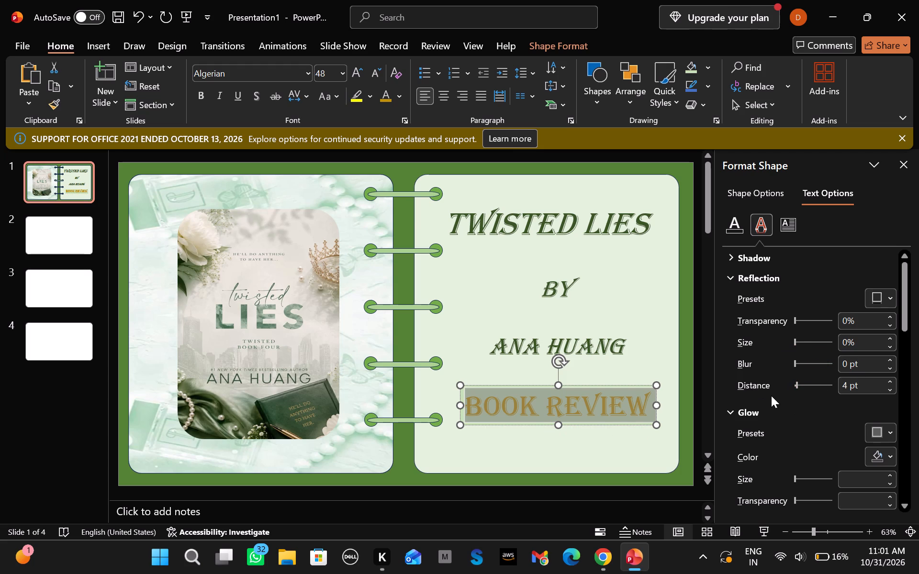
left_click_drag(796, 383, 812, 387)
left_click_drag(812, 387, 792, 388)
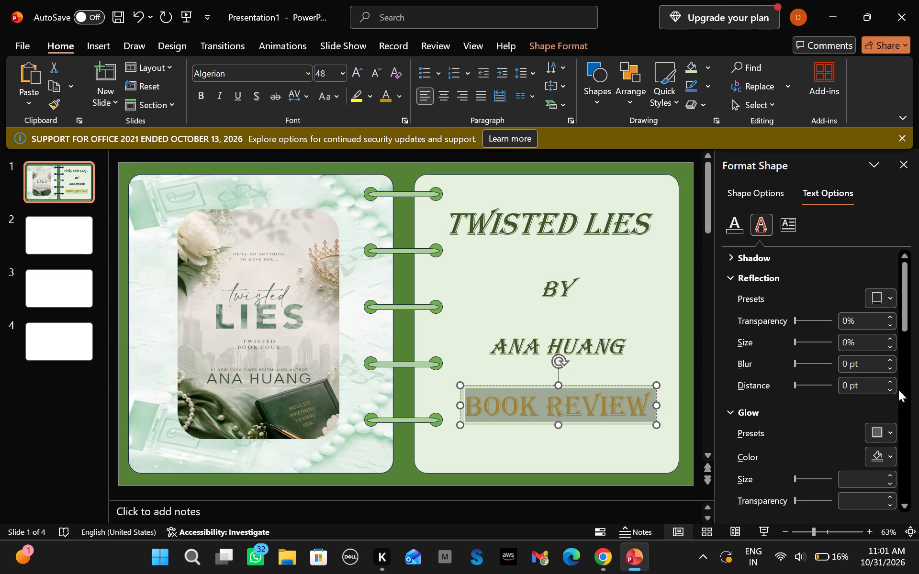
left_click(890, 388)
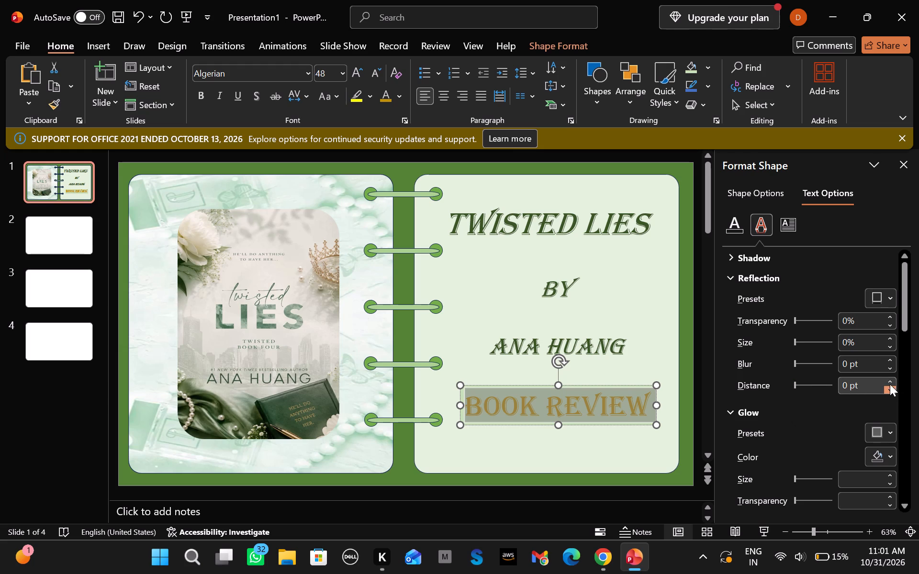
left_click(890, 381)
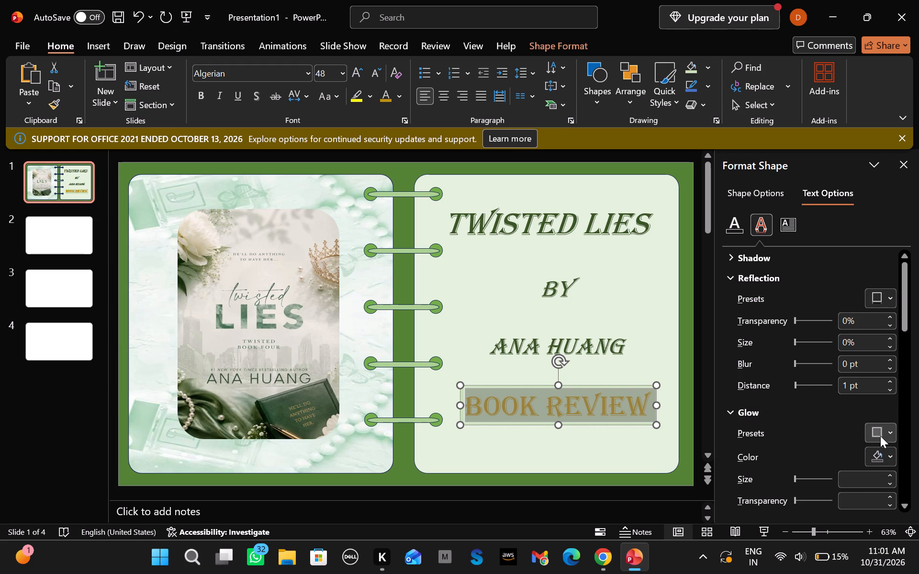
Apply the 18 pt gold glow variation to the Book Review text.
left_click(880, 436)
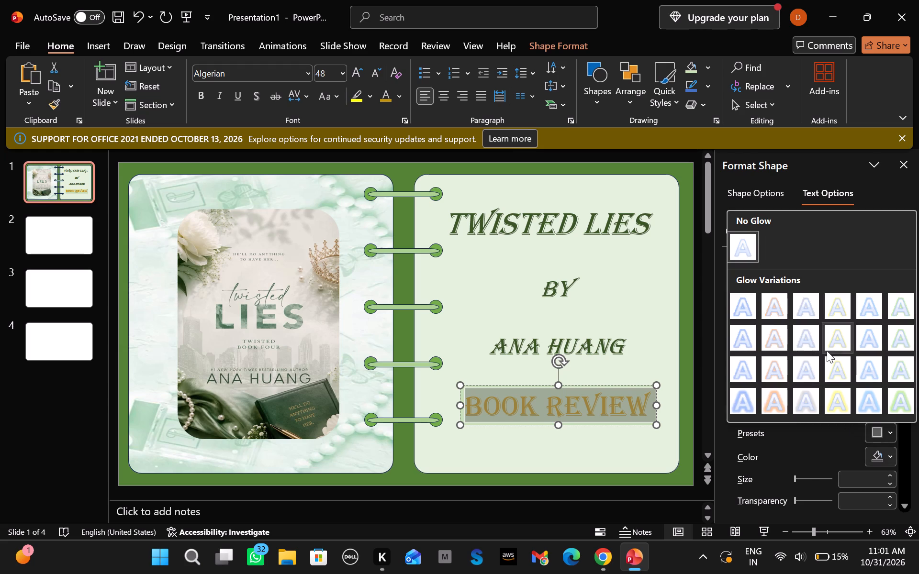
left_click(837, 398)
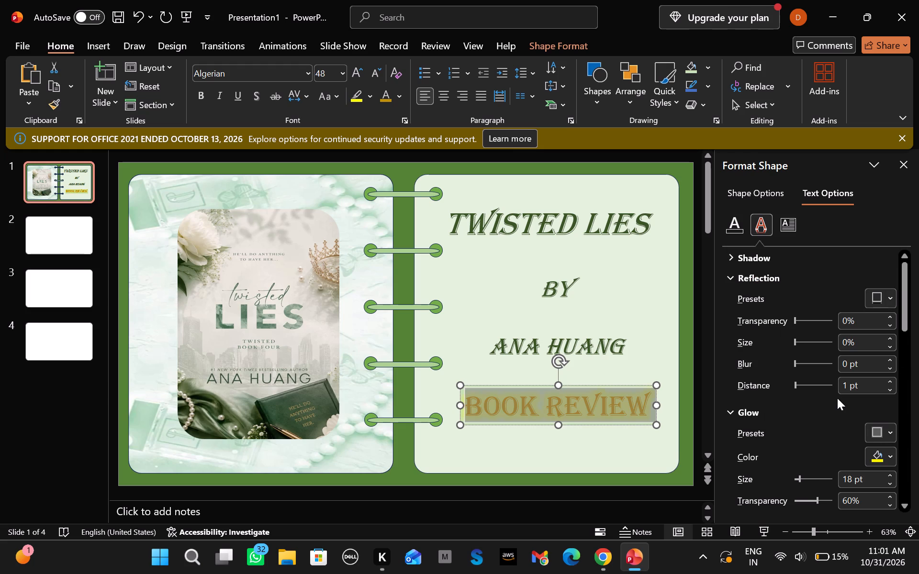
left_click(644, 470)
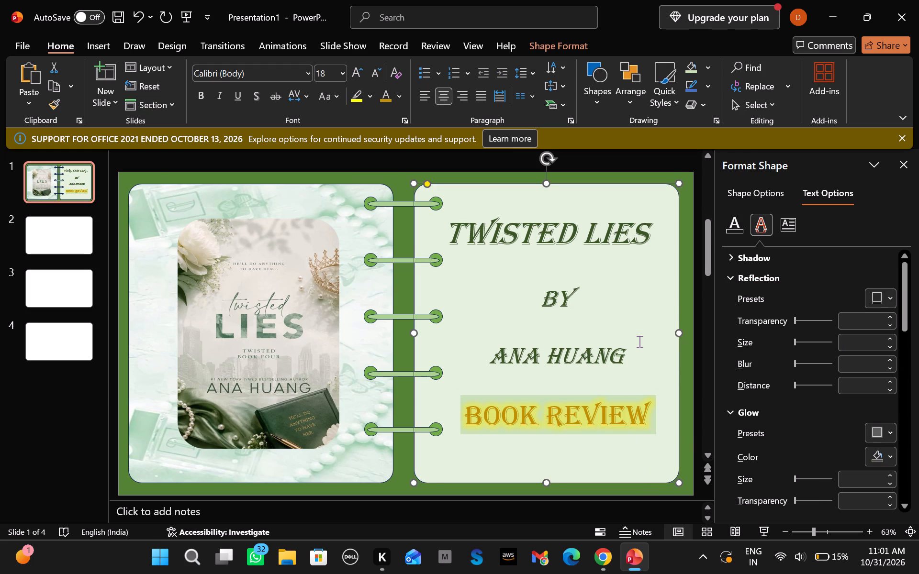
scroll(639, 341, "down", 1)
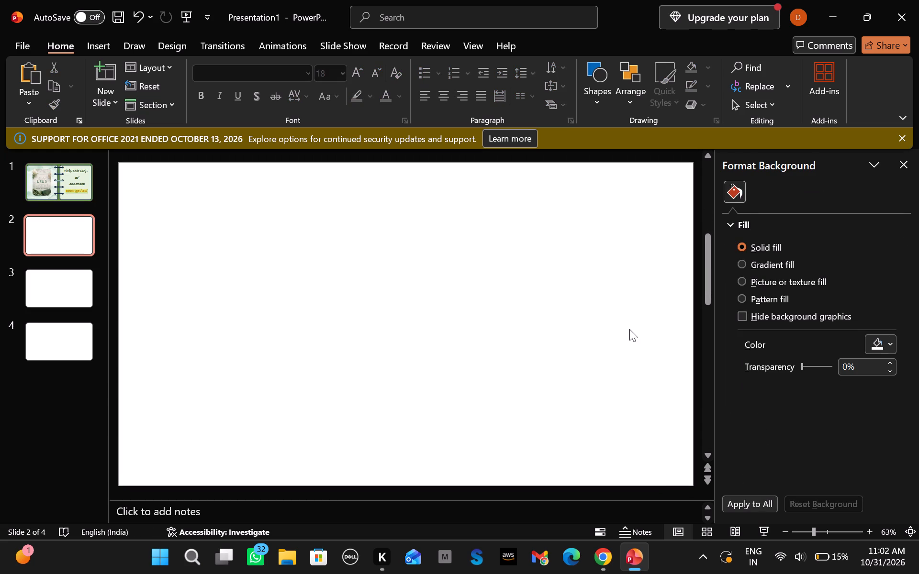
scroll(297, 244, "up", 3)
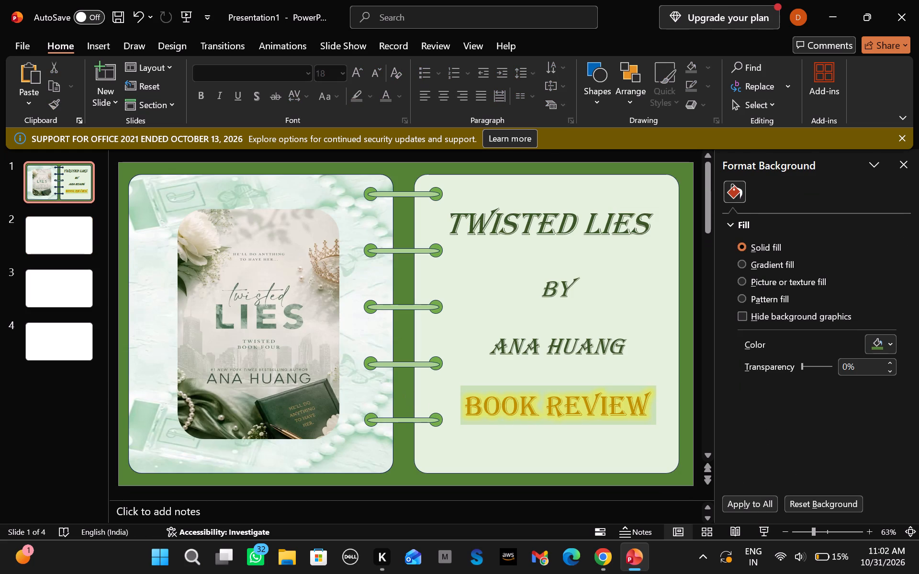
Remove the fill from the Book Review text box.
left_click(522, 419)
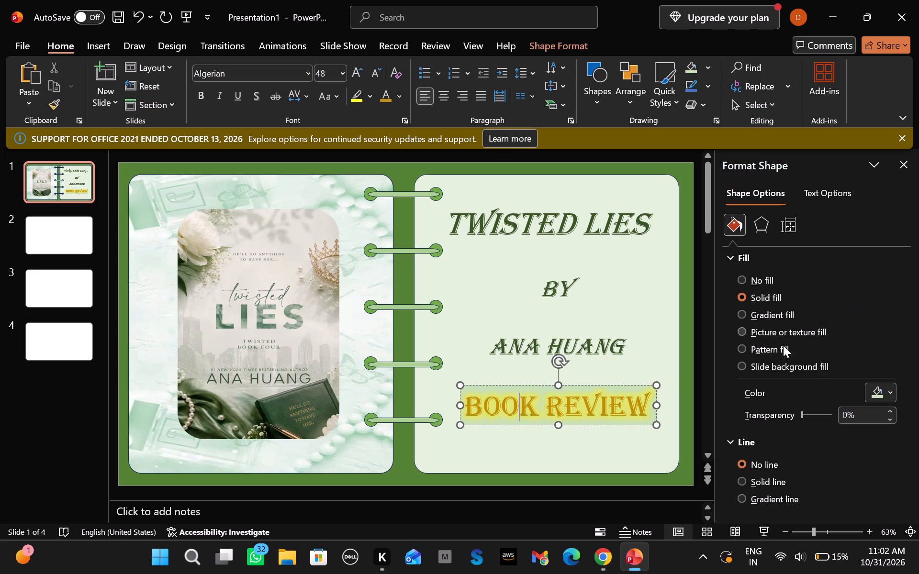
left_click(769, 296)
left_click(744, 282)
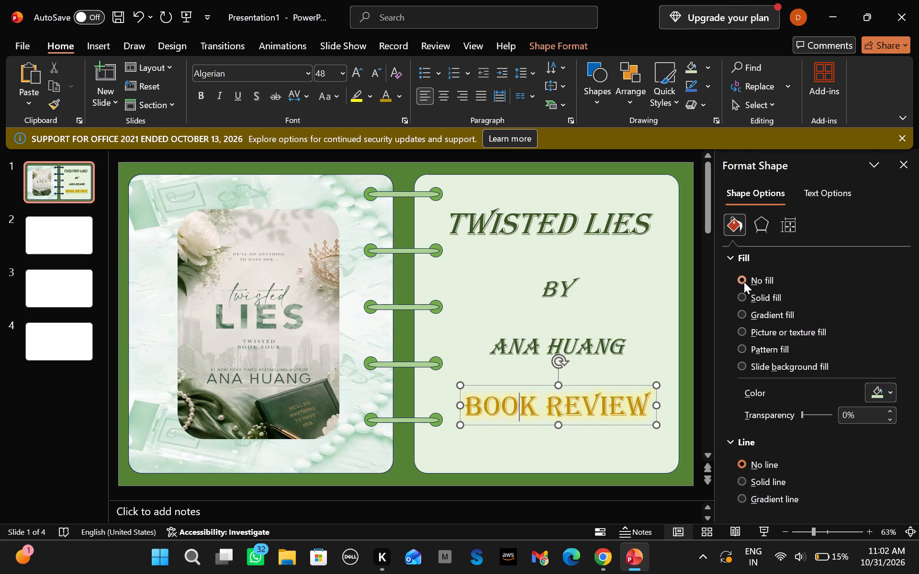
left_click(632, 352)
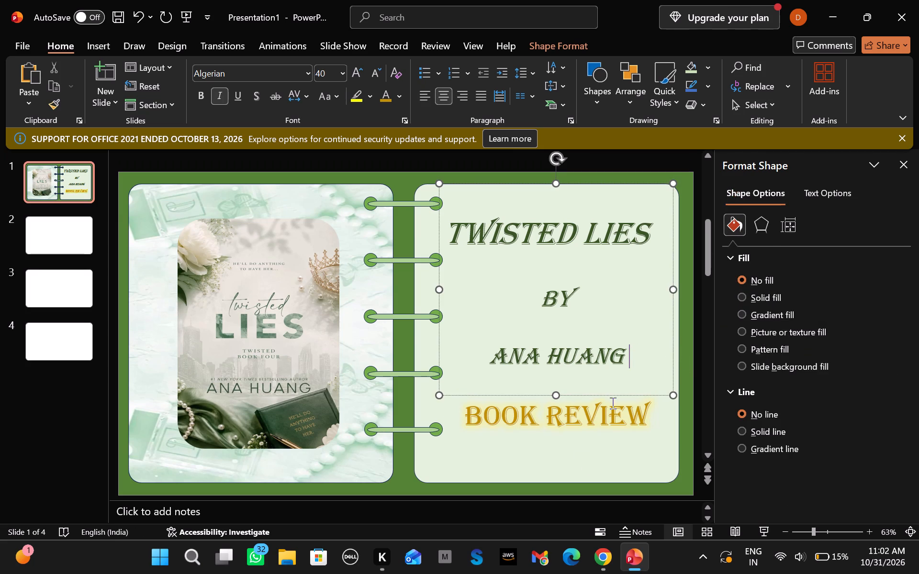
left_click(581, 463)
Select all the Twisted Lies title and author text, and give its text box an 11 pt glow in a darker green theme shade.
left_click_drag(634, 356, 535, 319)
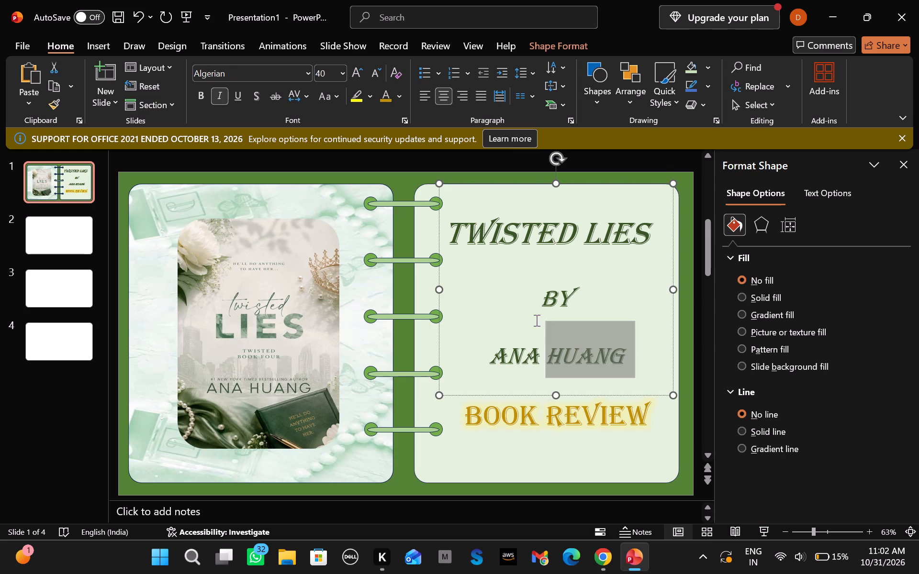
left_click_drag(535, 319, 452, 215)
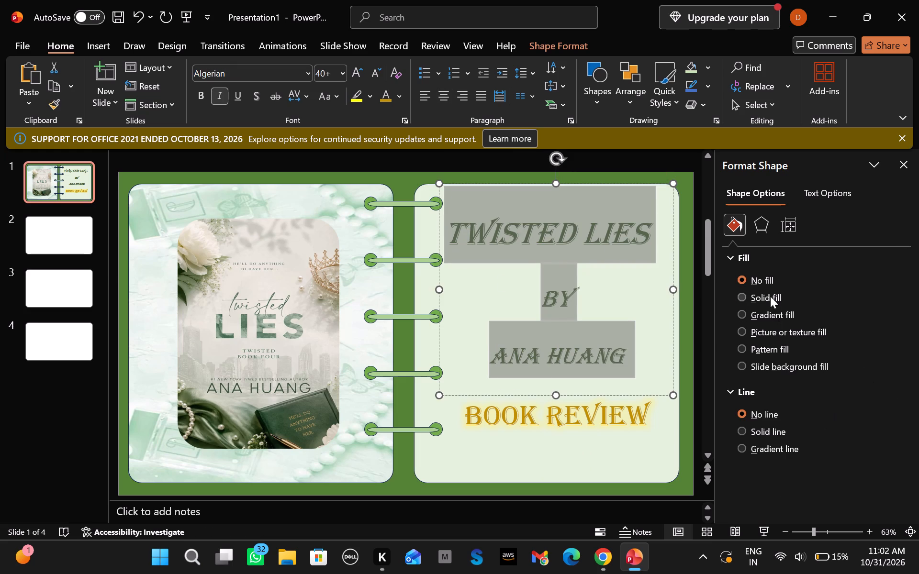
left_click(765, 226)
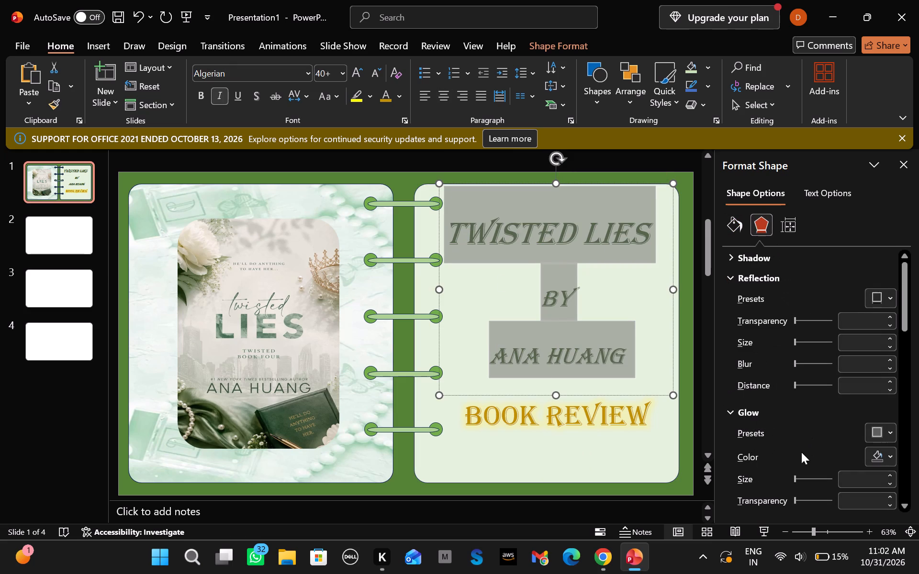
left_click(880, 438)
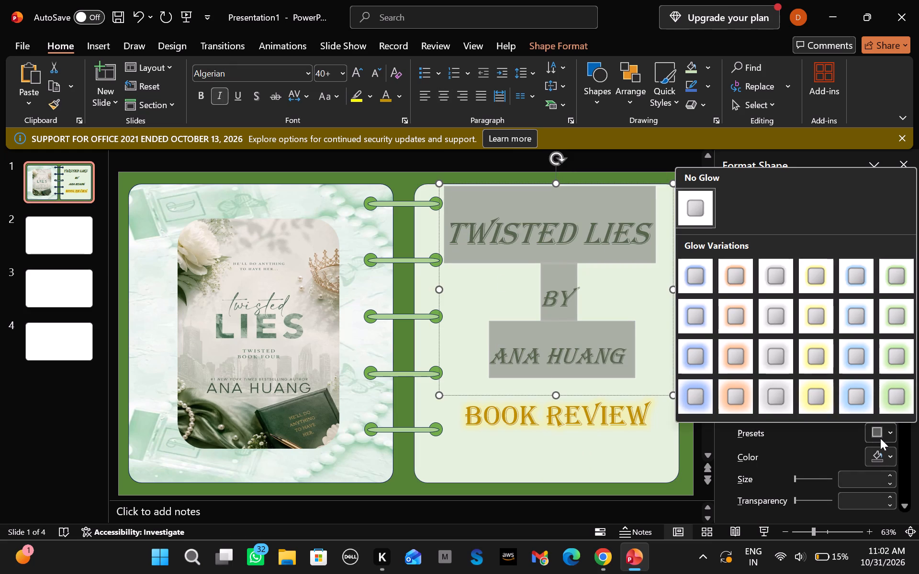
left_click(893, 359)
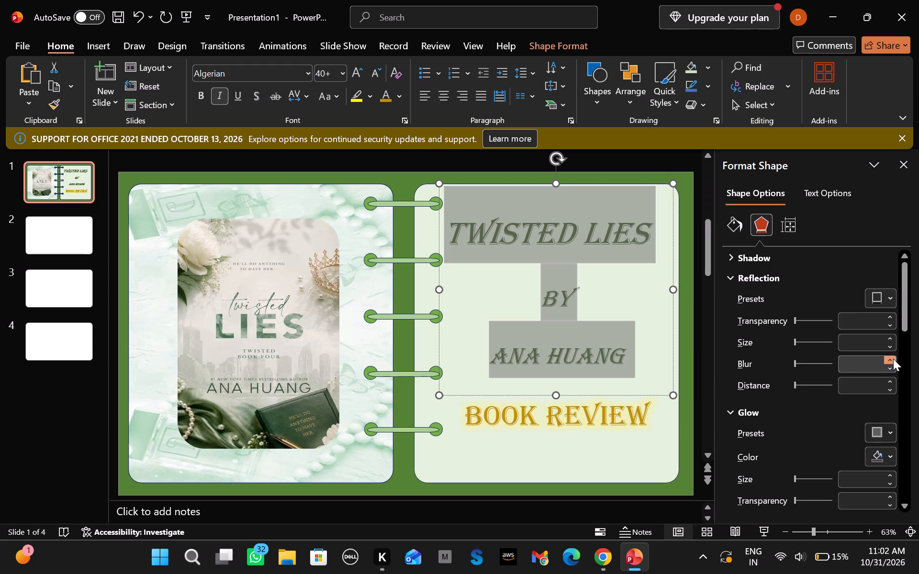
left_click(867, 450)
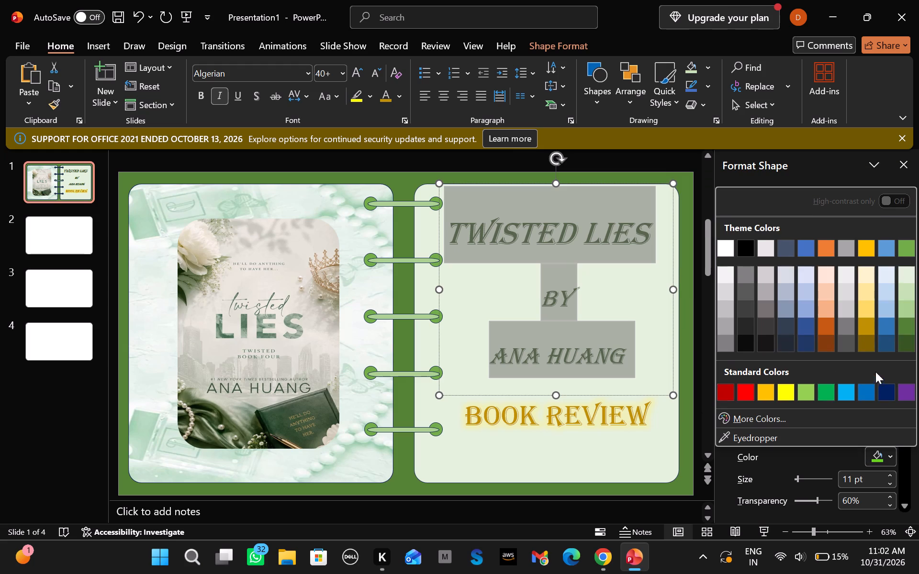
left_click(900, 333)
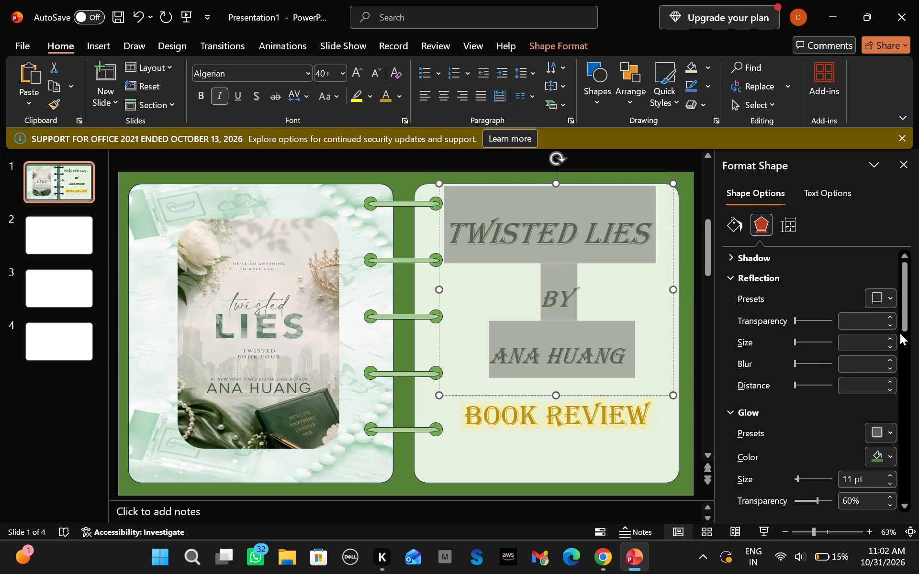
Apply the 18 pt green glow variation to the title and author text box.
left_click(833, 439)
left_click(874, 437)
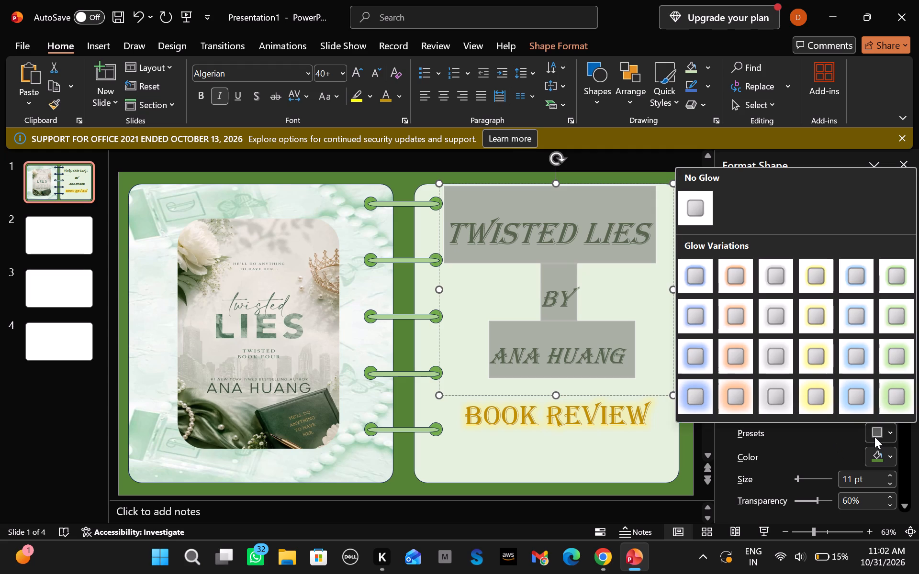
left_click(890, 398)
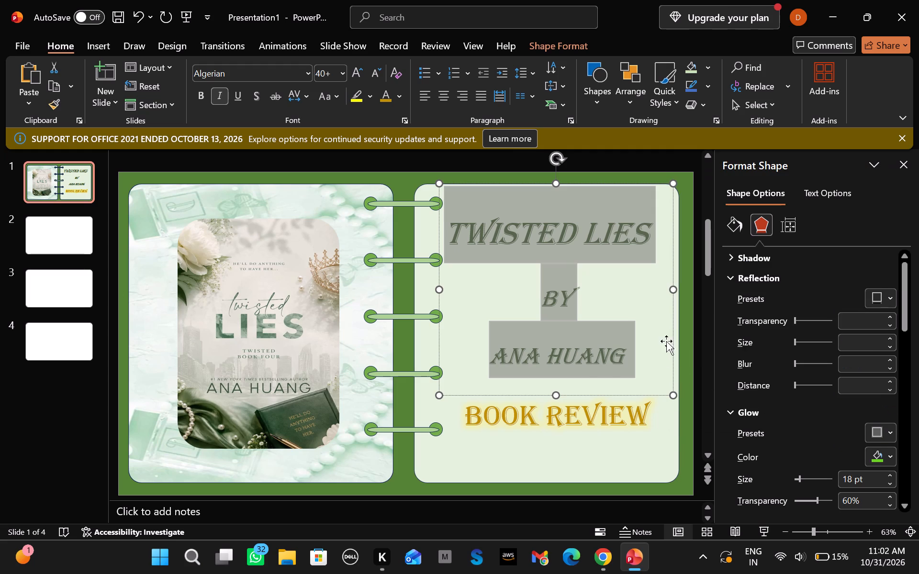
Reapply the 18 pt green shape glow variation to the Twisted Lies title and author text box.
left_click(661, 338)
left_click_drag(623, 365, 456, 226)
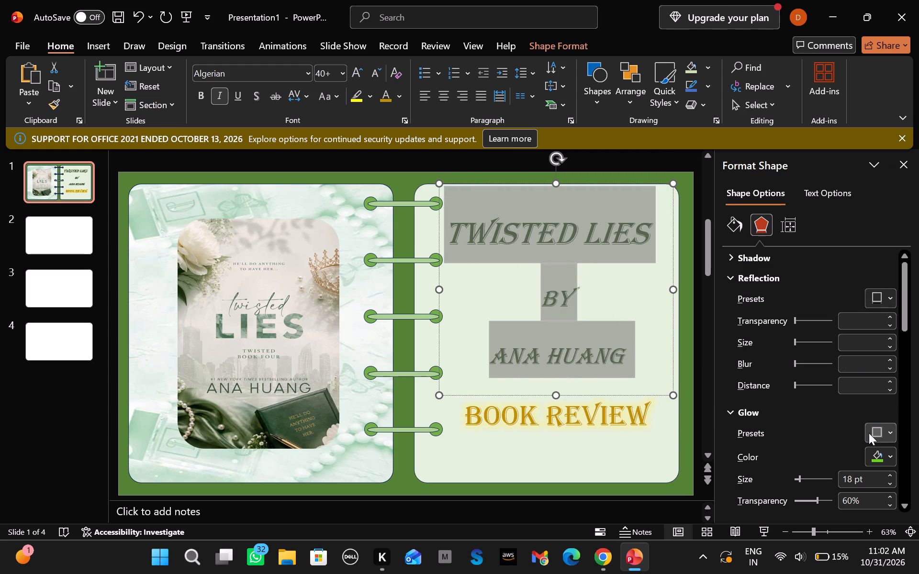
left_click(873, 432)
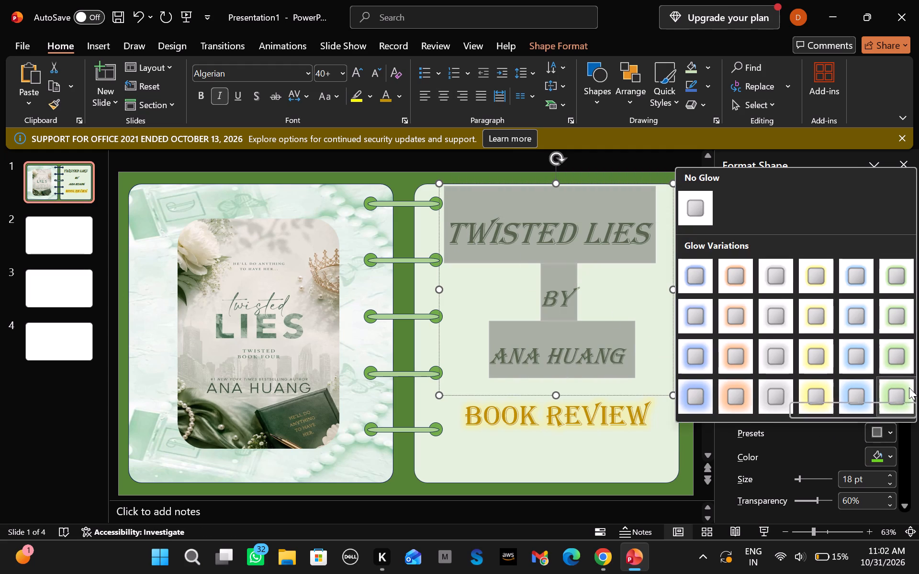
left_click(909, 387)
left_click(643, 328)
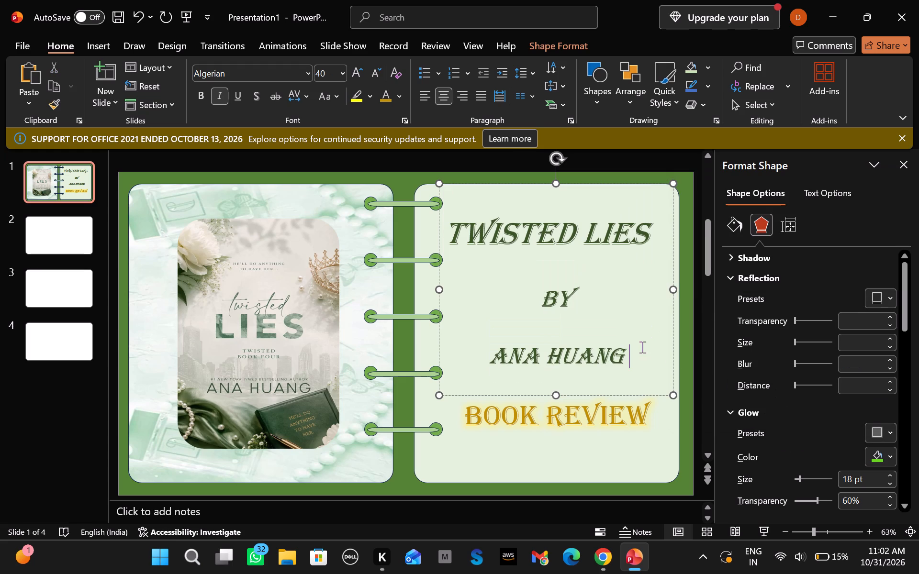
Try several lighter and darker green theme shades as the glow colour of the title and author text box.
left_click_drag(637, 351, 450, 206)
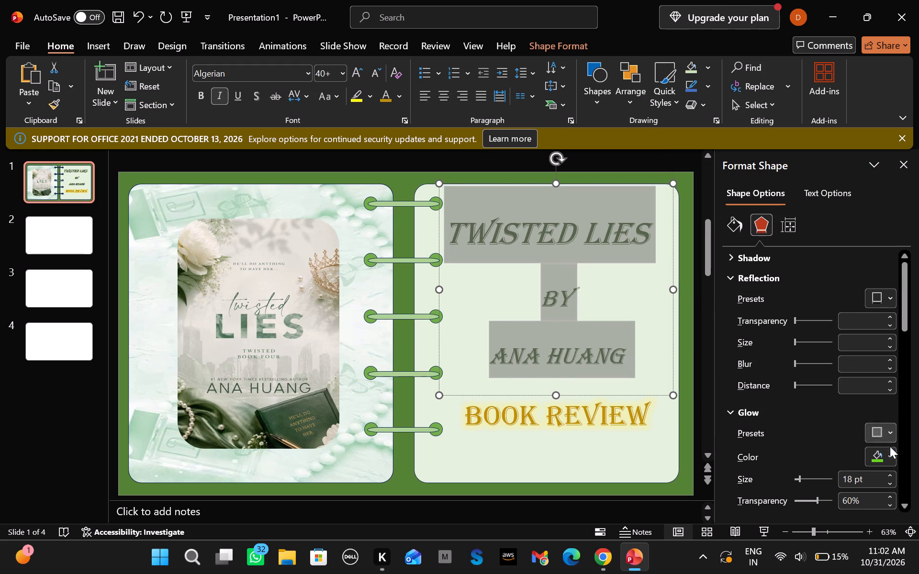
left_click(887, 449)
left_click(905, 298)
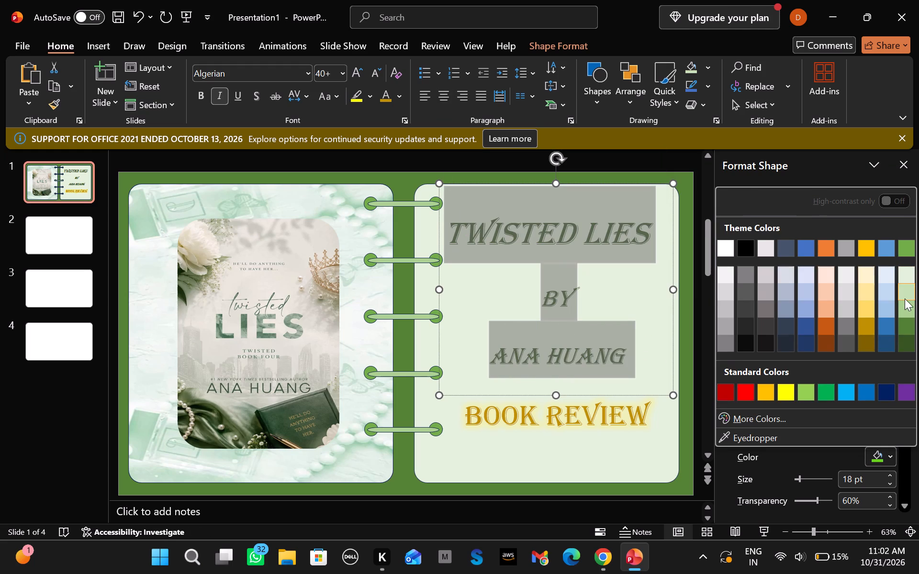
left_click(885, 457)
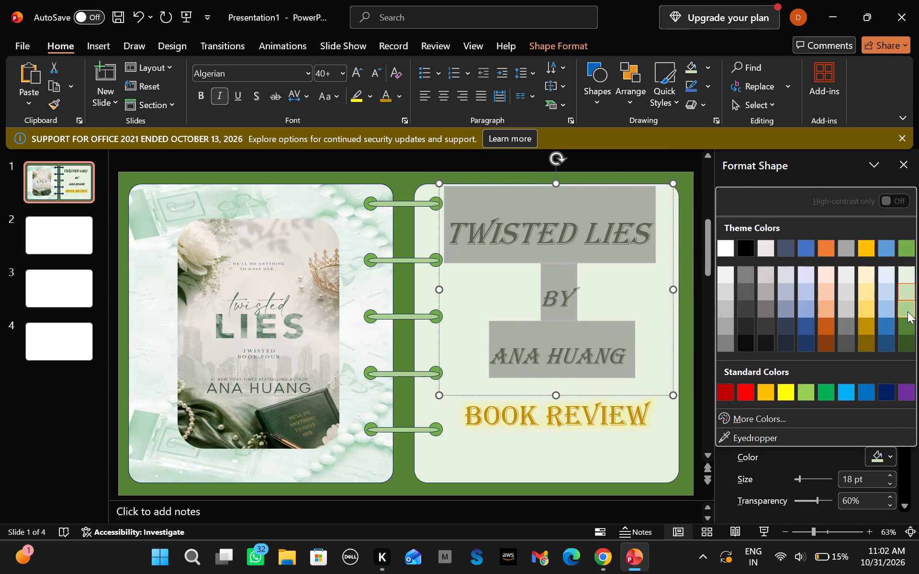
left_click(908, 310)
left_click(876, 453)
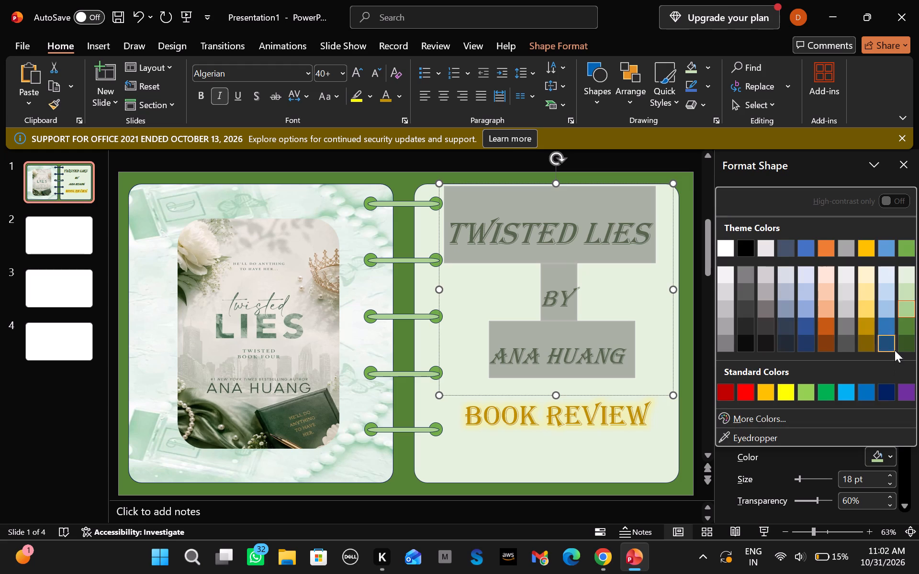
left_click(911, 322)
Apply the 18 pt blue shape glow variation to the title and author text box.
left_click(895, 429)
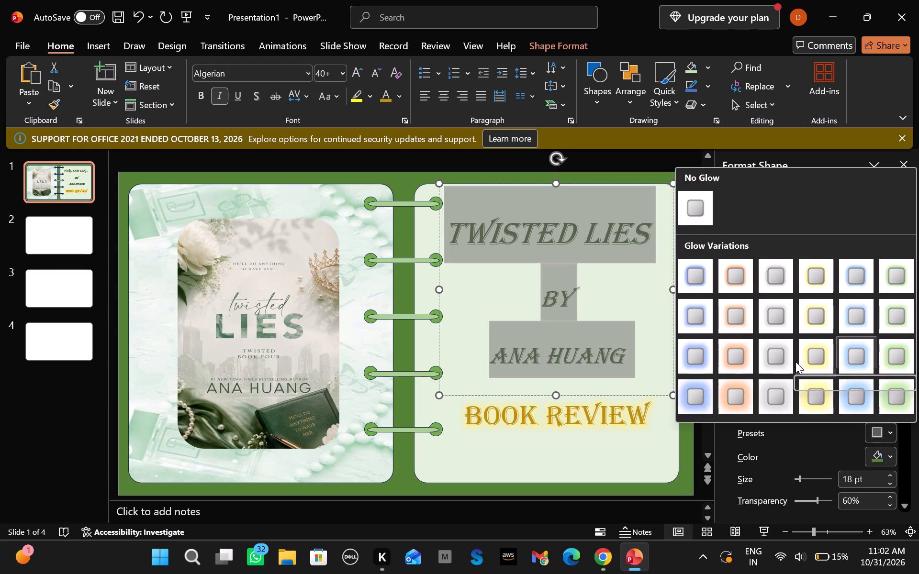
left_click(694, 394)
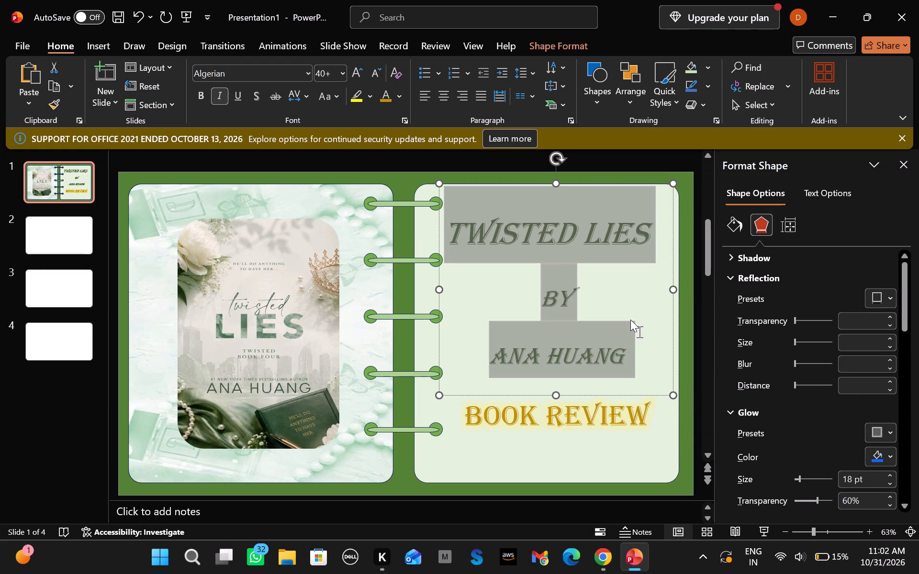
Try a darker green theme shade as text glow on the title and author lettering, settling on the 18 pt green glow variation.
left_click(630, 320)
left_click_drag(625, 363, 451, 228)
left_click(897, 171)
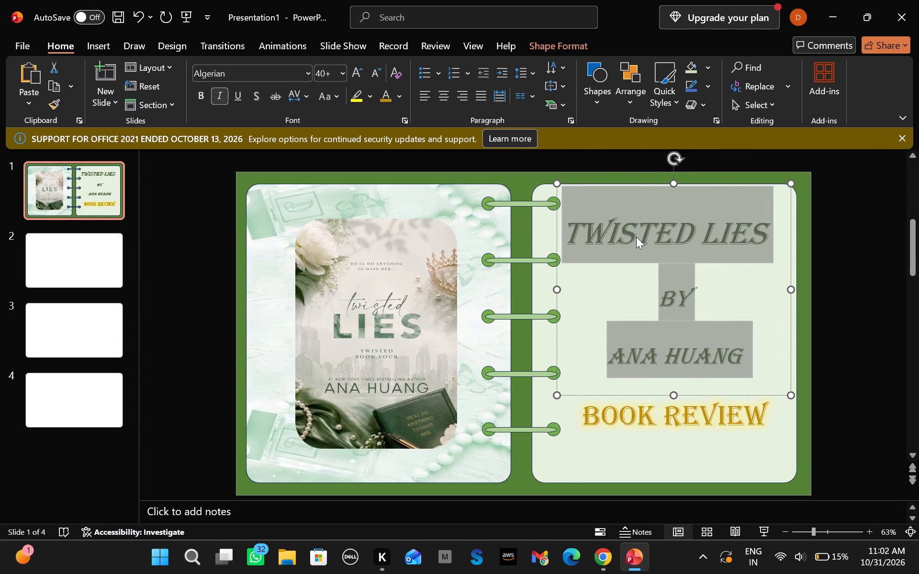
right_click(636, 237)
left_click(698, 483)
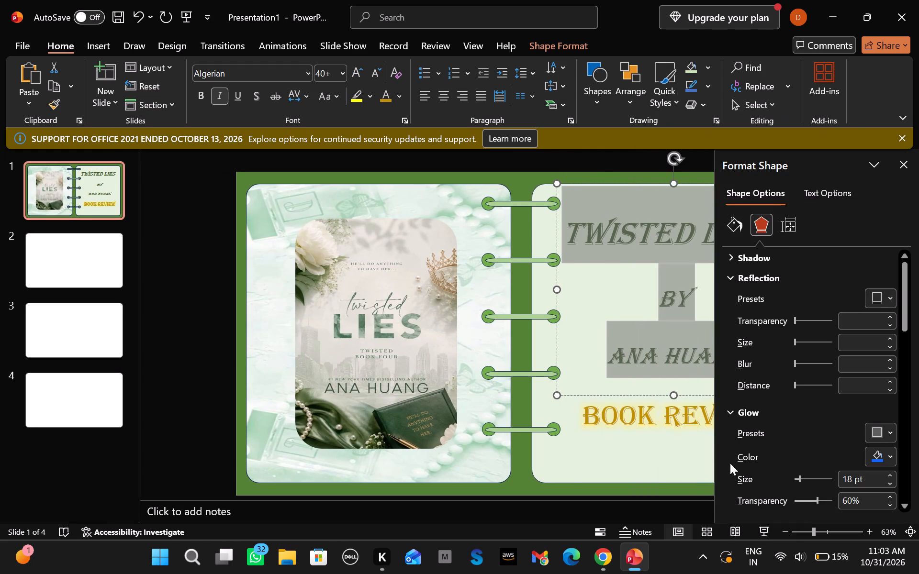
left_click(881, 458)
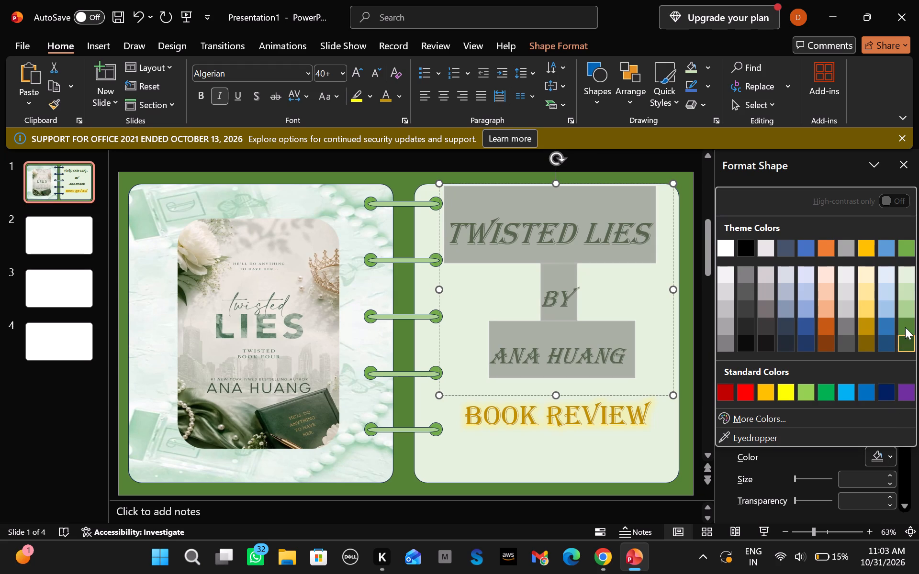
left_click(905, 327)
left_click(882, 439)
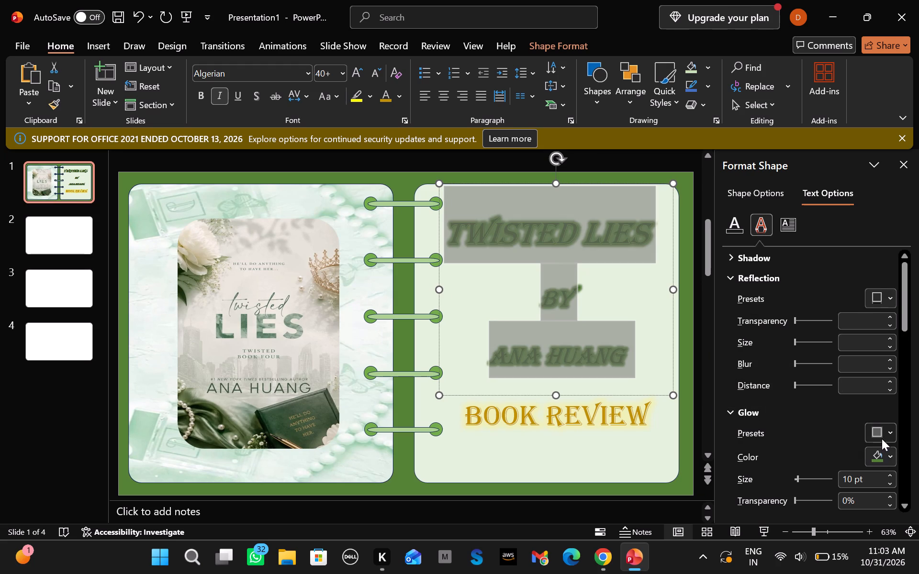
left_click(898, 402)
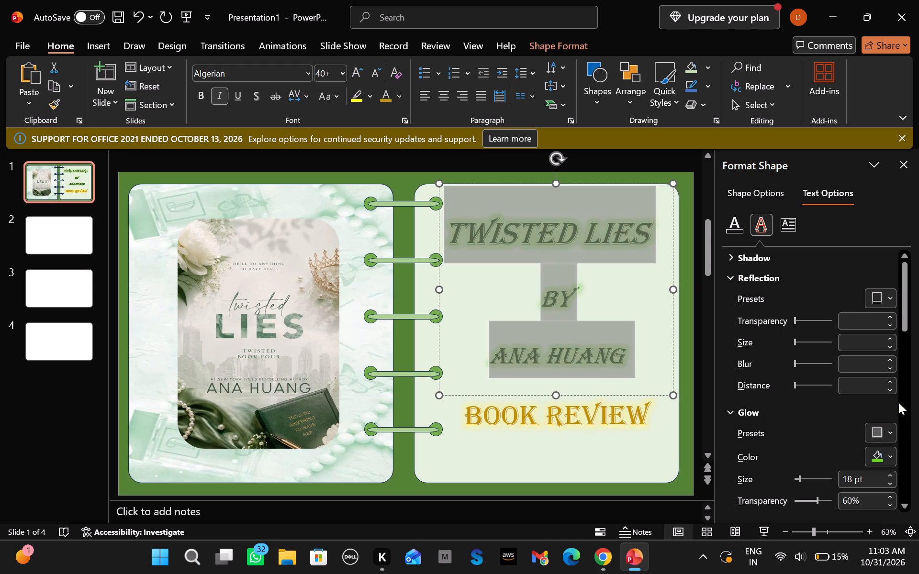
left_click(628, 463)
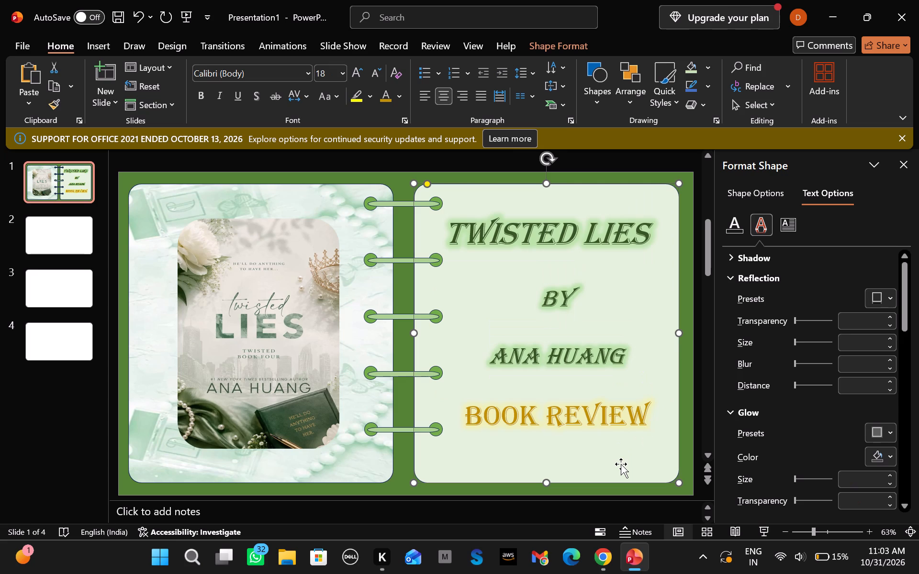
Italicise the Book Review text.
left_click(655, 420)
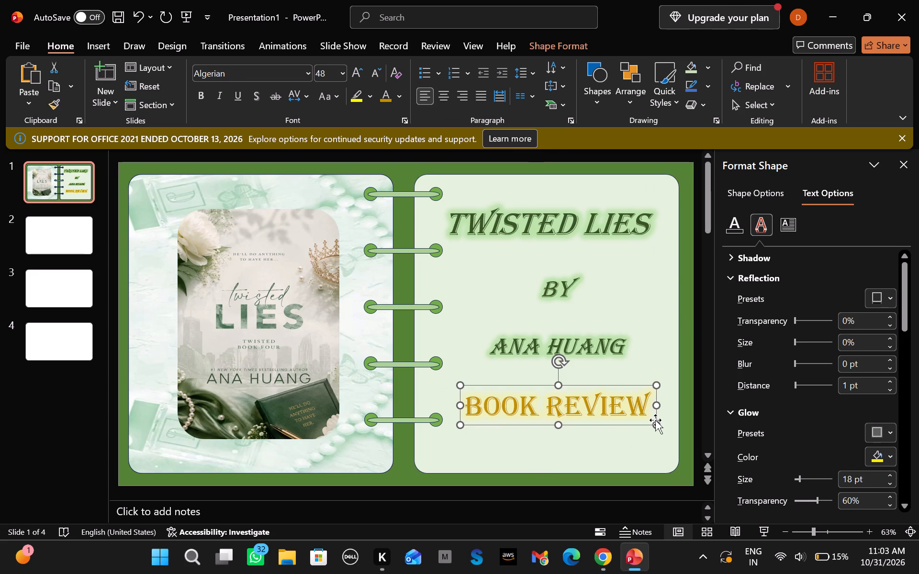
left_click_drag(649, 412, 428, 419)
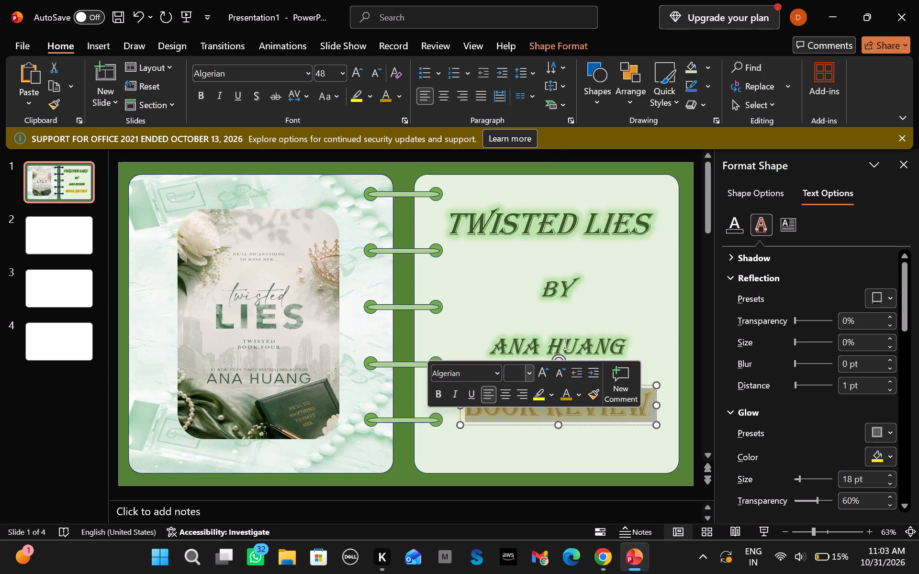
left_click(453, 399)
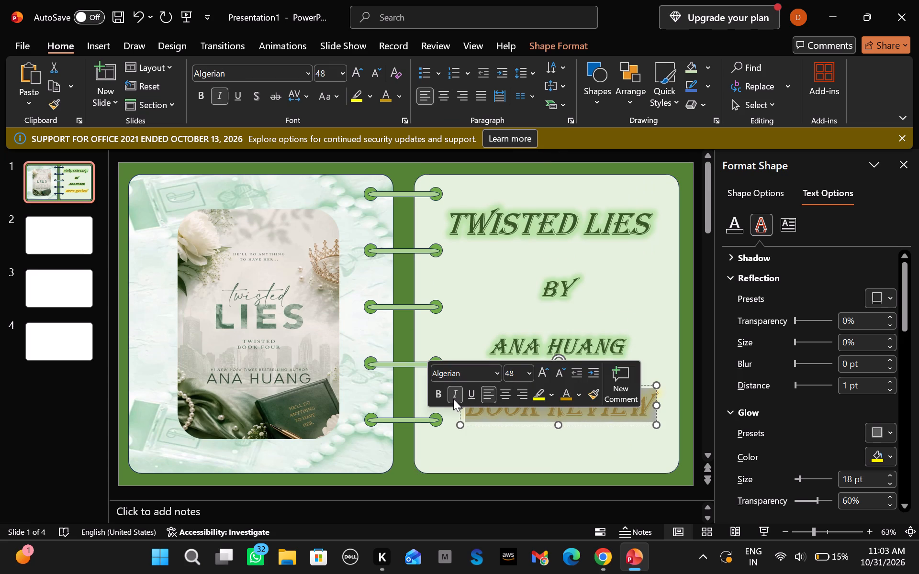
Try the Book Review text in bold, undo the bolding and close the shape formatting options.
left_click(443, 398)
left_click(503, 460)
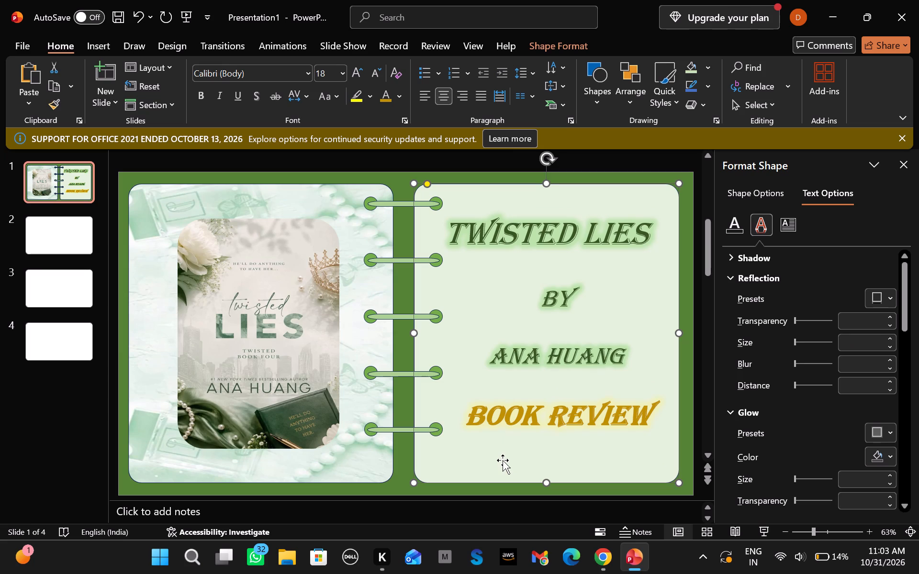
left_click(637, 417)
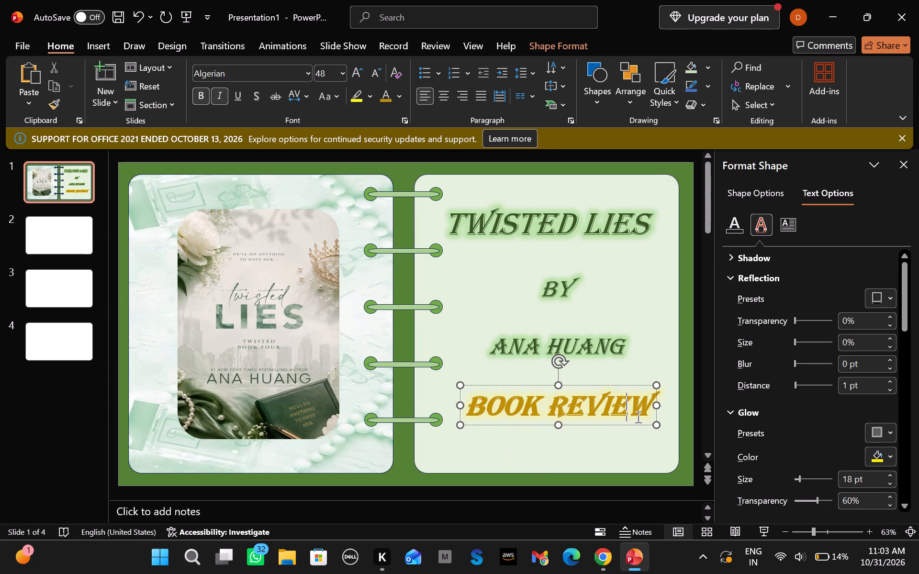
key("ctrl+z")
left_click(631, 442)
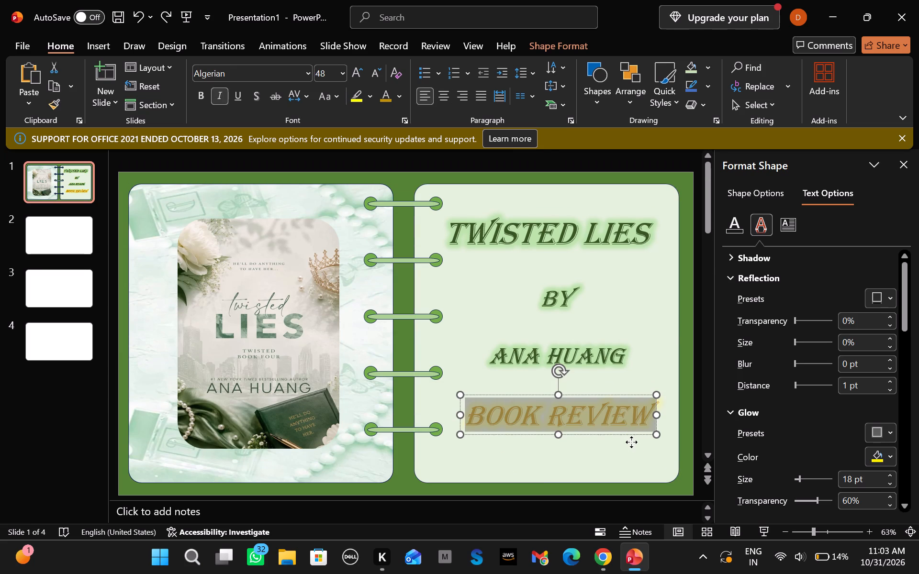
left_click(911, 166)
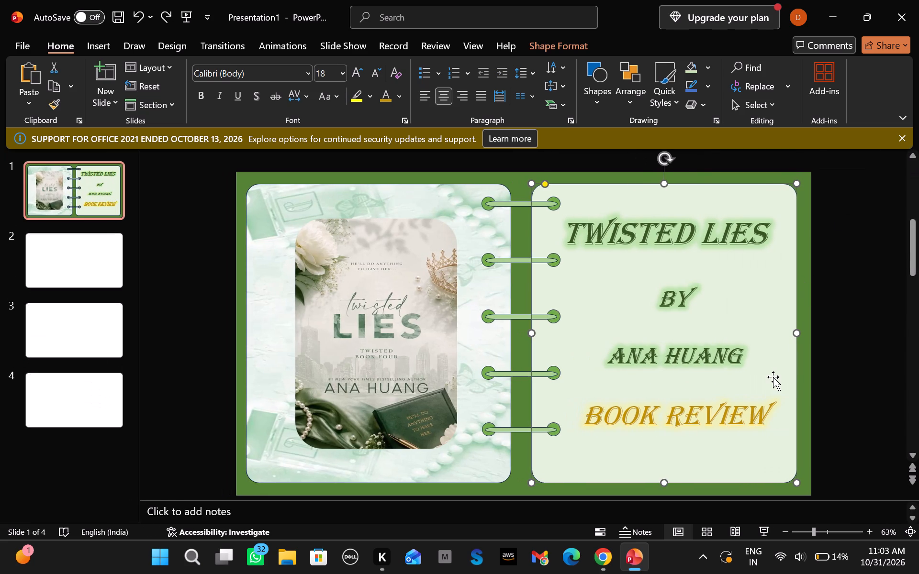
Save the presentation to the Desktop as a PowerPoint file named Twisted Lies.
scroll(756, 429, "down", 1)
scroll(756, 429, "up", 2)
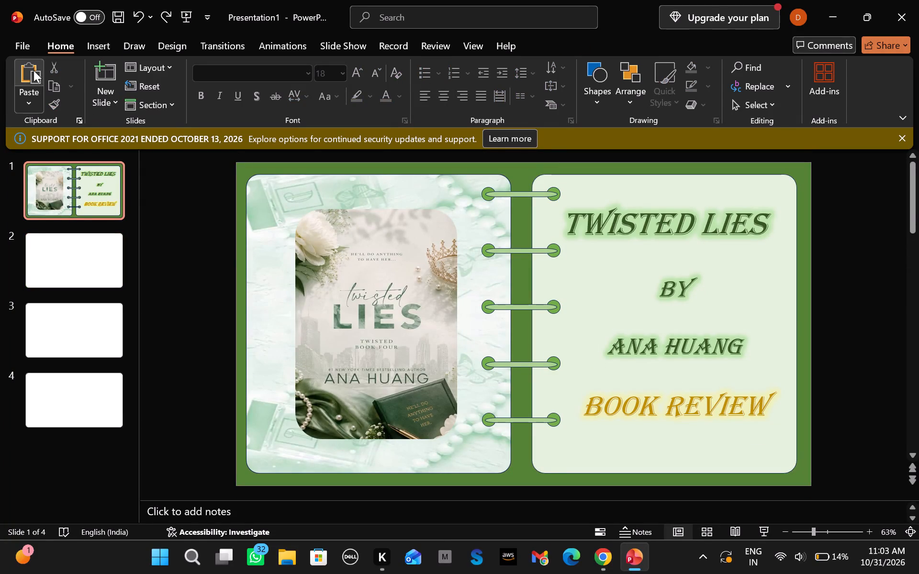
left_click(22, 45)
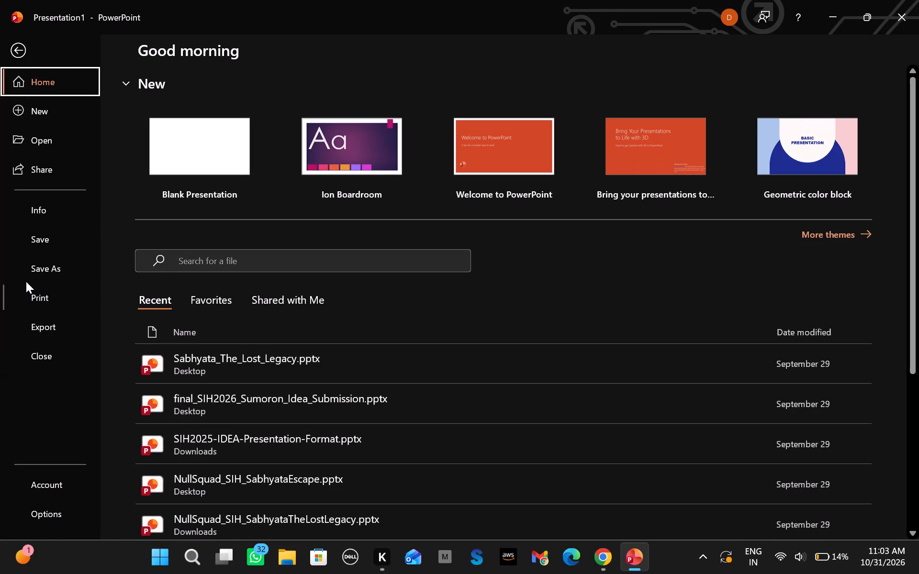
left_click(32, 267)
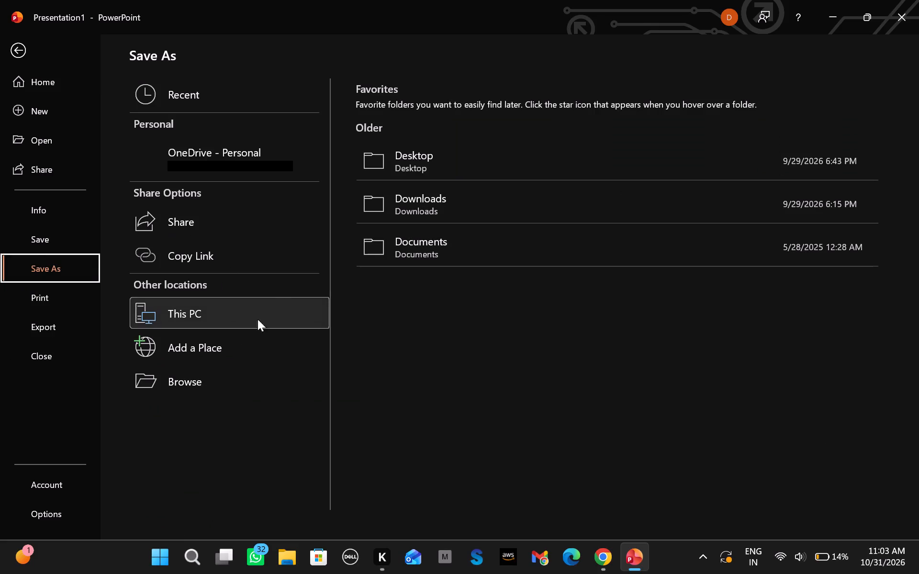
left_click(431, 159)
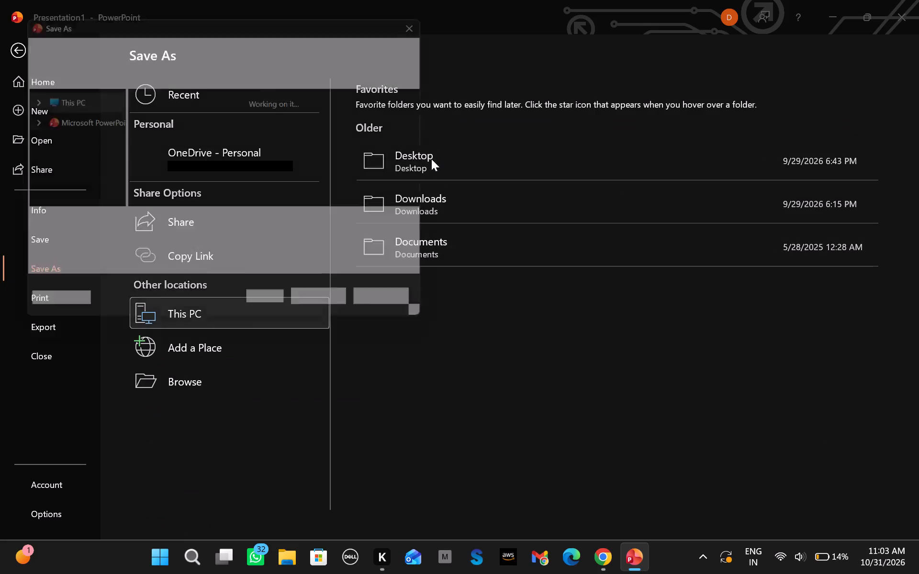
key("BackSpace")
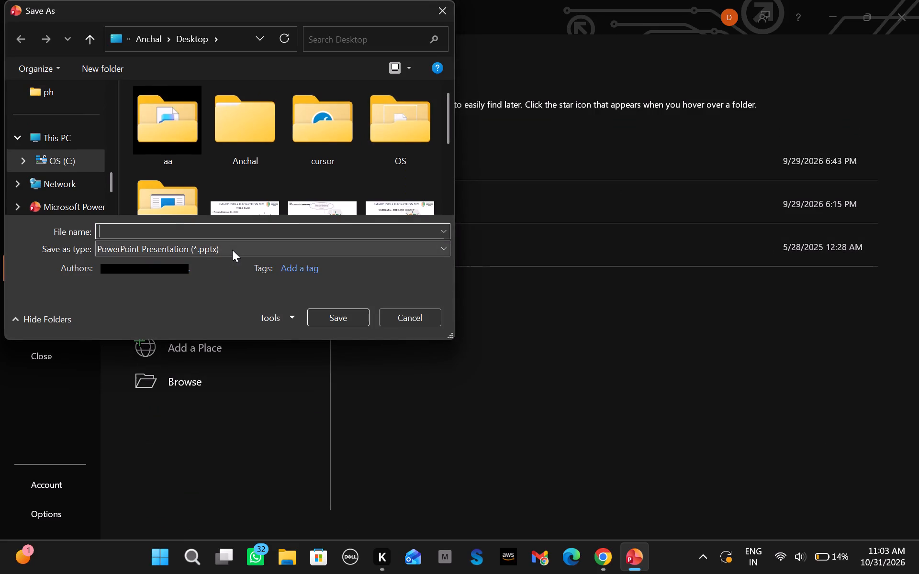
type("Tweiste")
key("BackSpace")
key("BackSpace")
key("BackSpace")
key("BackSpace")
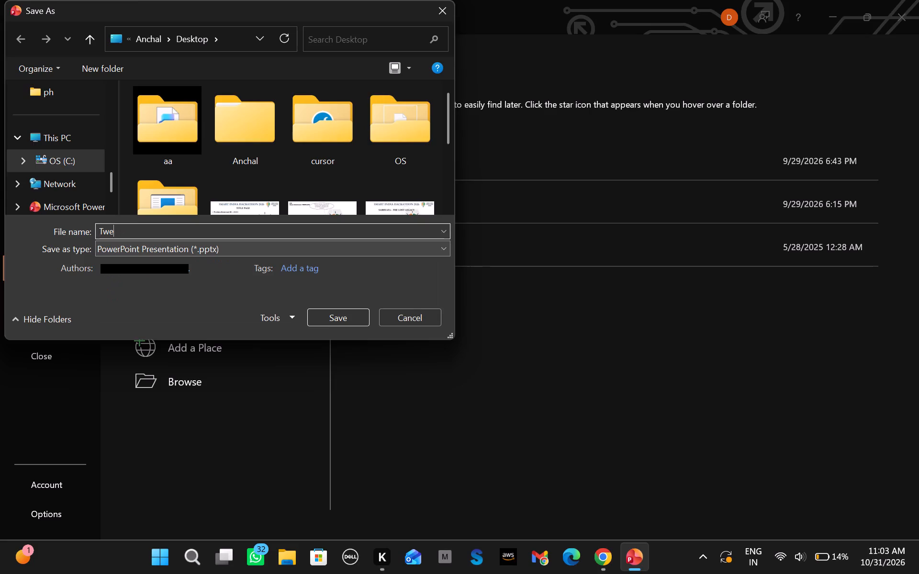
key("BackSpace")
type("isted")
key("space")
type("Lies")
key("Return")
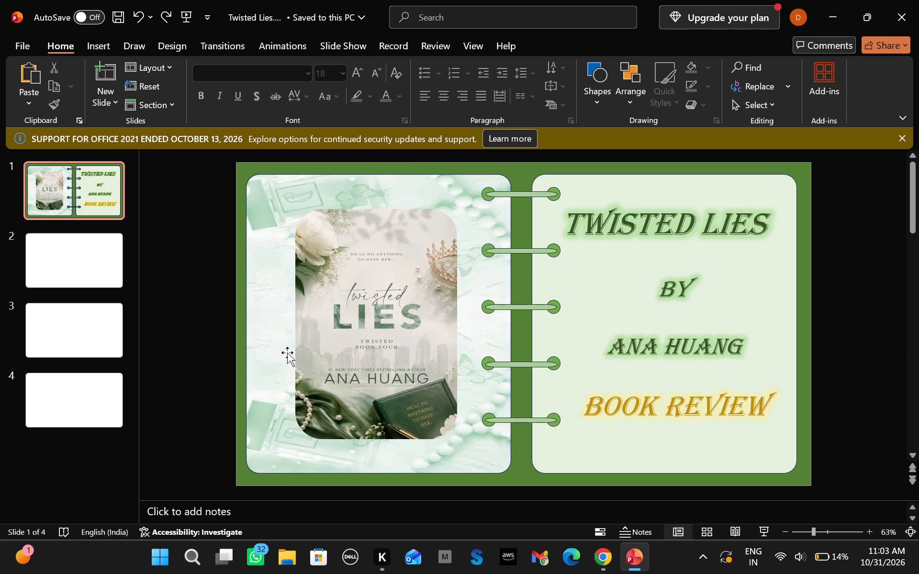
Close the saved Twisted Lies presentation.
left_click(918, 0)
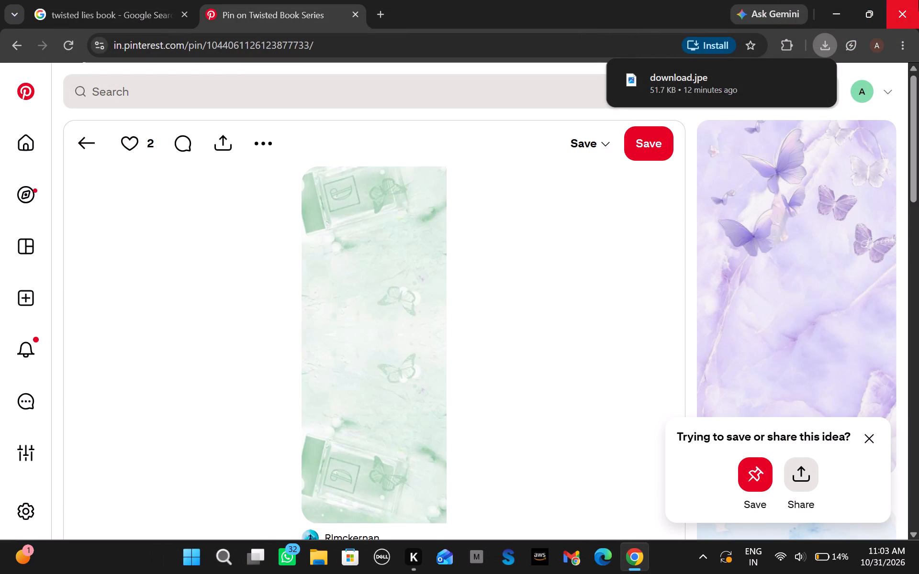